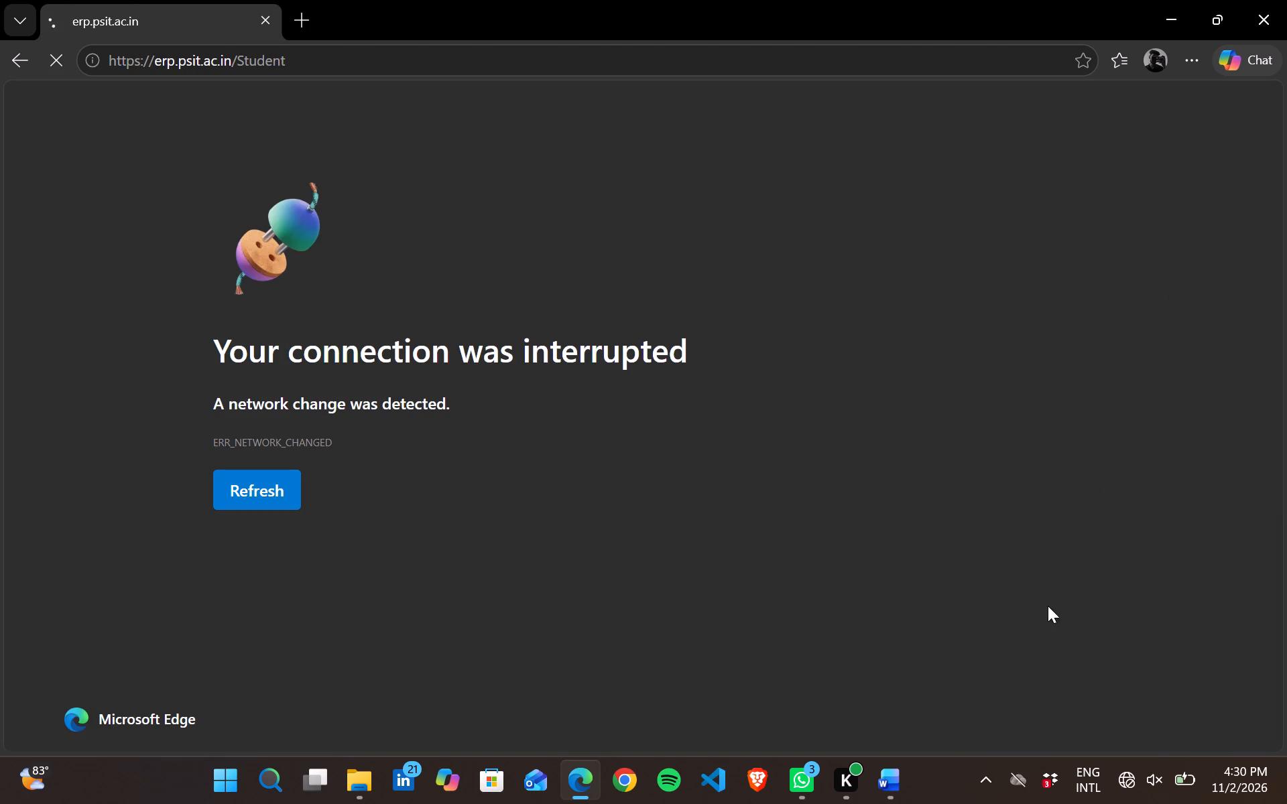
Switch to the project report in Word and justify the selected code block with the ScoreBreakdown and AnalysisResult classes.
click(885, 783)
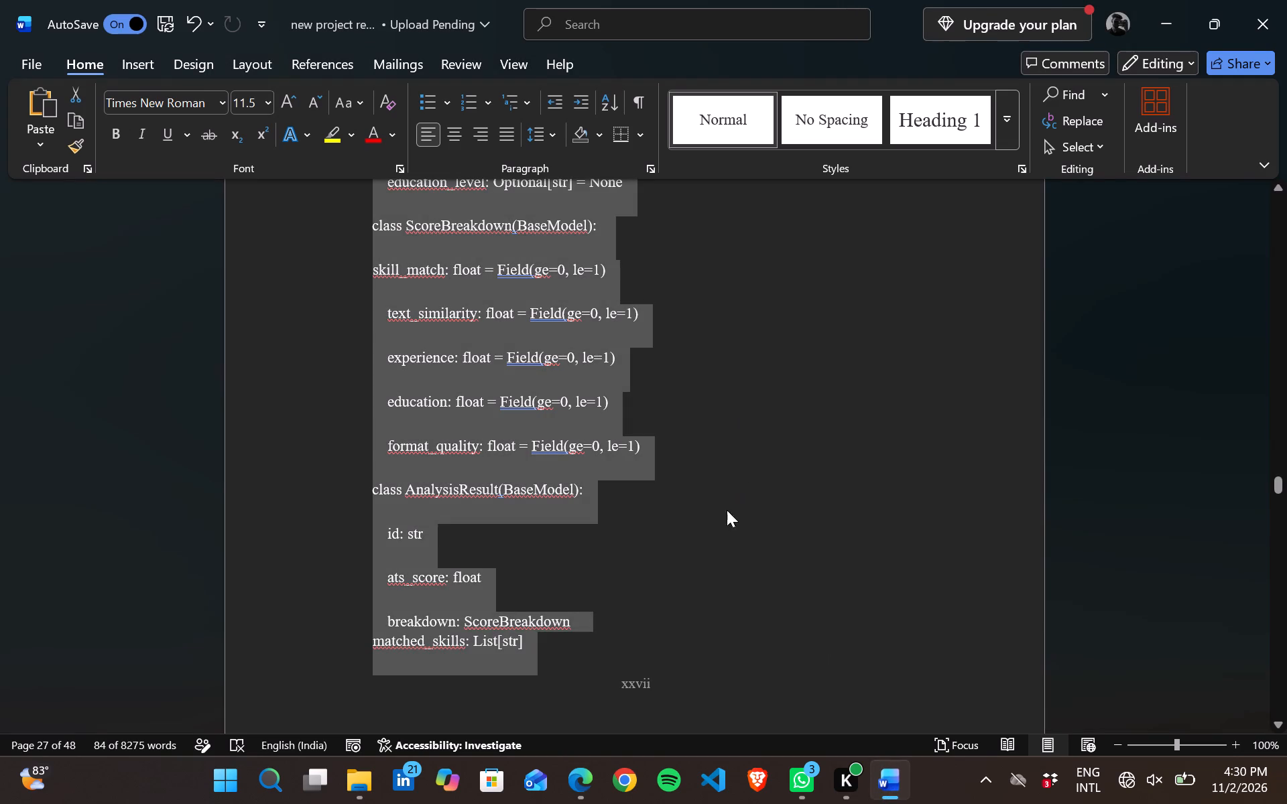
right_click(677, 545)
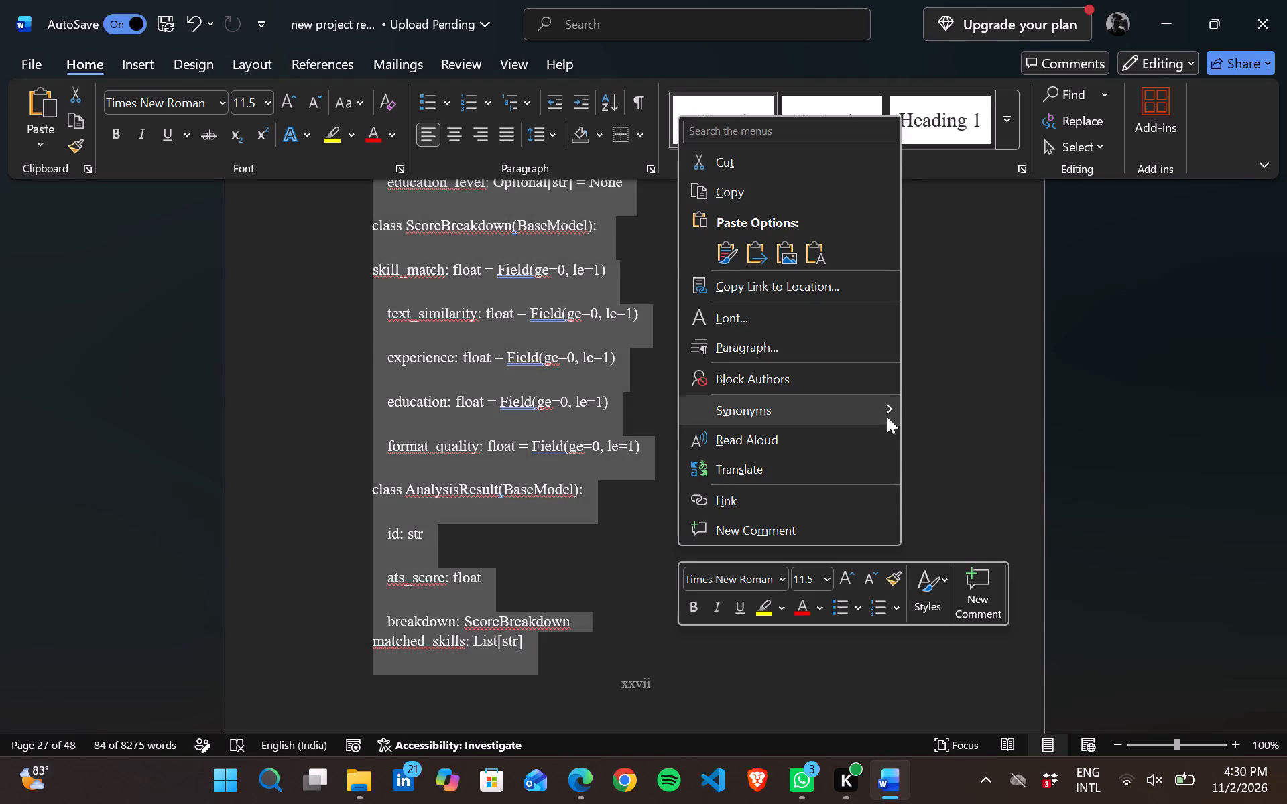
key(ctrl+j)
click(1034, 314)
key(ctrl+j)
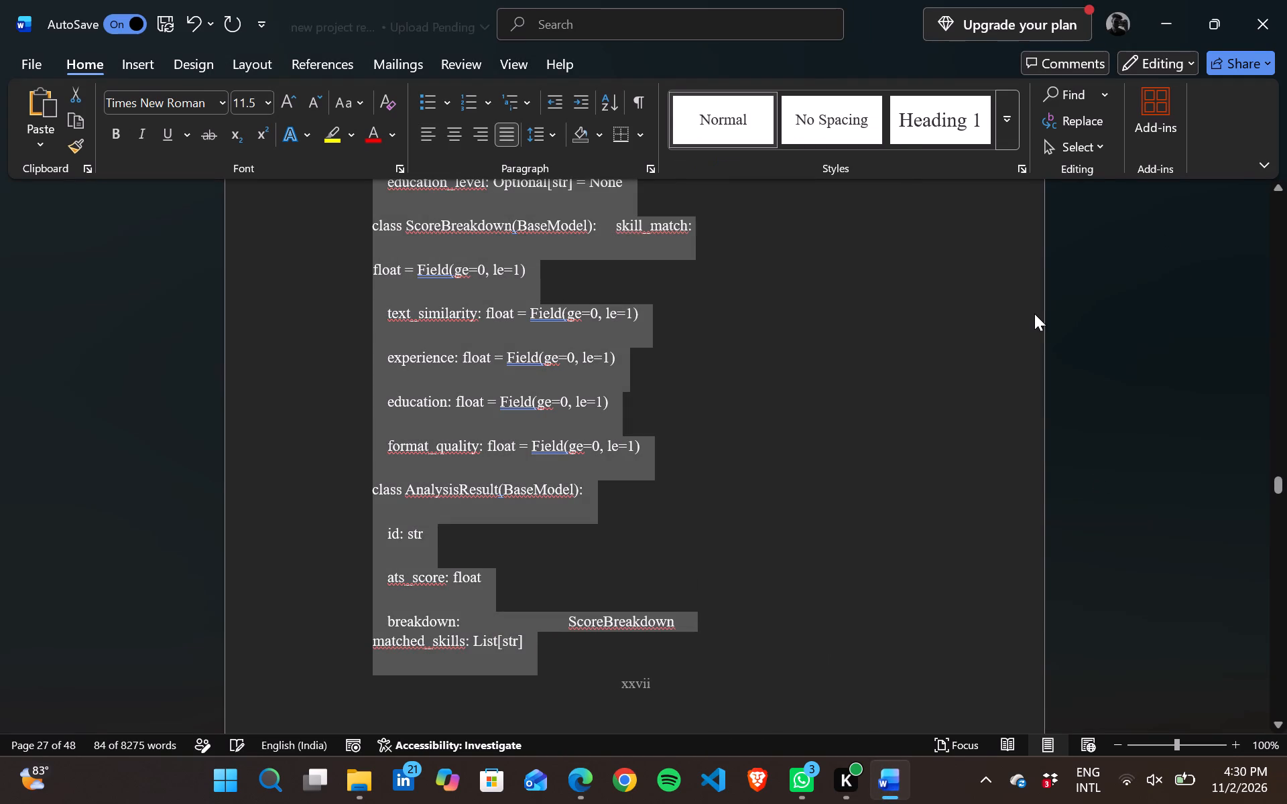
Justify the introductory text and code listing under 4.2.2 Data Models with Pydantic.
key(ctrl+j)
key(ctrl+j)
key(ctrl+j)
key(ctrl+j)
key(ctrl+j)
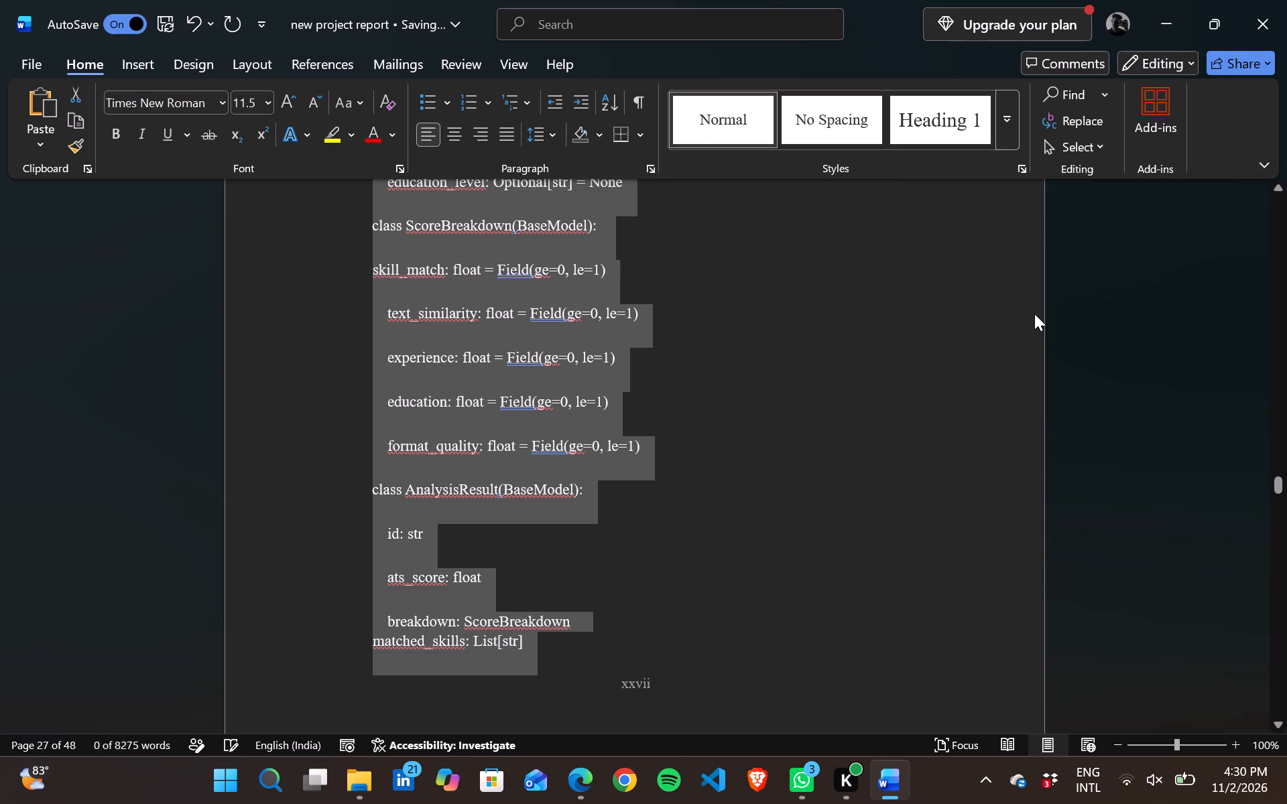
scroll(794, 342, right, 1)
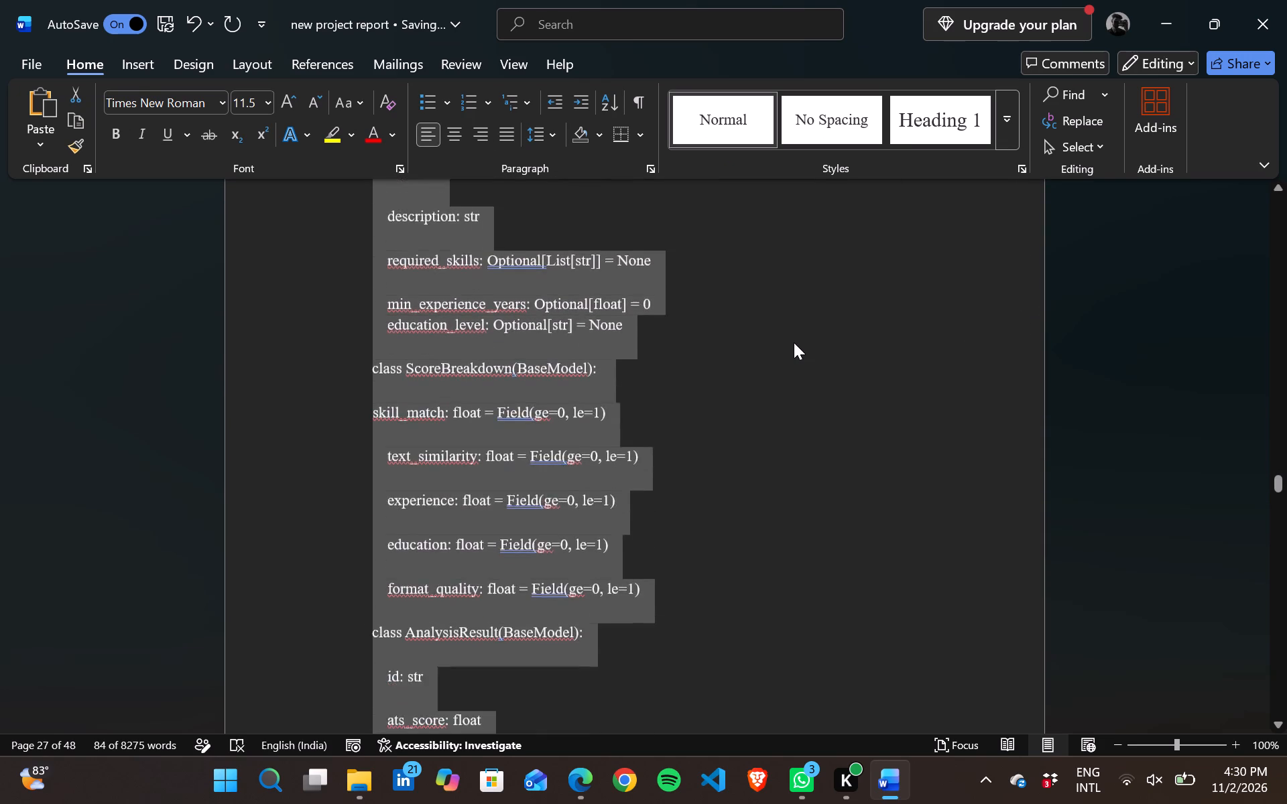
scroll(794, 342, right, 1)
scroll(794, 342, down, 1)
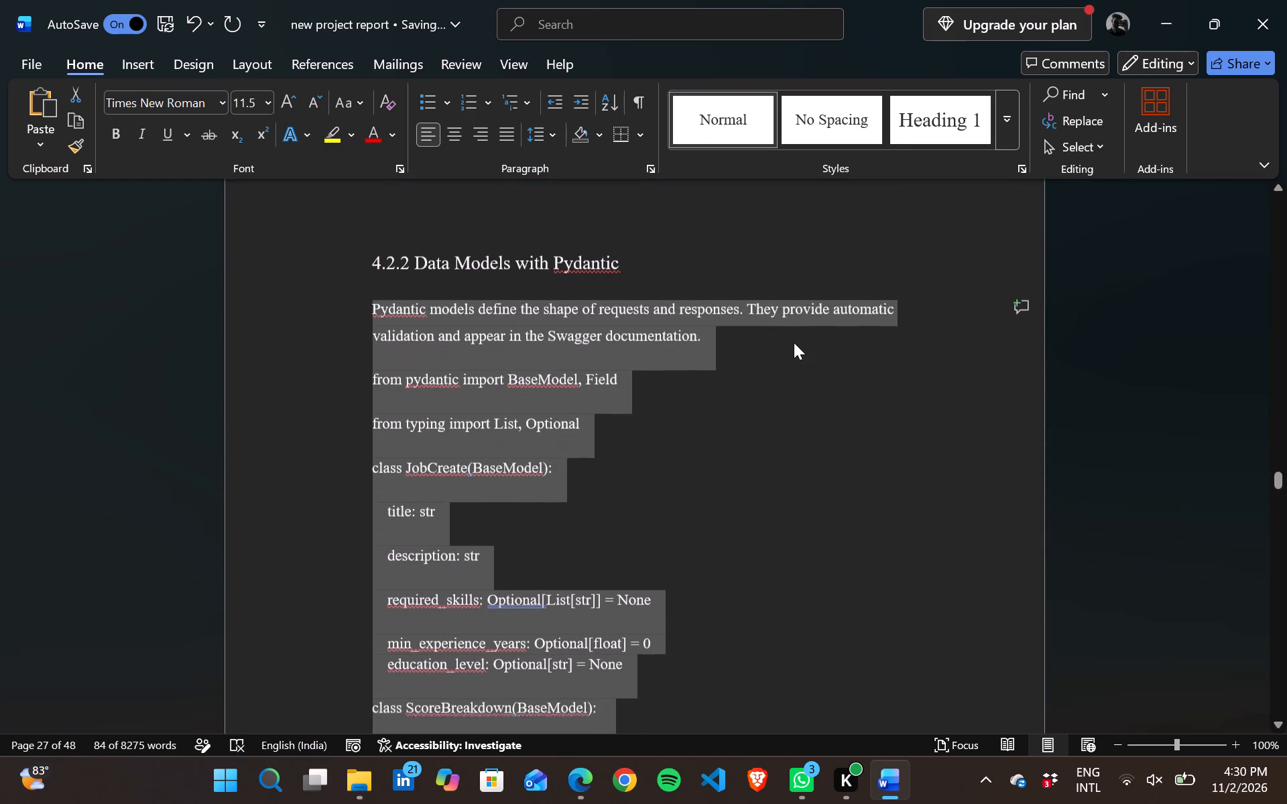
scroll(794, 342, down, 1)
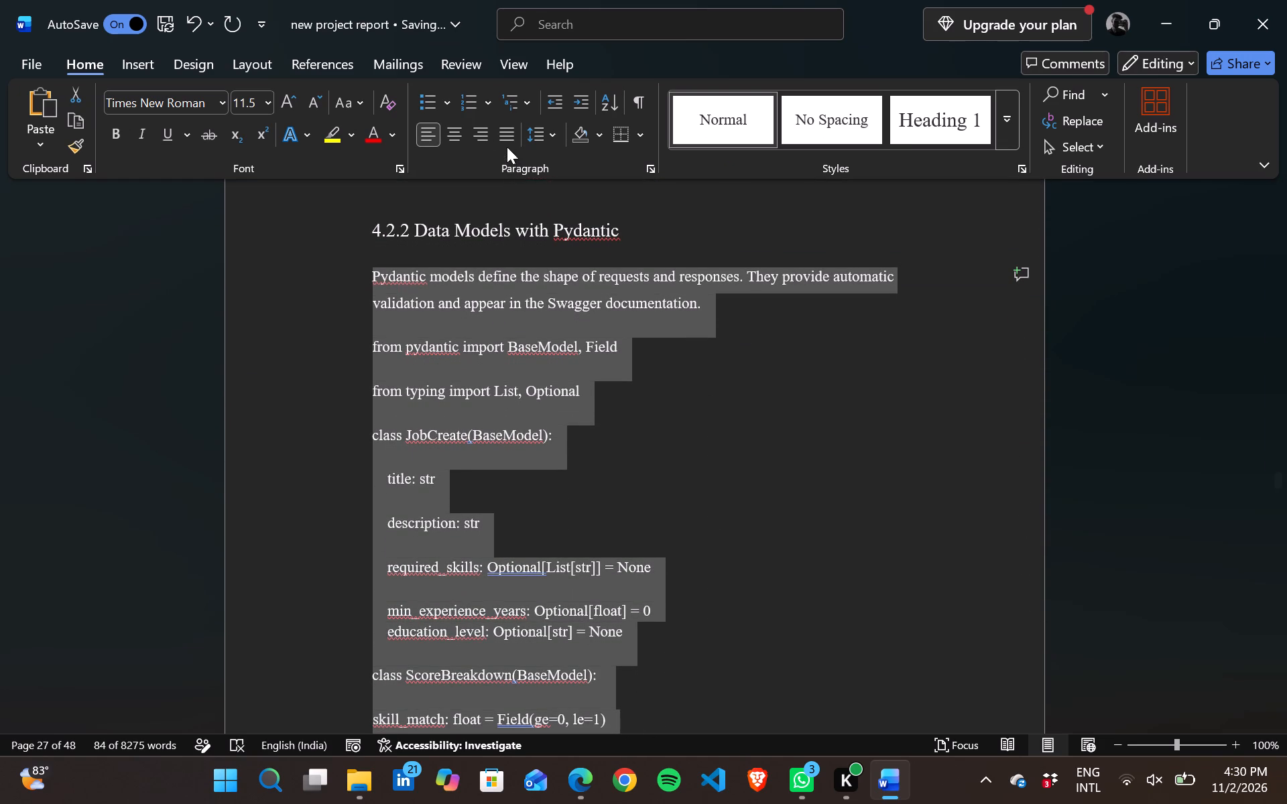
click(506, 135)
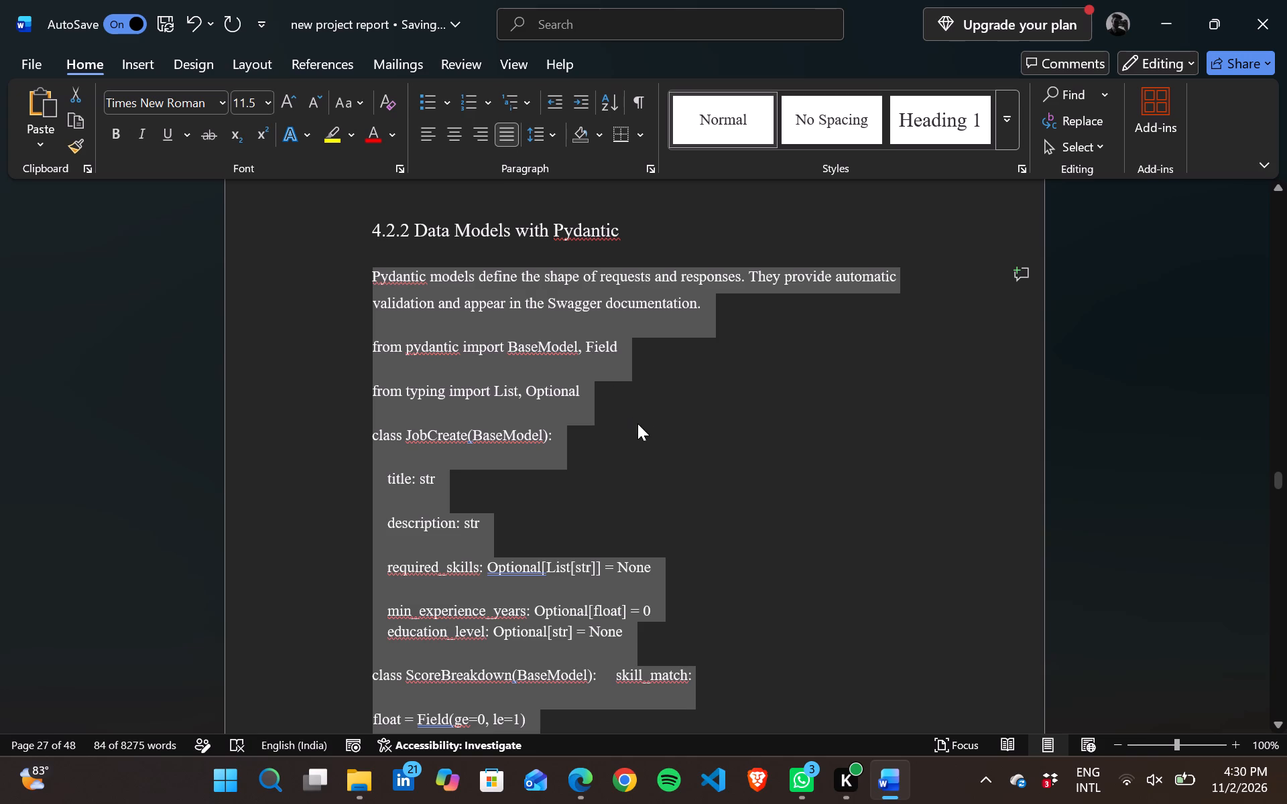
click(680, 440)
Delete the missing_skills and suggestions lines that spill onto the page after the AnalysisResult class listing.
scroll(680, 440, down, 4)
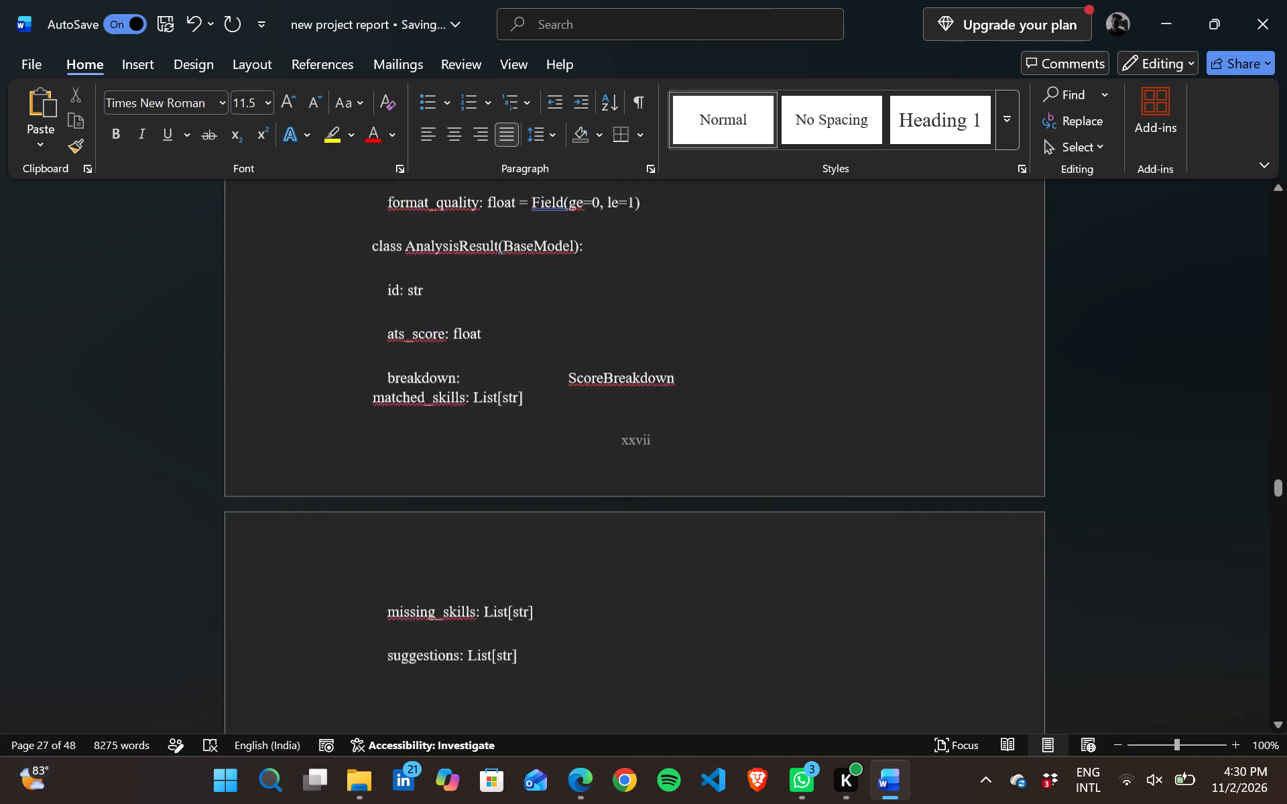
scroll(680, 440, down, 2)
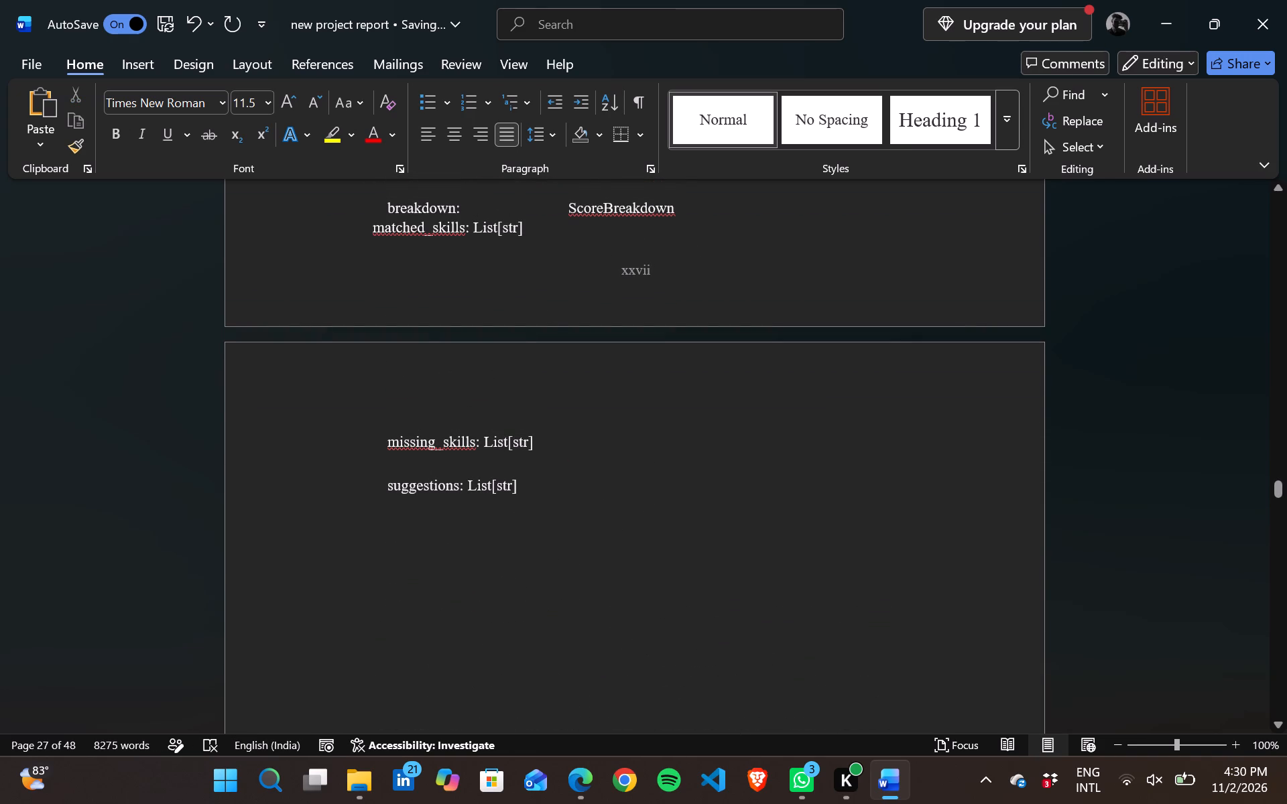
drag(528, 489, 566, 218)
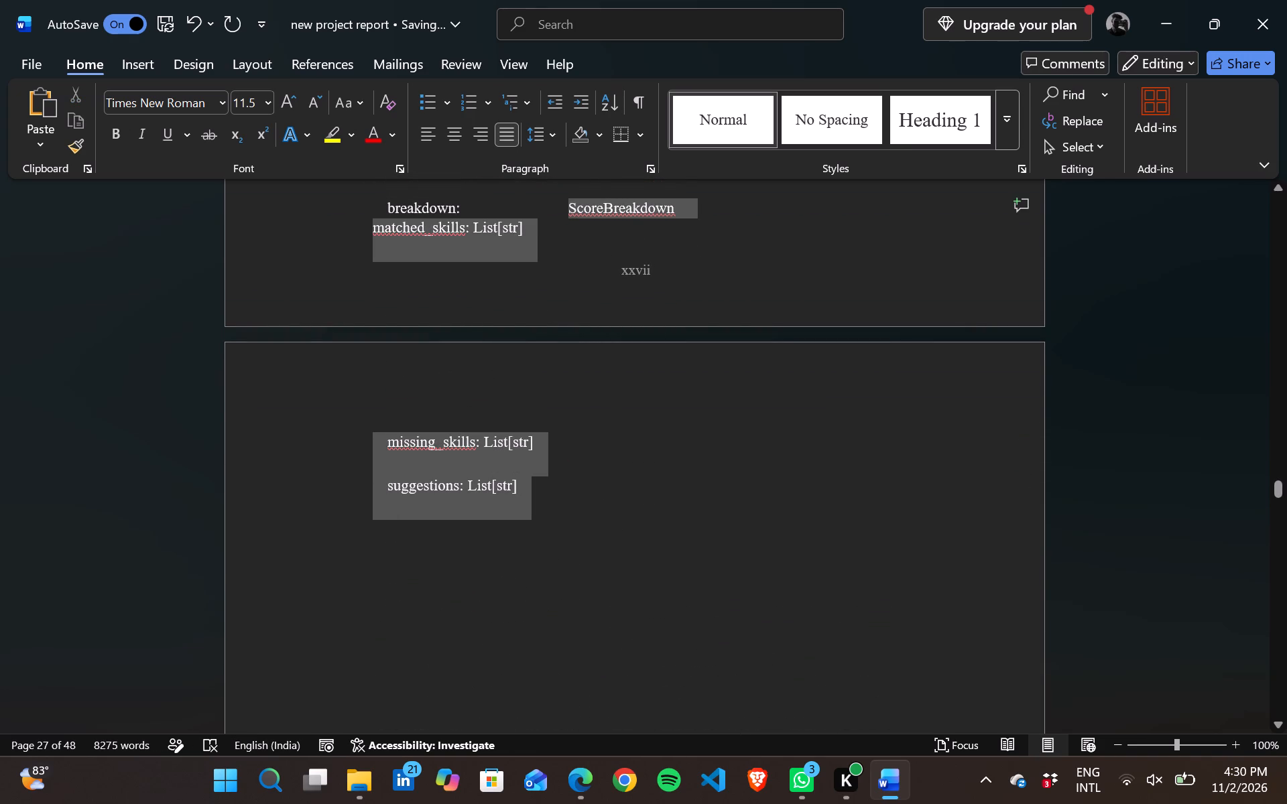
drag(566, 218, 568, 261)
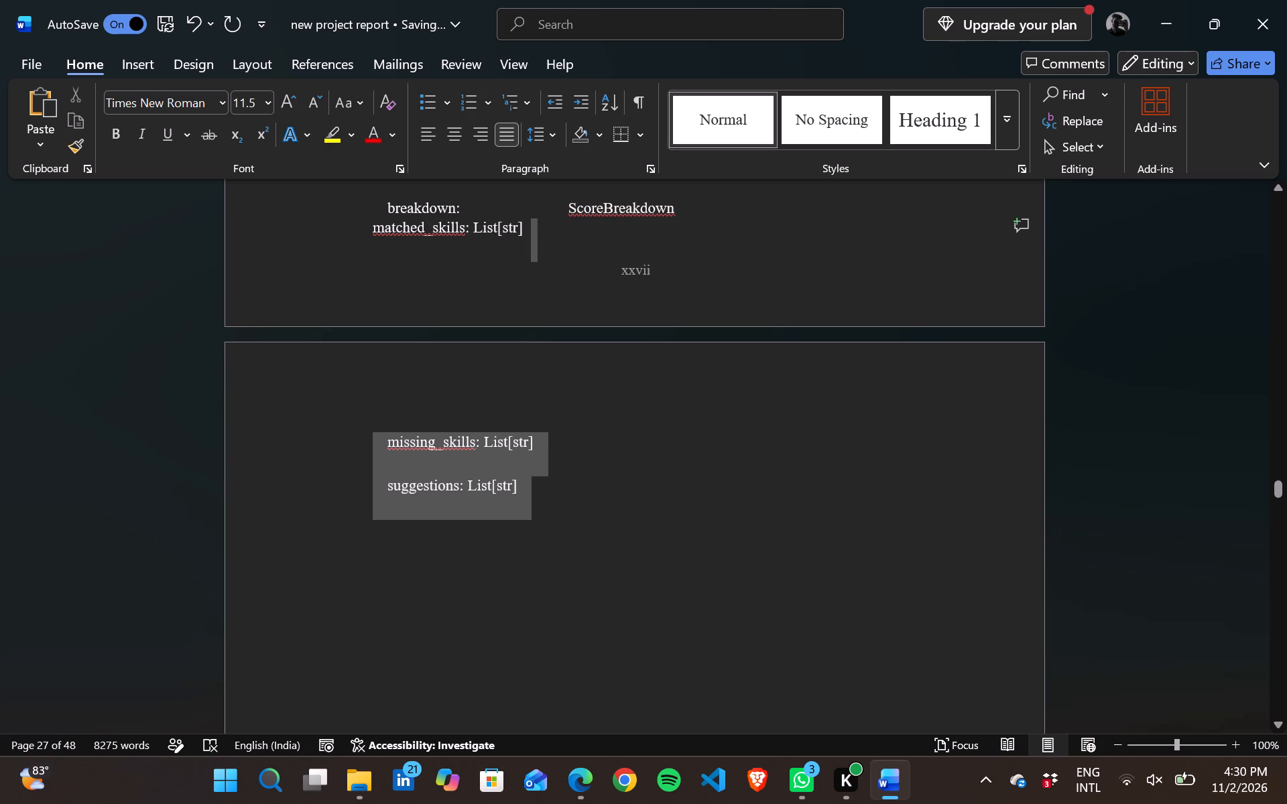
drag(568, 261, 355, 442)
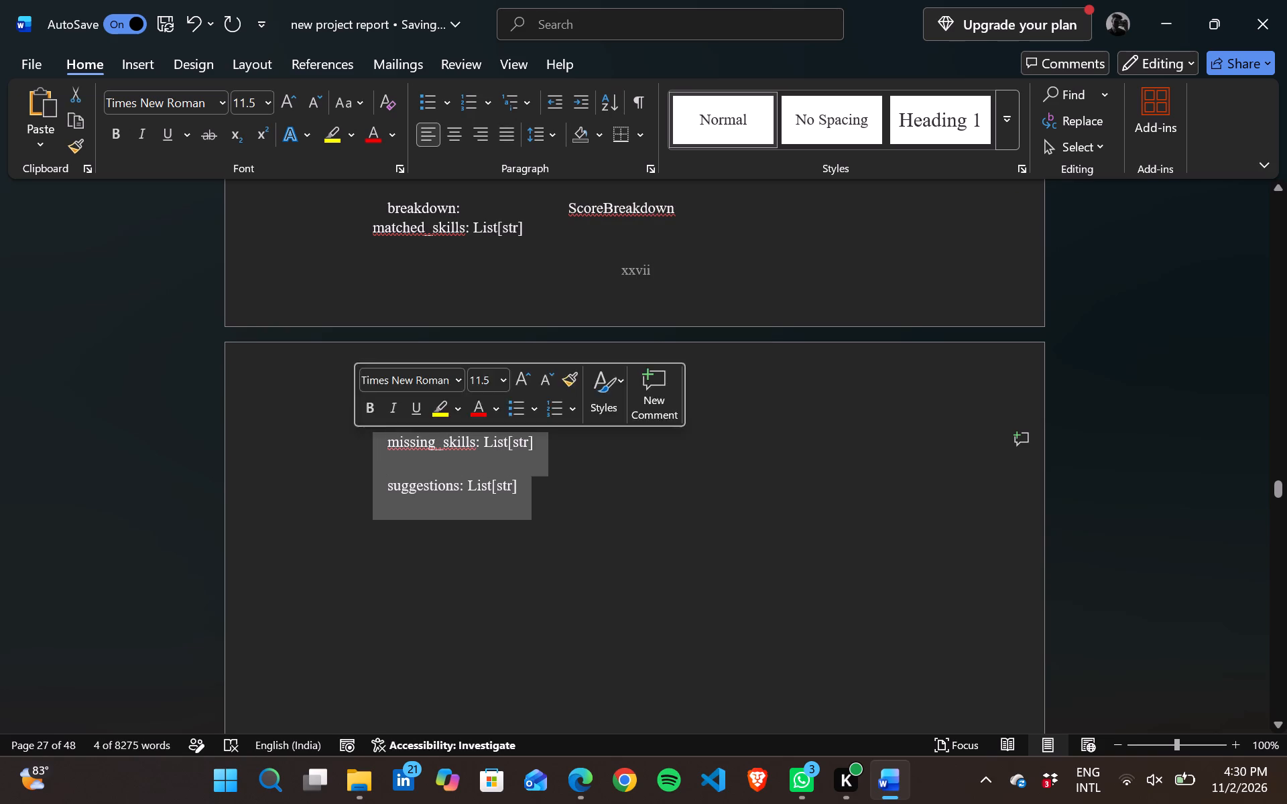
key(space)
key(BackSpace)
key(BackSpace)
key(BackSpace)
key(BackSpace)
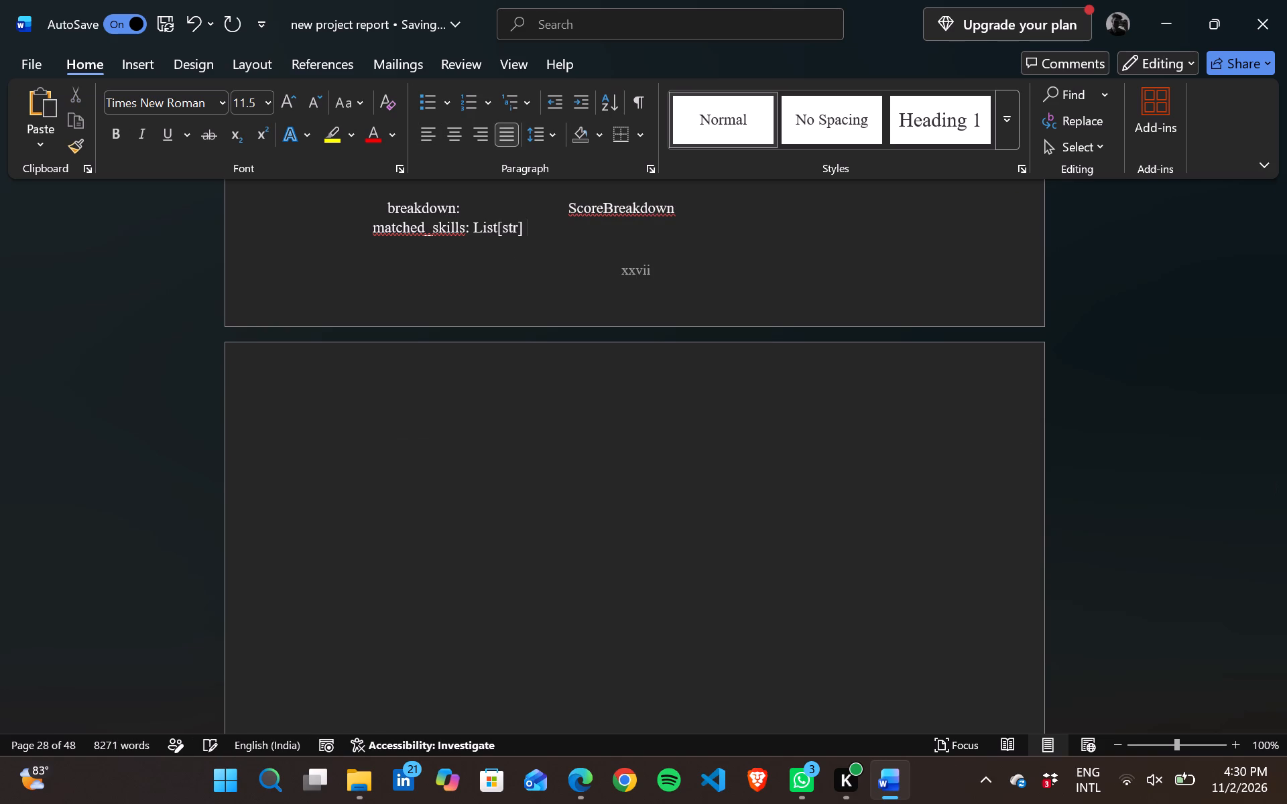
key(BackSpace)
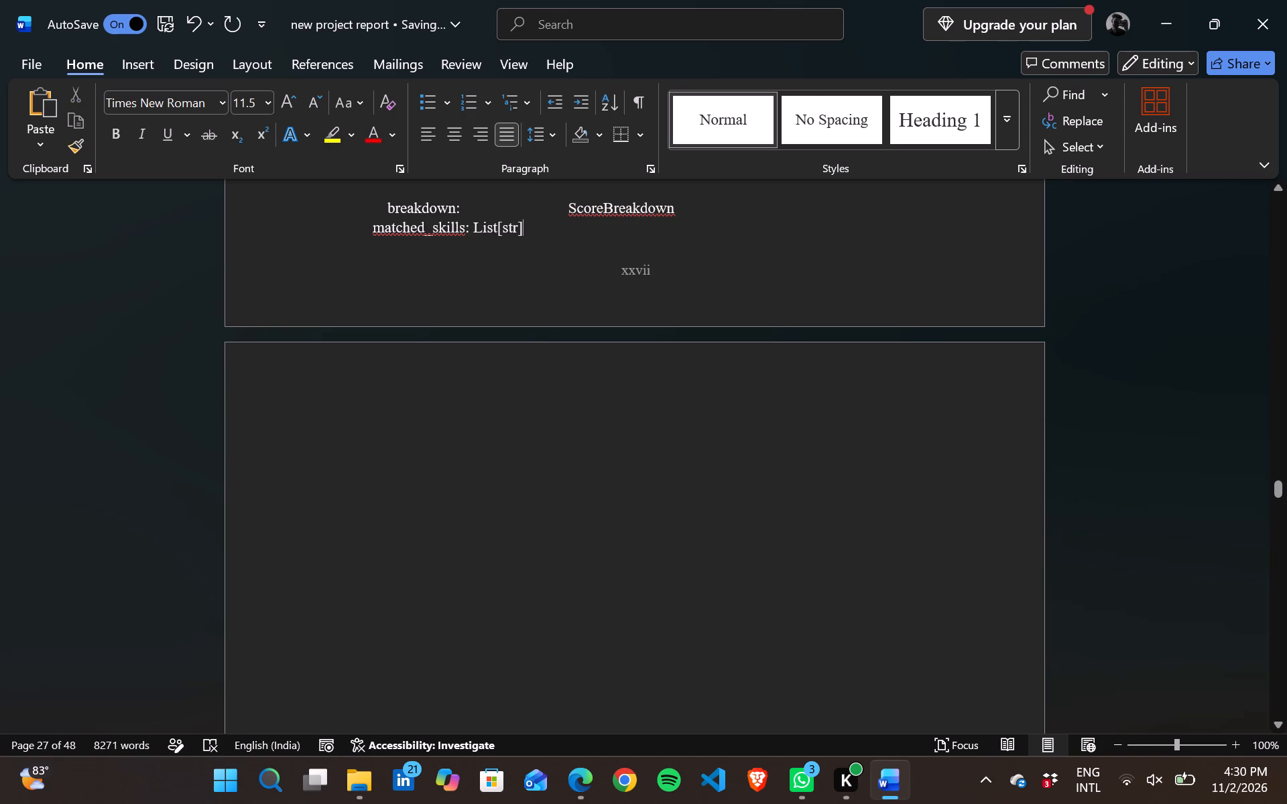
click(539, 245)
Look through the pages from section 4.2.1 to section 4.3.2 to check their alignment, spacing and page gaps.
scroll(539, 245, up, 1)
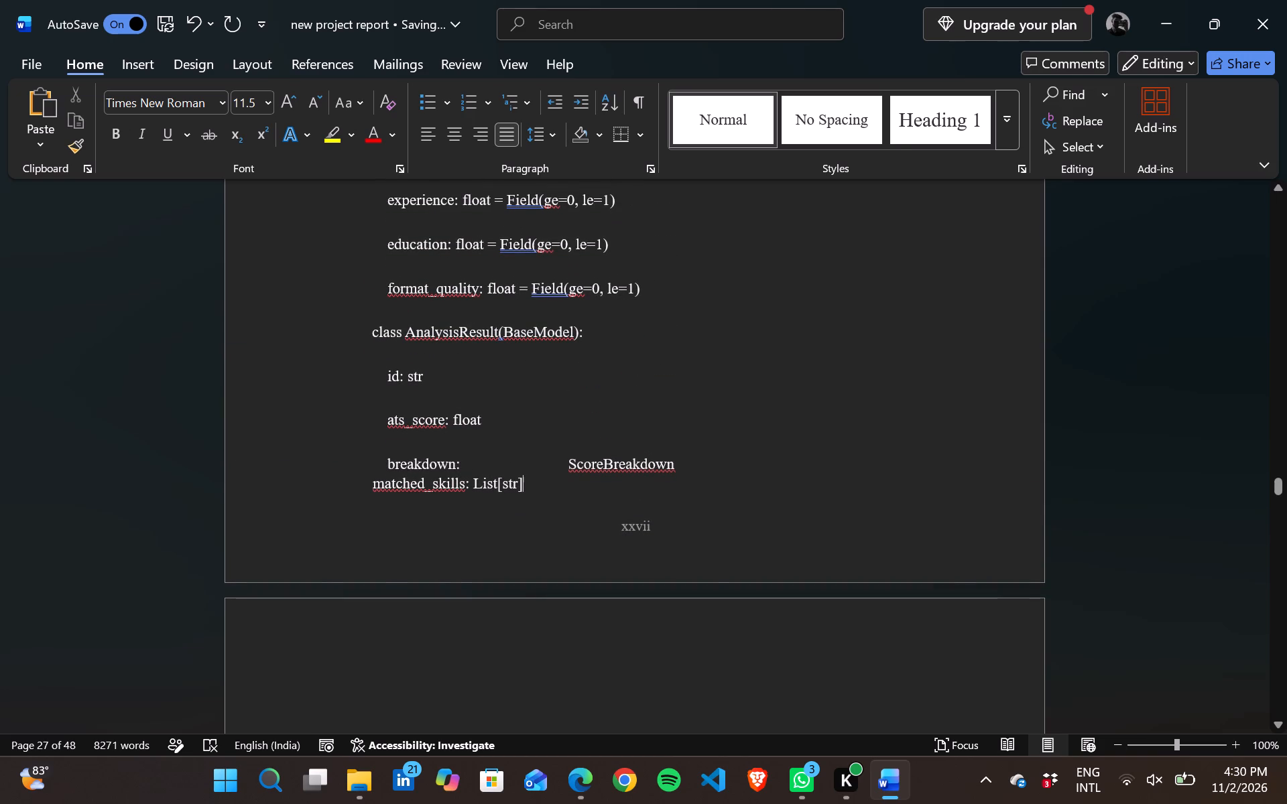
drag(566, 458, 666, 462)
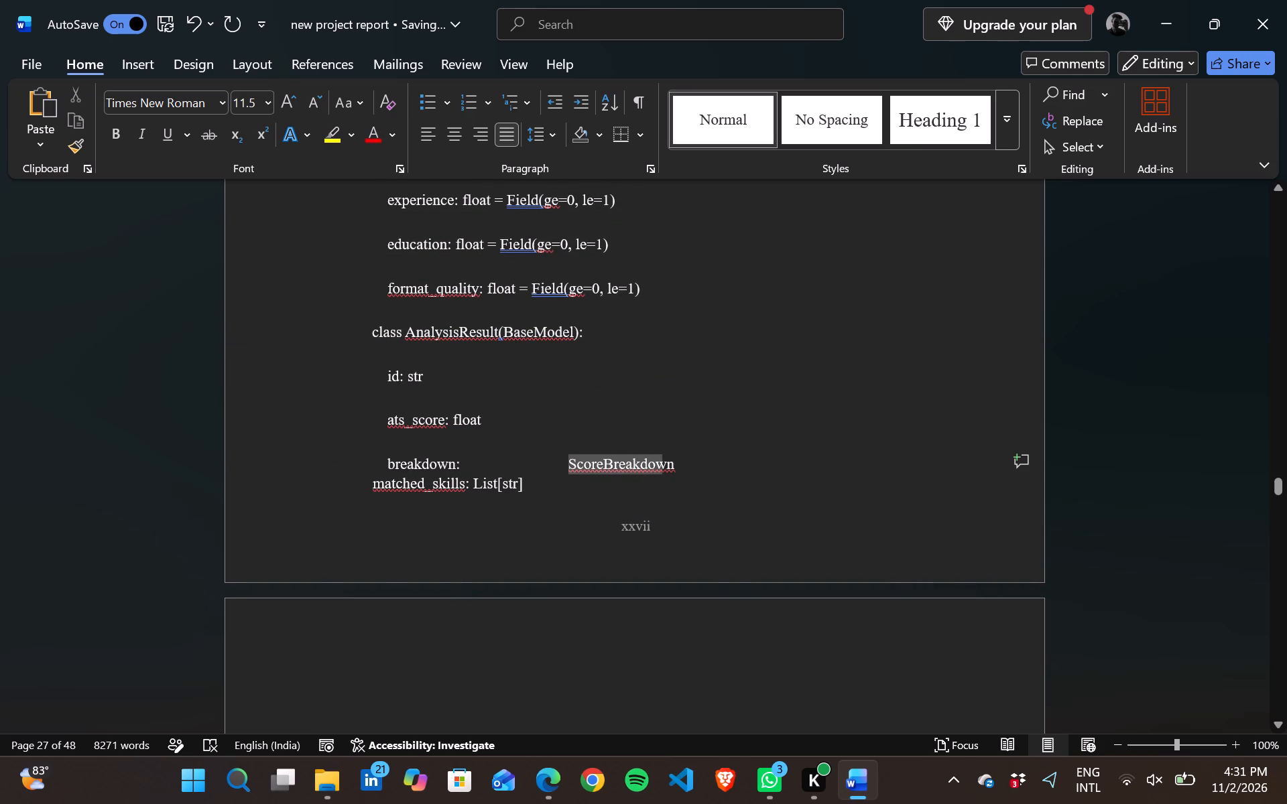
drag(666, 462, 672, 462)
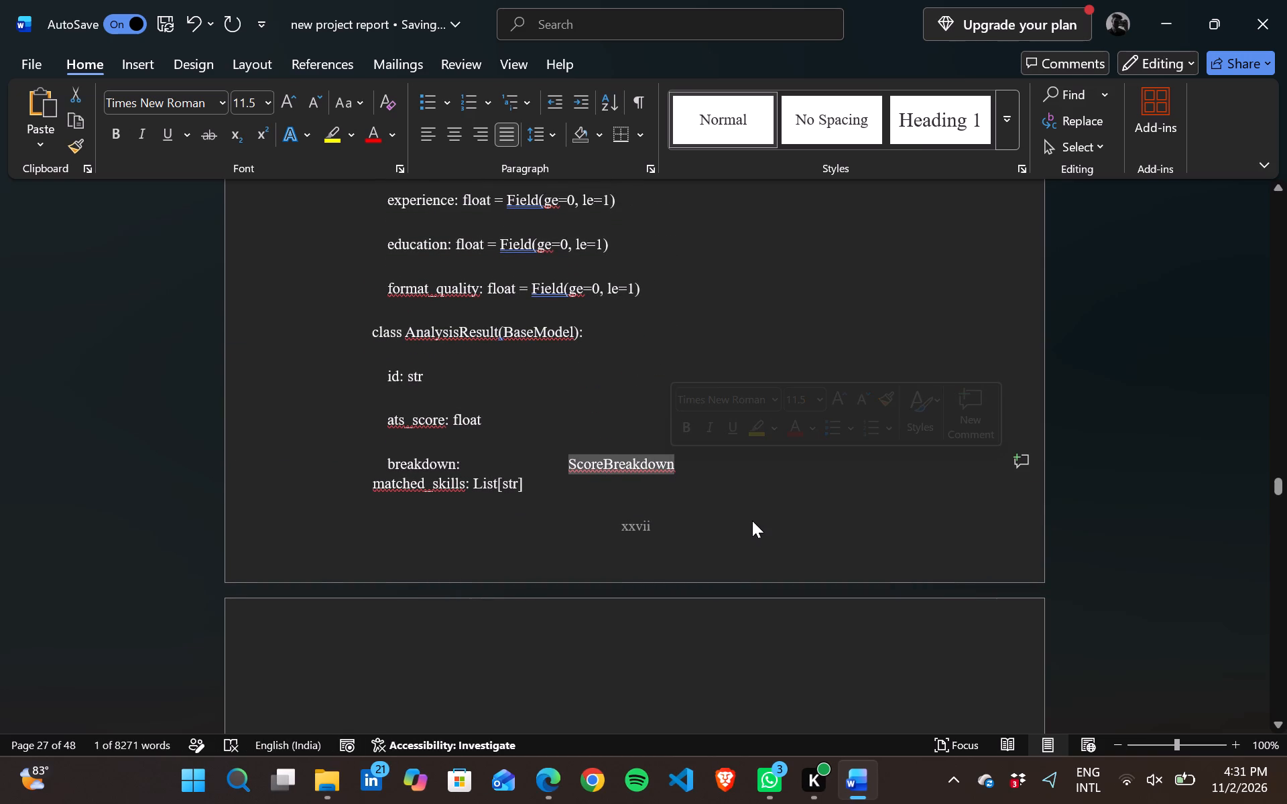
click(752, 521)
scroll(752, 521, up, 1)
scroll(752, 521, down, 1)
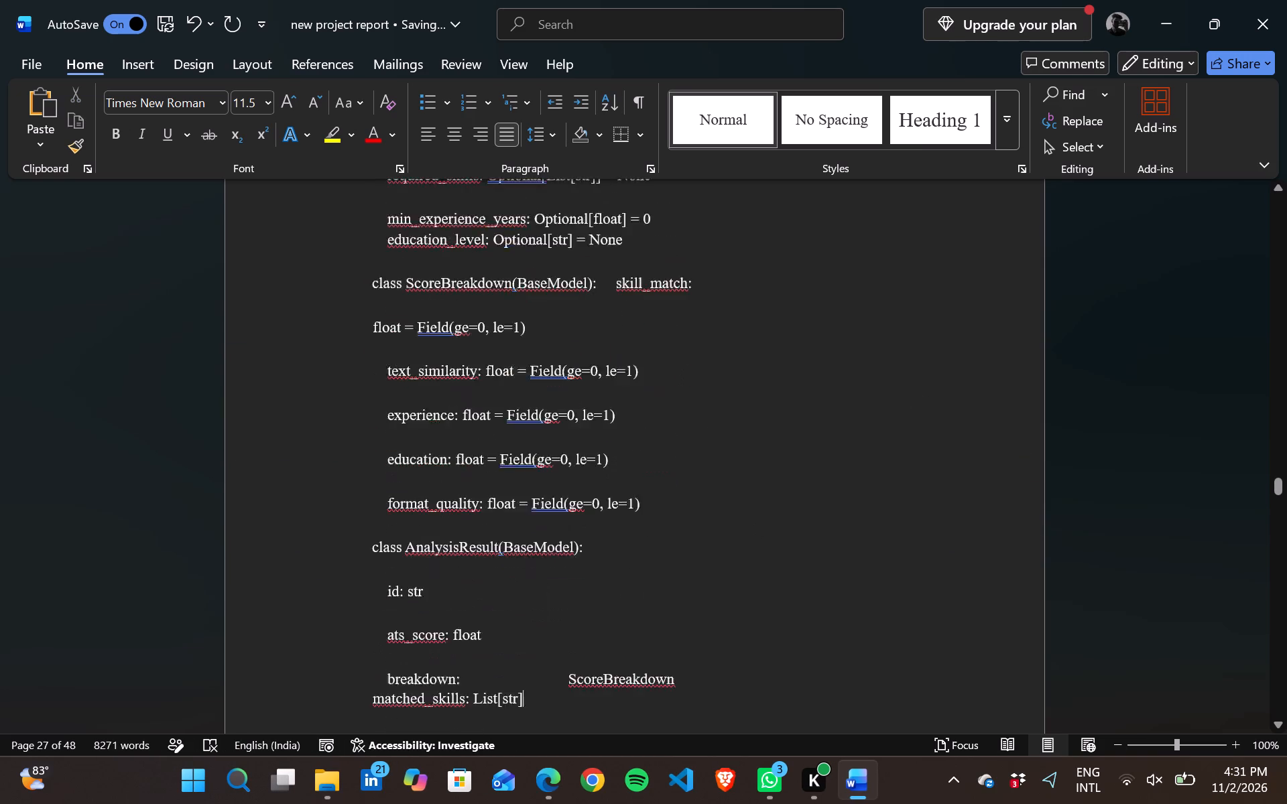
scroll(752, 521, down, 3)
scroll(752, 521, up, 2)
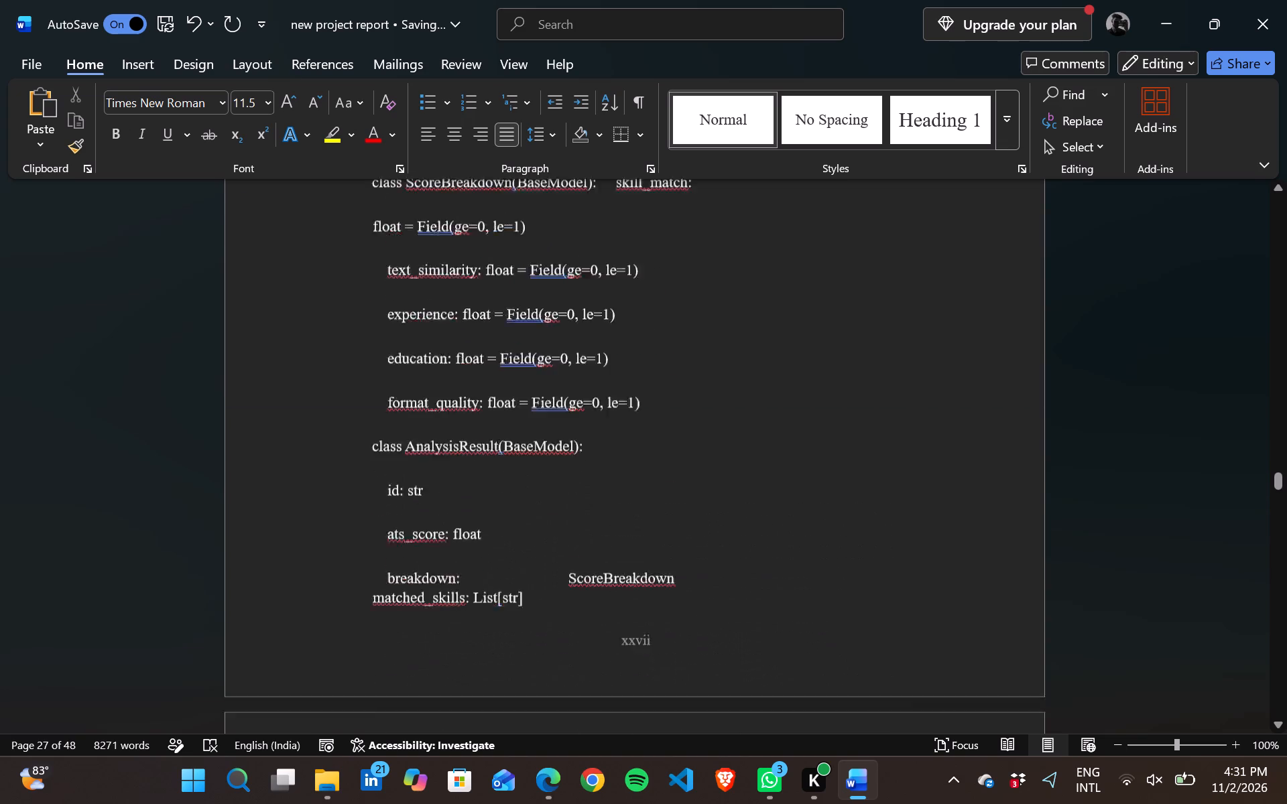
scroll(752, 521, up, 3)
scroll(752, 521, down, 3)
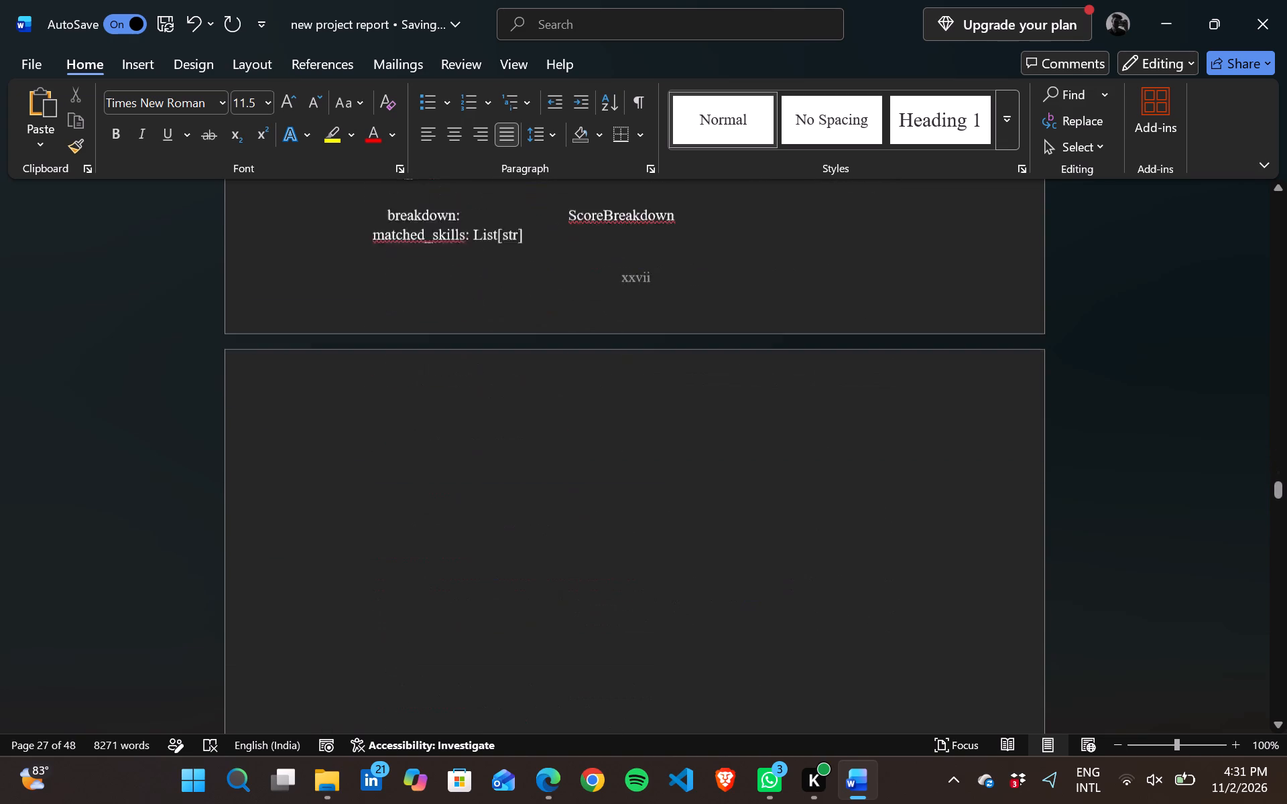
scroll(752, 521, down, 1)
scroll(752, 521, up, 4)
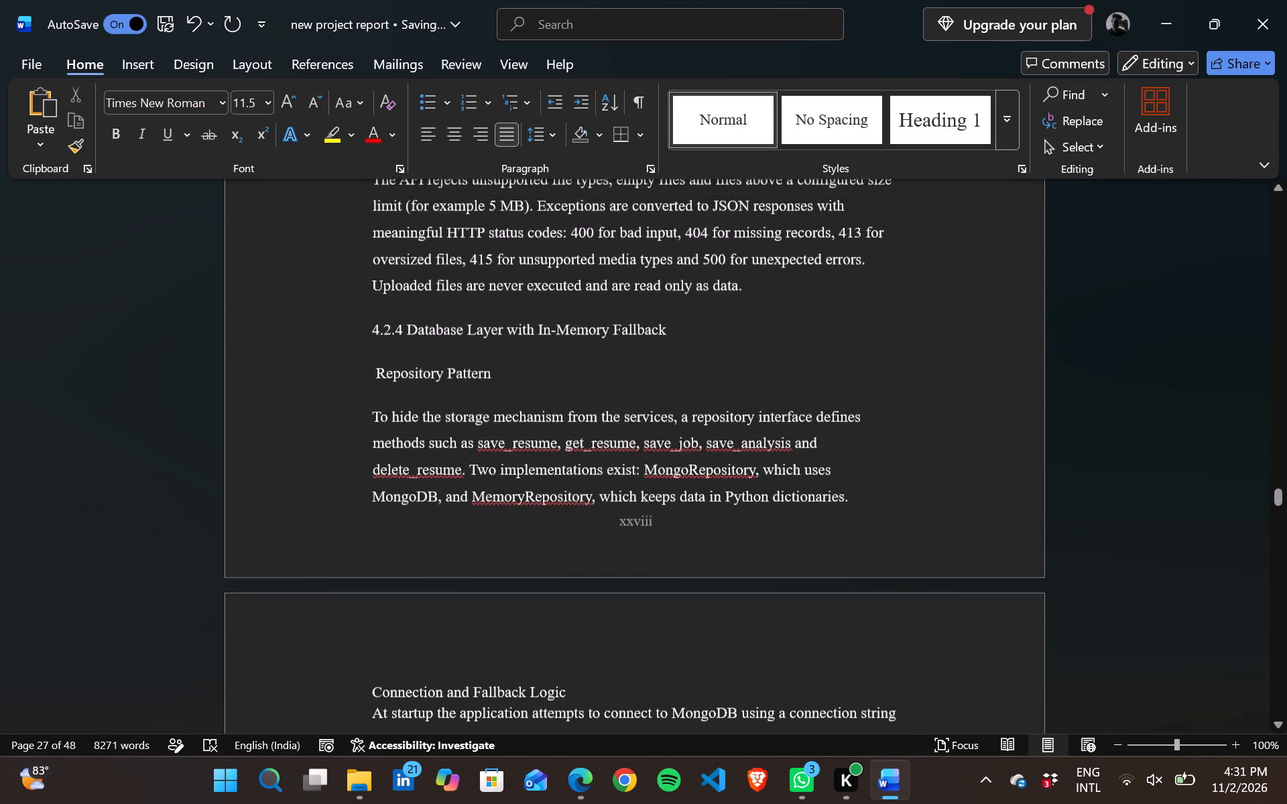
scroll(752, 521, down, 5)
scroll(752, 521, up, 1)
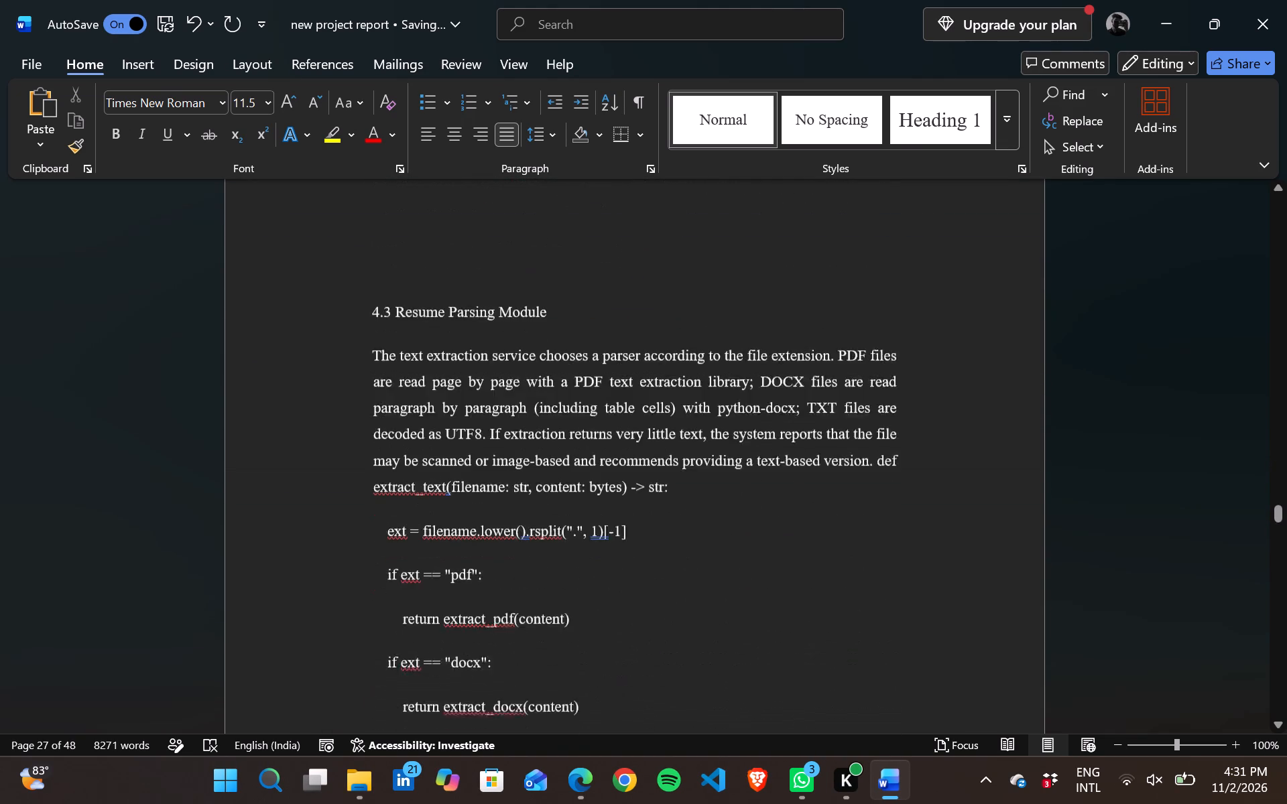
scroll(752, 521, up, 1)
scroll(752, 521, down, 1)
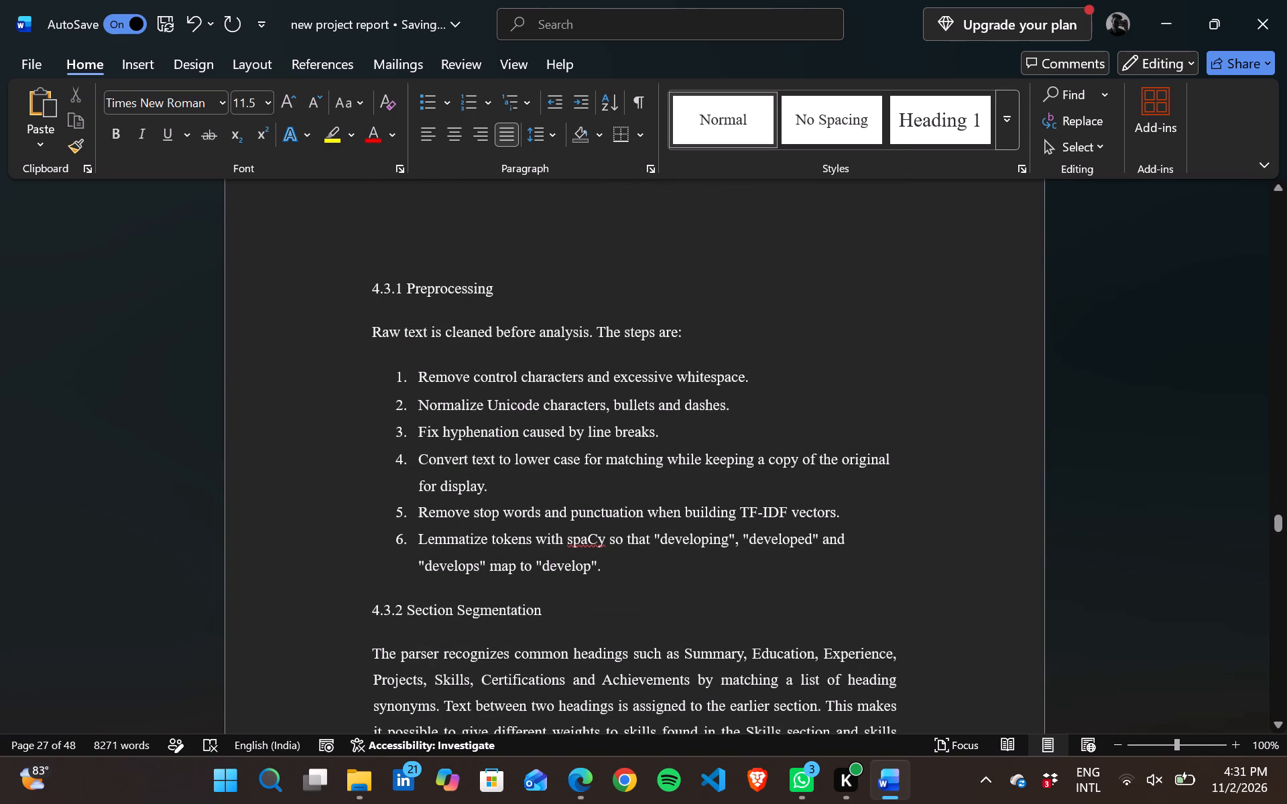
scroll(700, 510, up, 8)
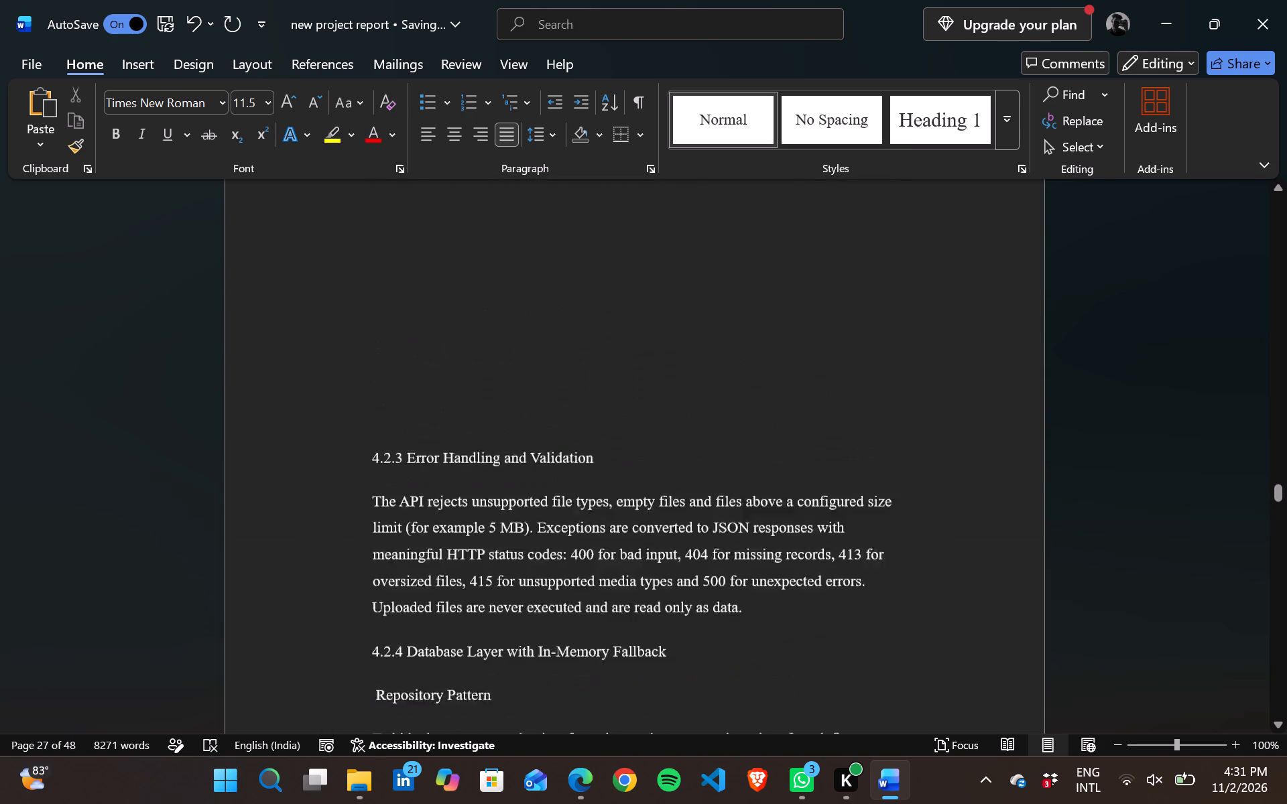
scroll(700, 510, up, 1)
scroll(700, 510, down, 1)
scroll(700, 510, up, 2)
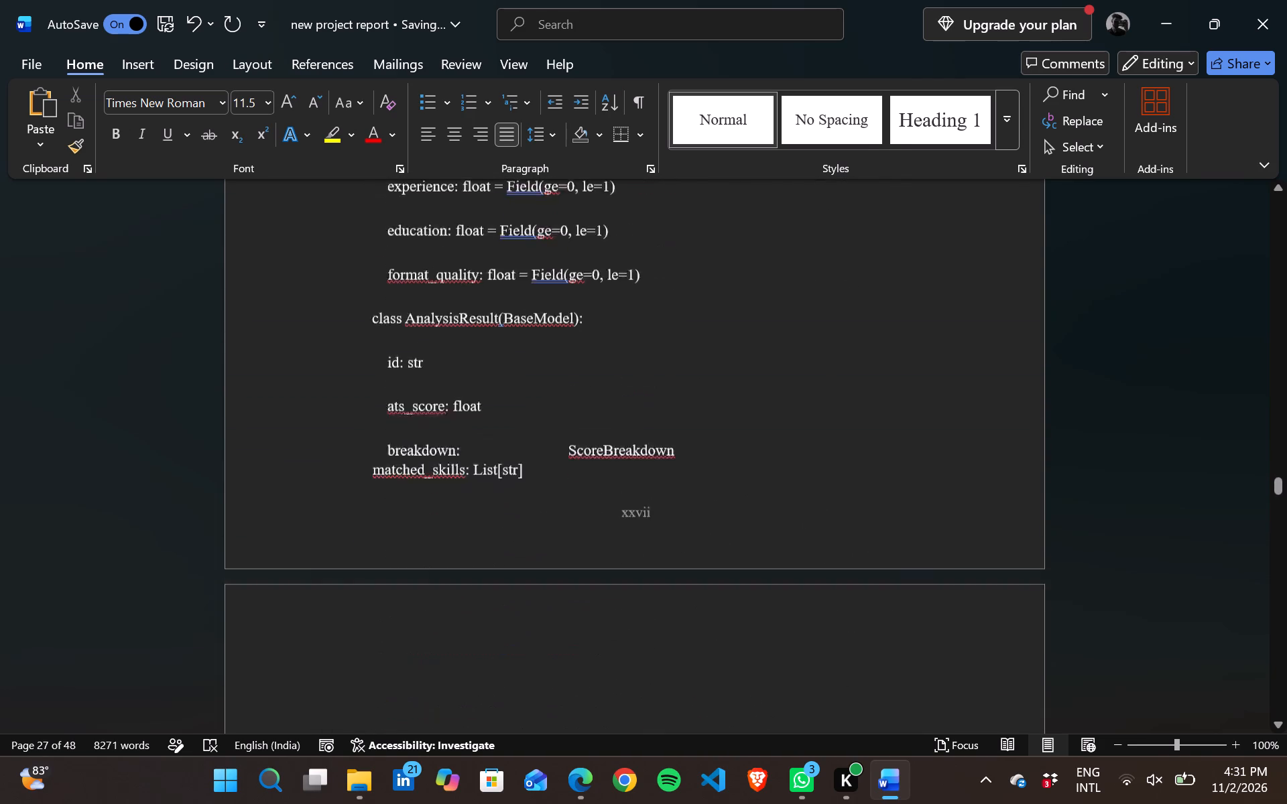
scroll(700, 510, up, 4)
scroll(700, 510, right, 1)
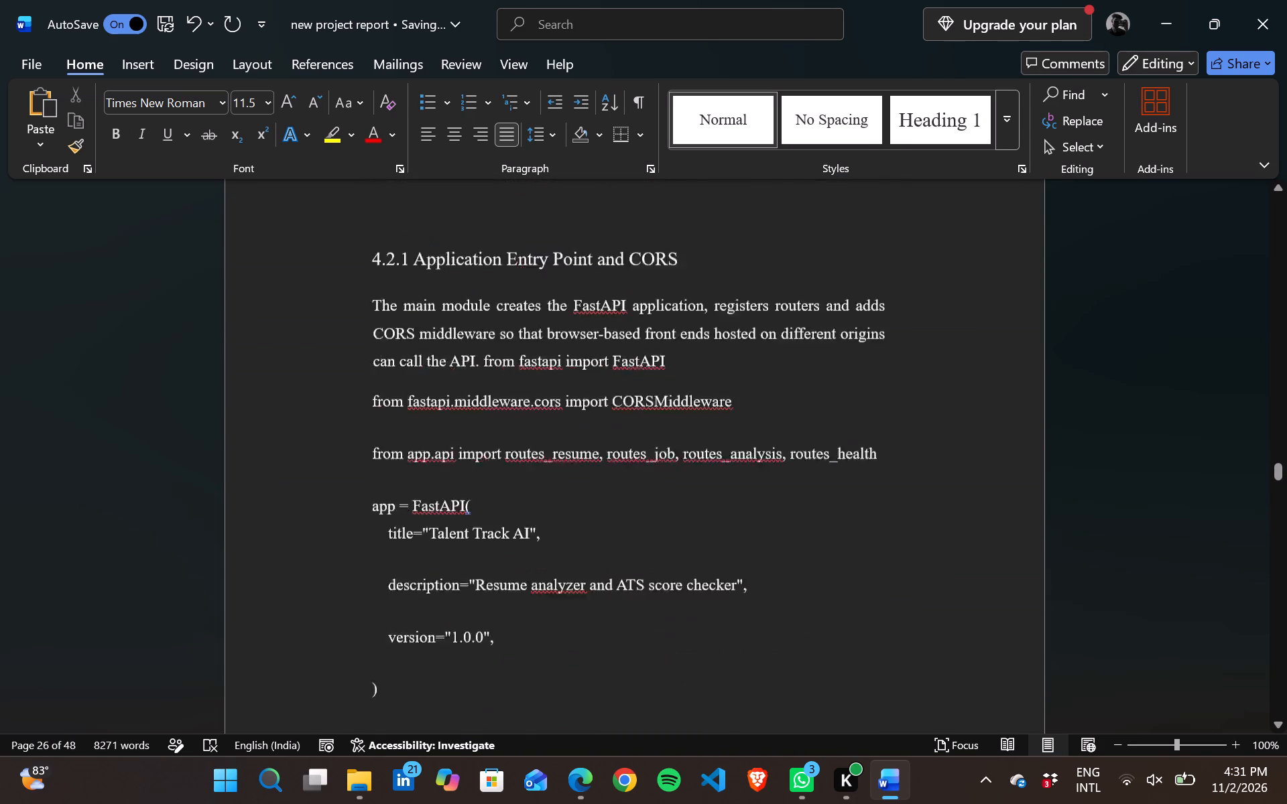
scroll(700, 510, right, 1)
Remove the blank lines above the heading 4.2.3 Error Handling and Validation so it starts at the top of its page.
scroll(700, 510, down, 3)
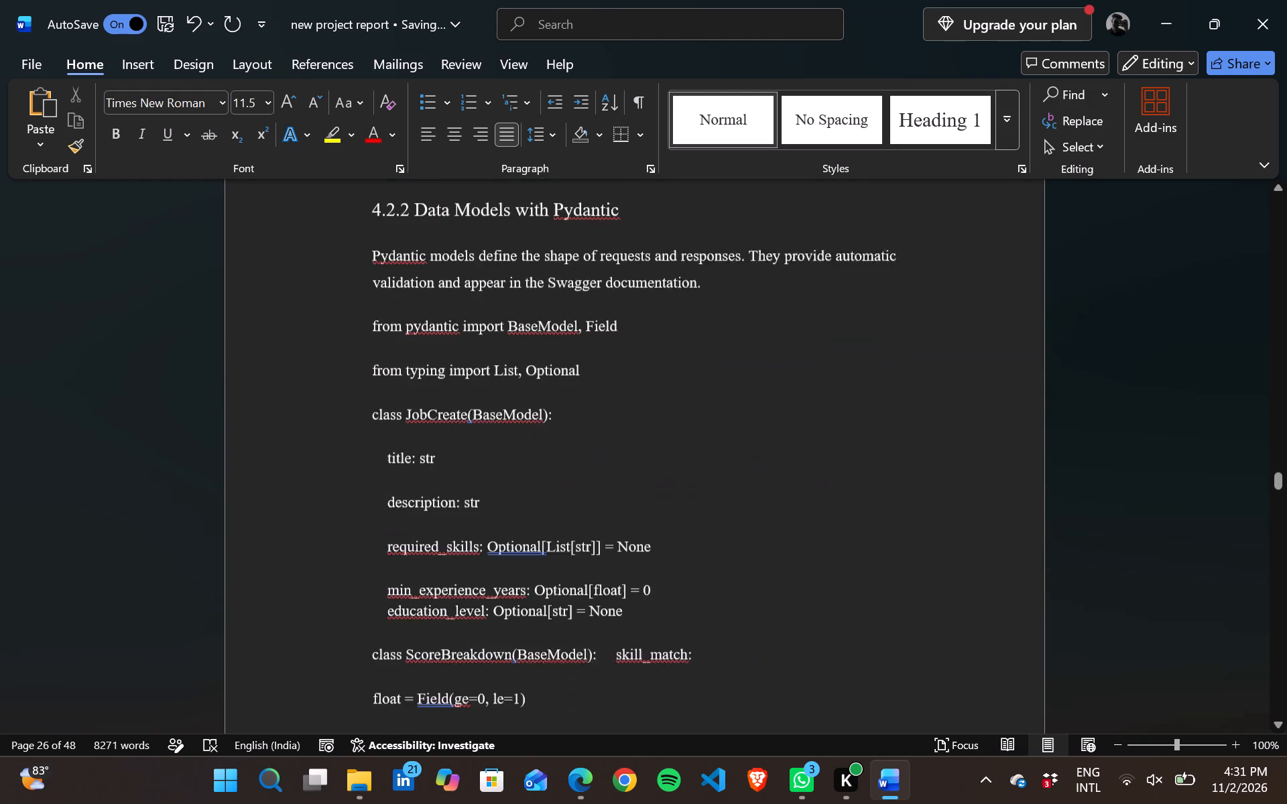
scroll(700, 510, down, 3)
scroll(591, 578, down, 1)
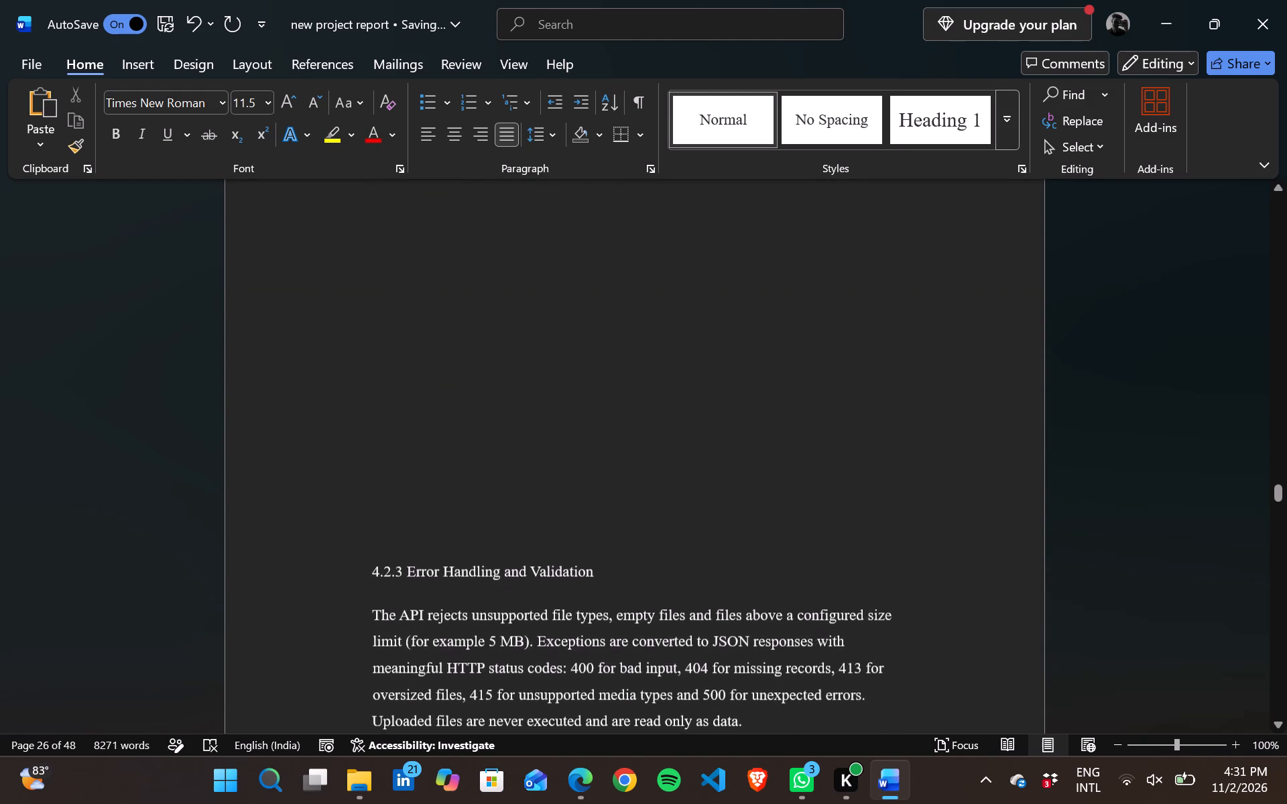
click(369, 563)
key(BackSpace)
key(BackSpace)
key(BackSpace)
key(BackSpace)
key(BackSpace)
key(BackSpace)
key(BackSpace)
key(BackSpace)
key(BackSpace)
key(BackSpace)
key(BackSpace)
key(BackSpace)
key(BackSpace)
key(BackSpace)
key(BackSpace)
key(BackSpace)
key(BackSpace)
key(BackSpace)
key(BackSpace)
key(BackSpace)
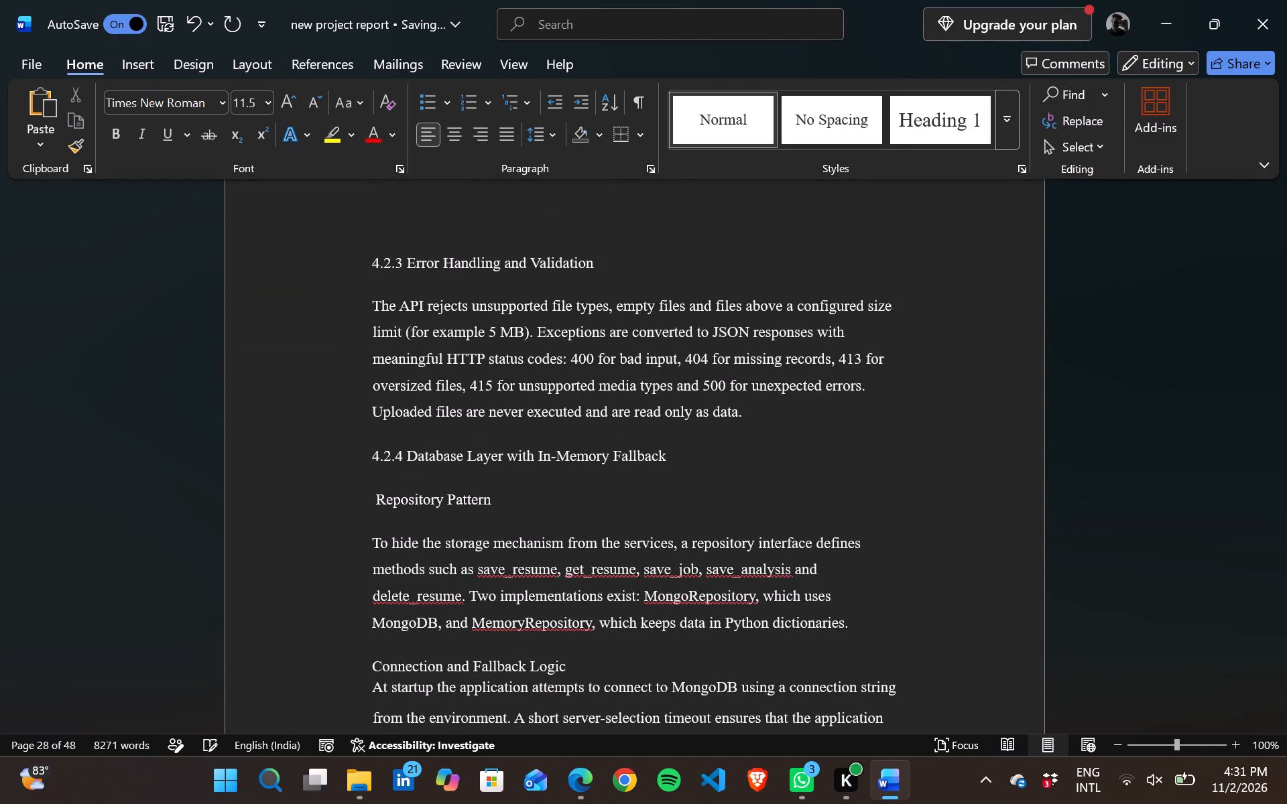
scroll(369, 563, up, 1)
key(BackSpace)
key(BackSpace)
key(BackSpace)
key(BackSpace)
key(BackSpace)
key(BackSpace)
key(BackSpace)
key(BackSpace)
key(BackSpace)
key(BackSpace)
key(BackSpace)
key(BackSpace)
key(BackSpace)
key(BackSpace)
key(BackSpace)
key(BackSpace)
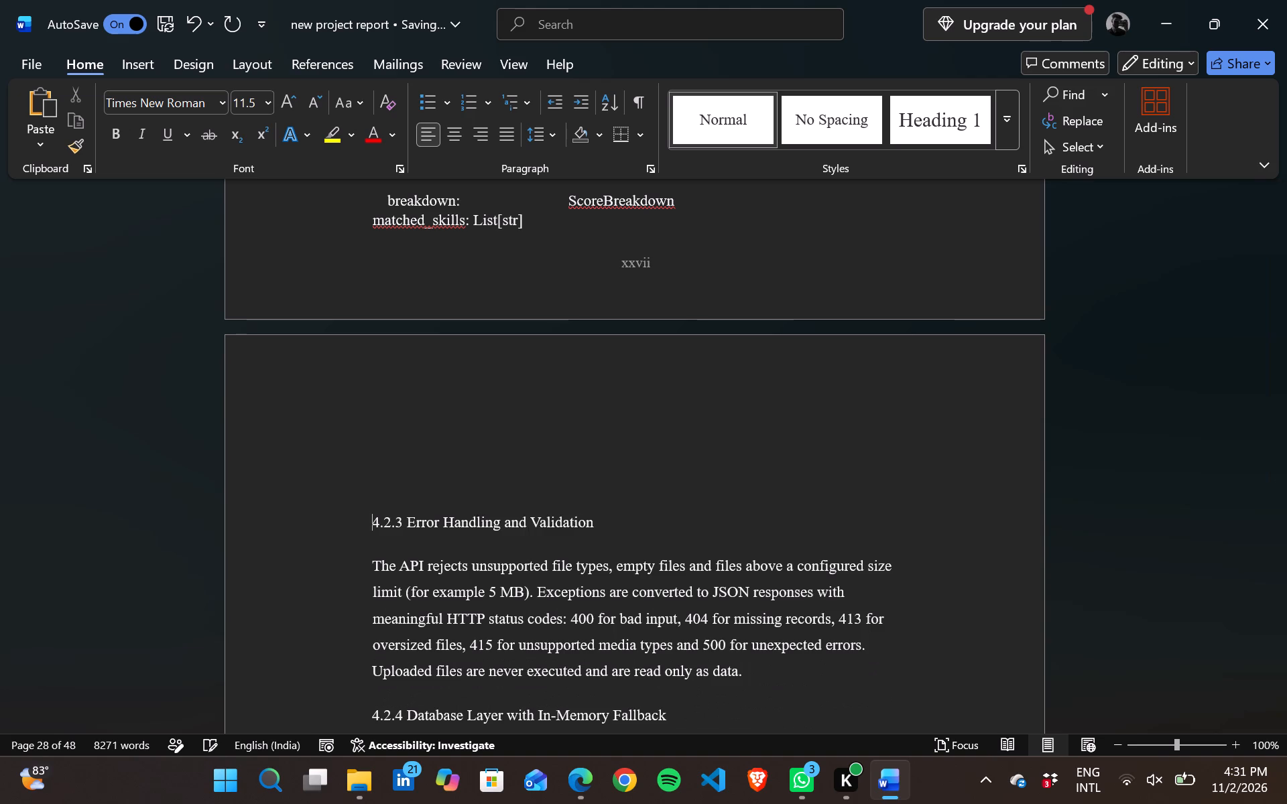
key(BackSpace)
key(BackSpace)
key(BackSpace)
key(BackSpace)
key(BackSpace)
key(BackSpace)
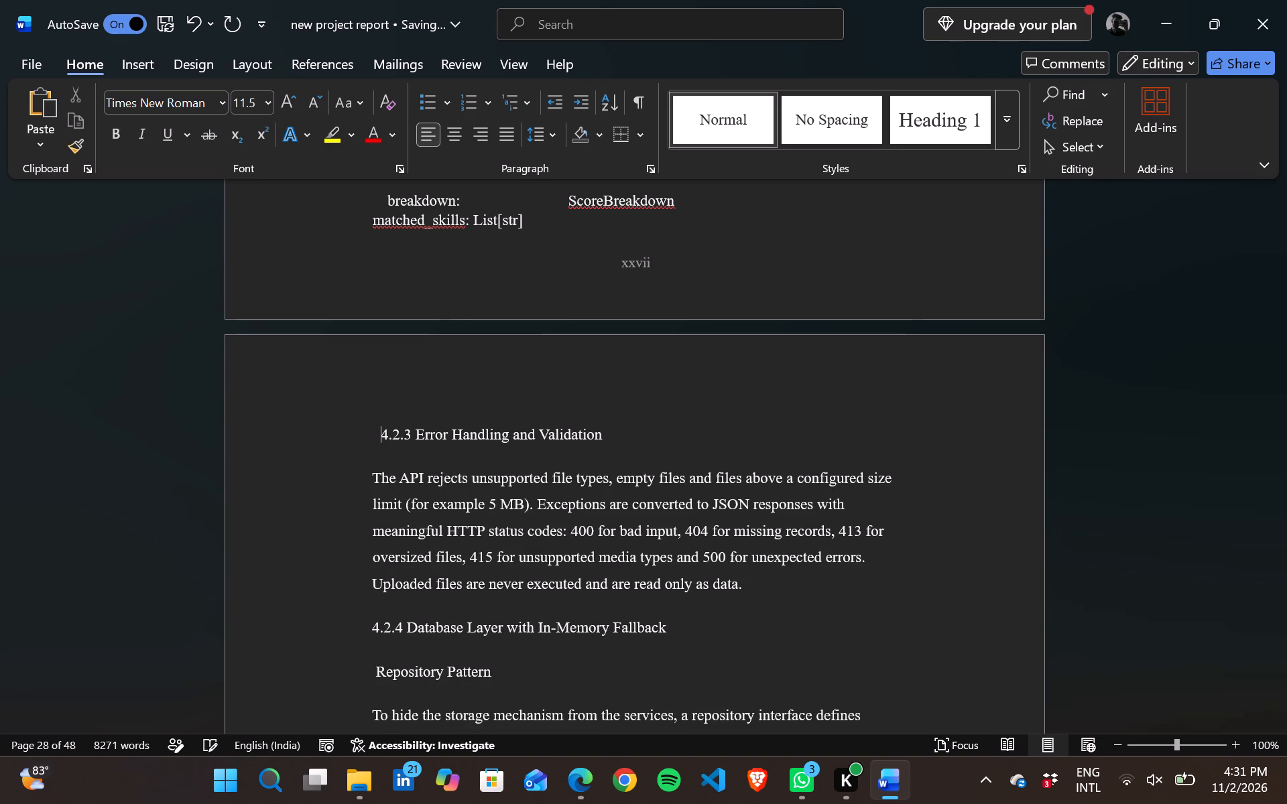
key(BackSpace)
key(BackSpace)
key(BackSpace)
key(BackSpace)
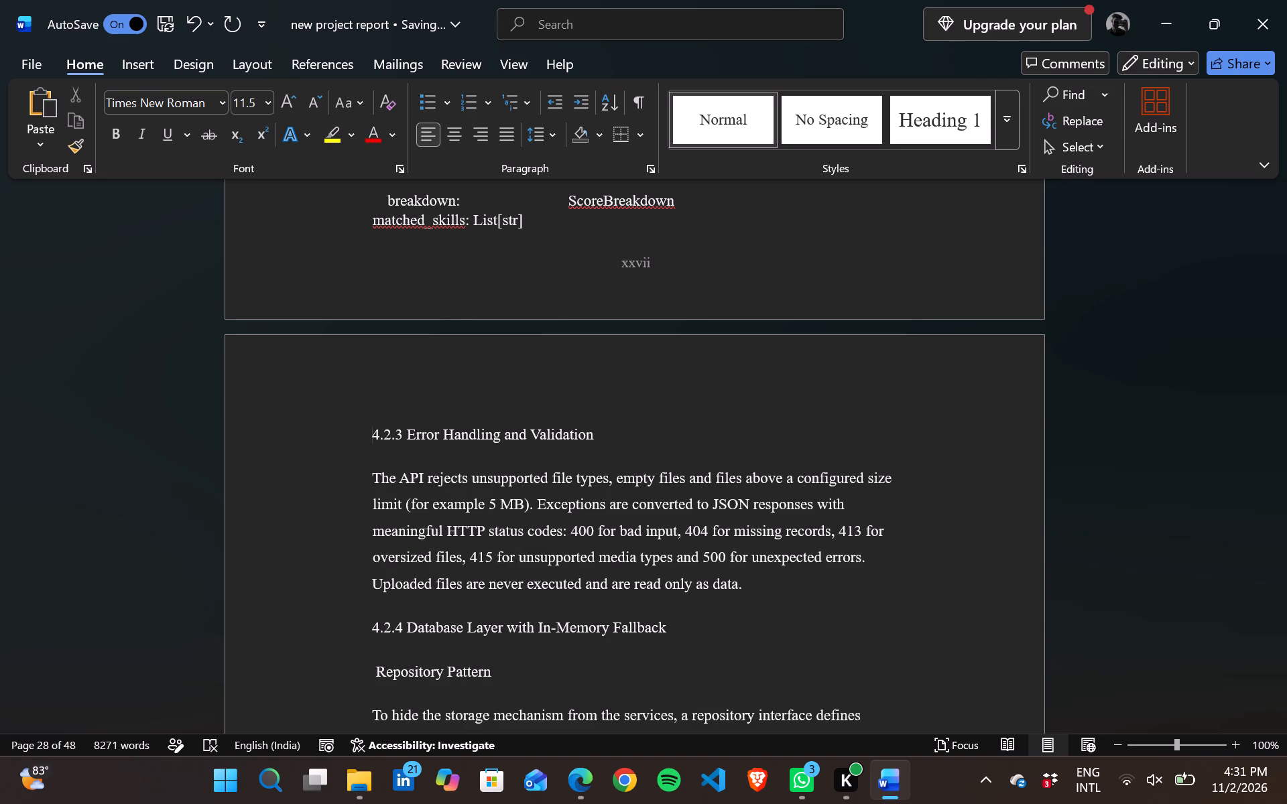
Set the heading 4.2.3 Error Handling and Validation to font size 14.
triple_click(369, 563)
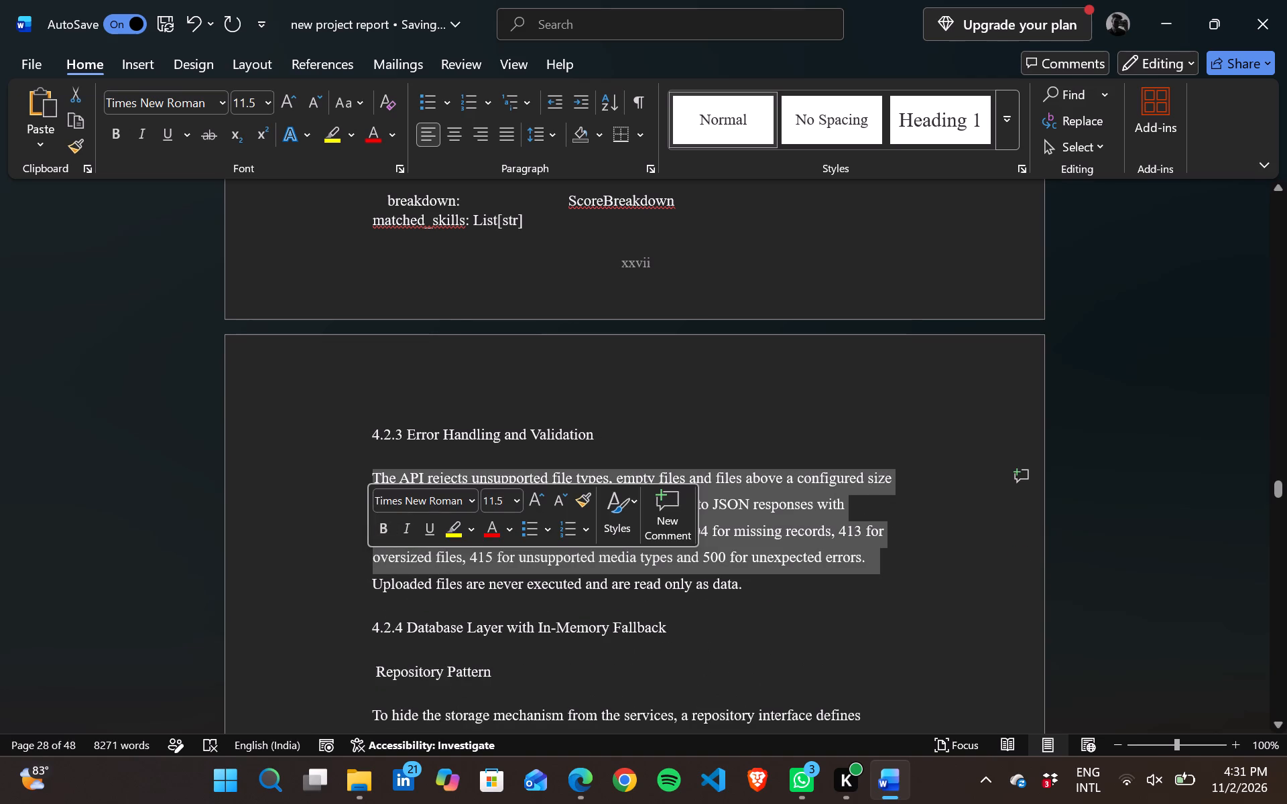
triple_click(455, 435)
click(455, 435)
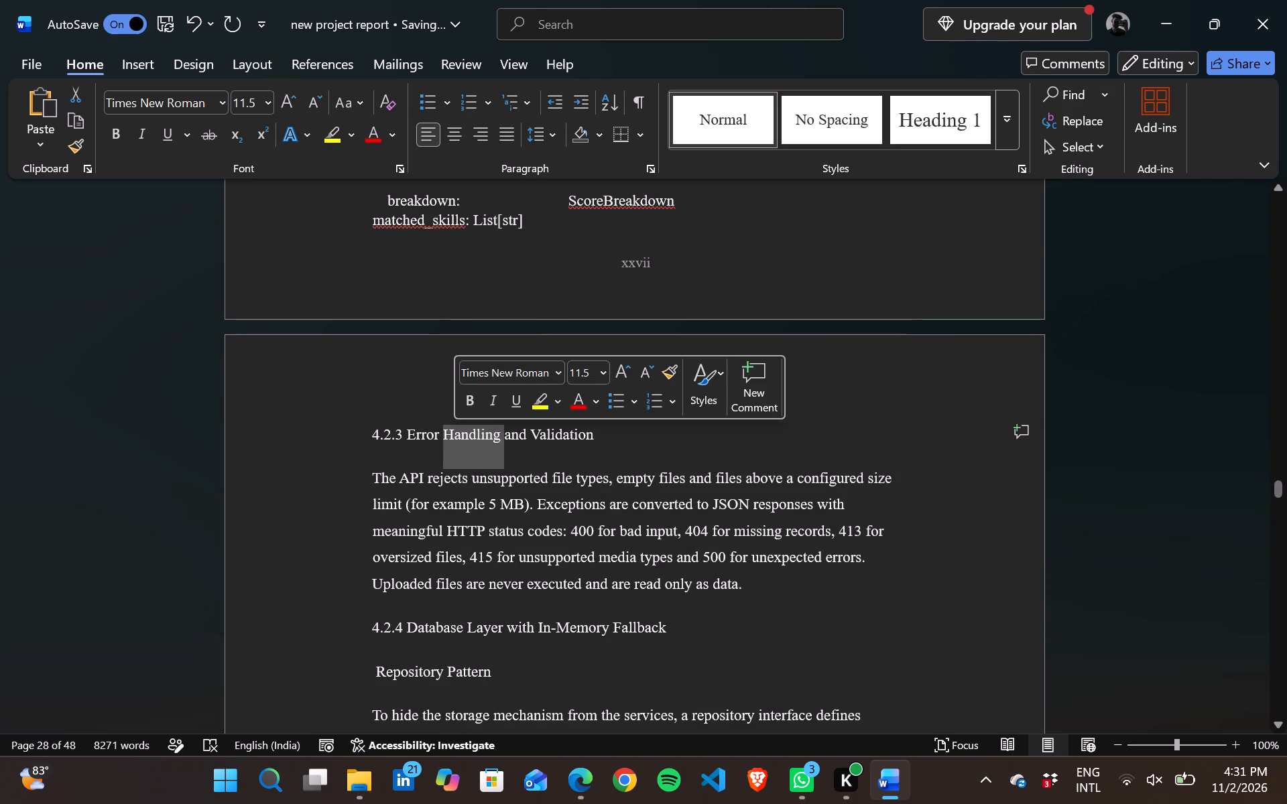
triple_click(419, 433)
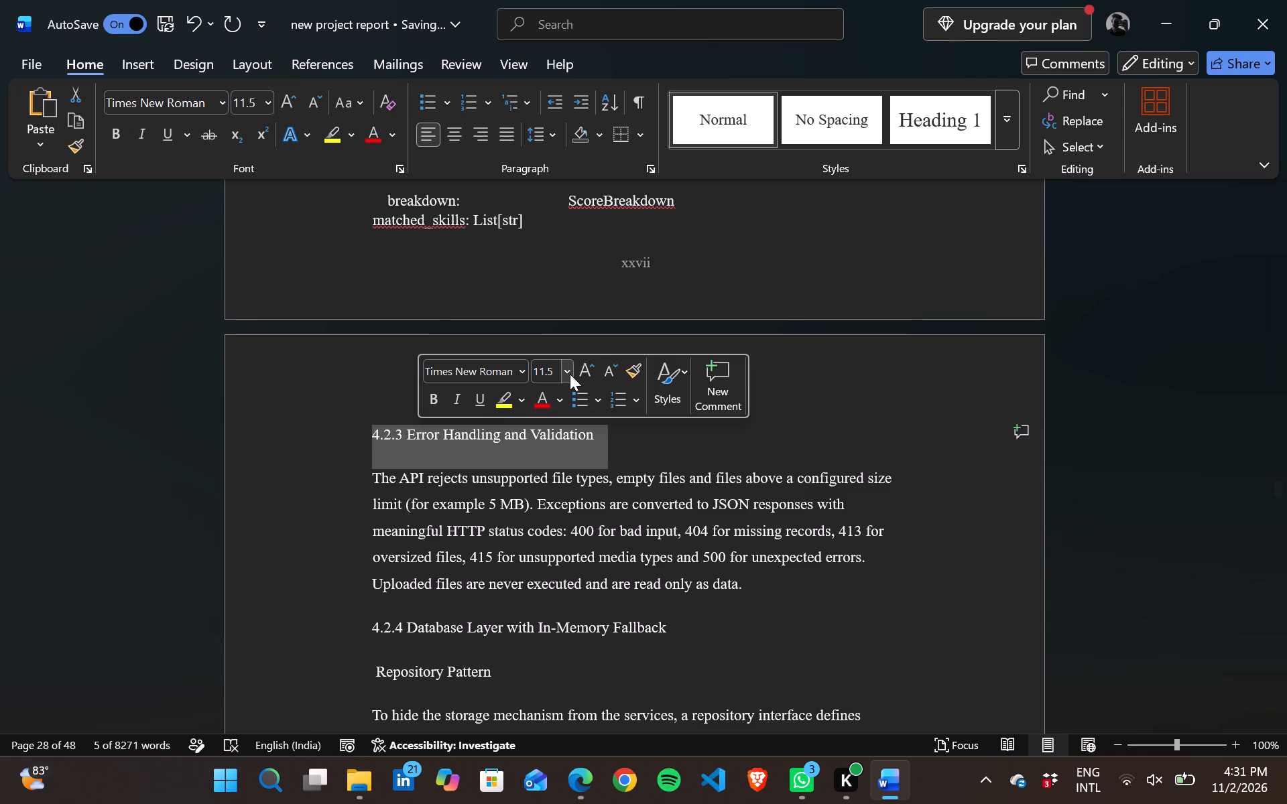
drag(570, 374, 547, 518)
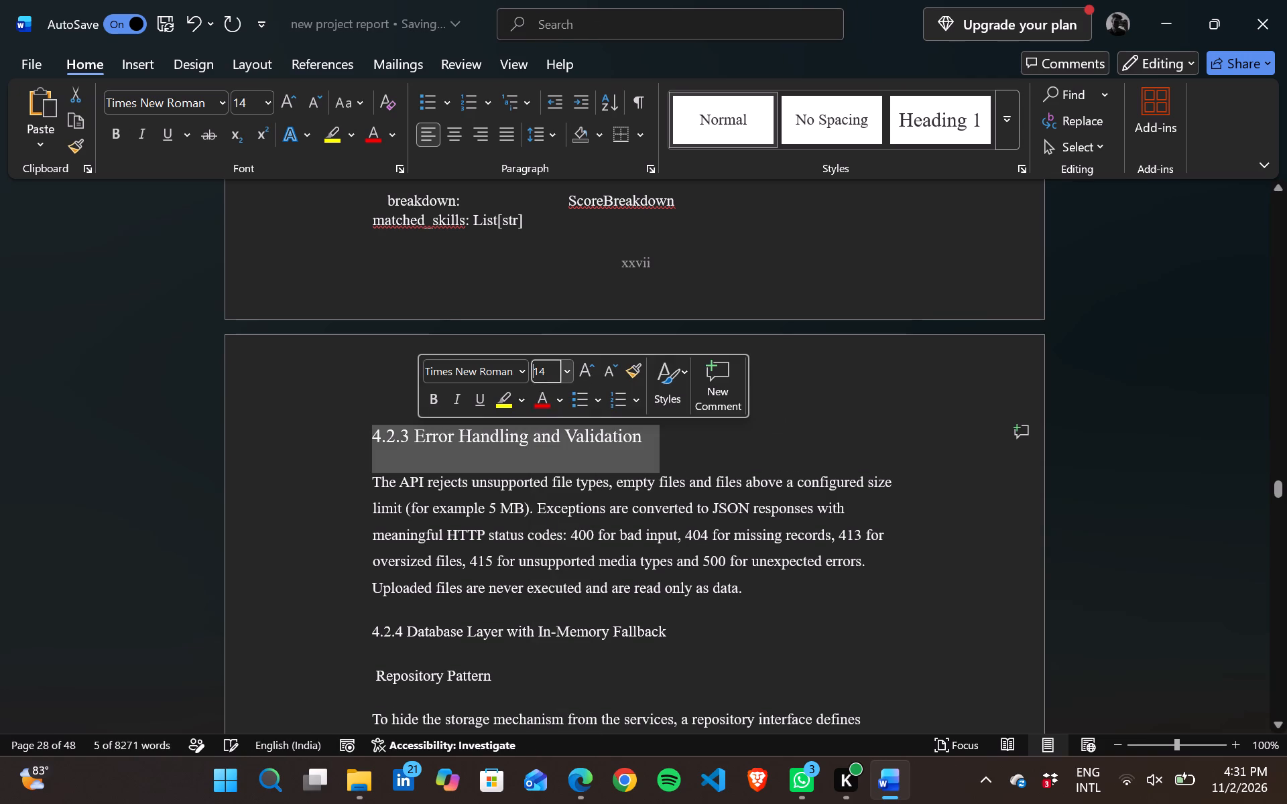
Set the body text under the heading 4.2.3 Error Handling and Validation to font size 12.
drag(371, 478, 720, 569)
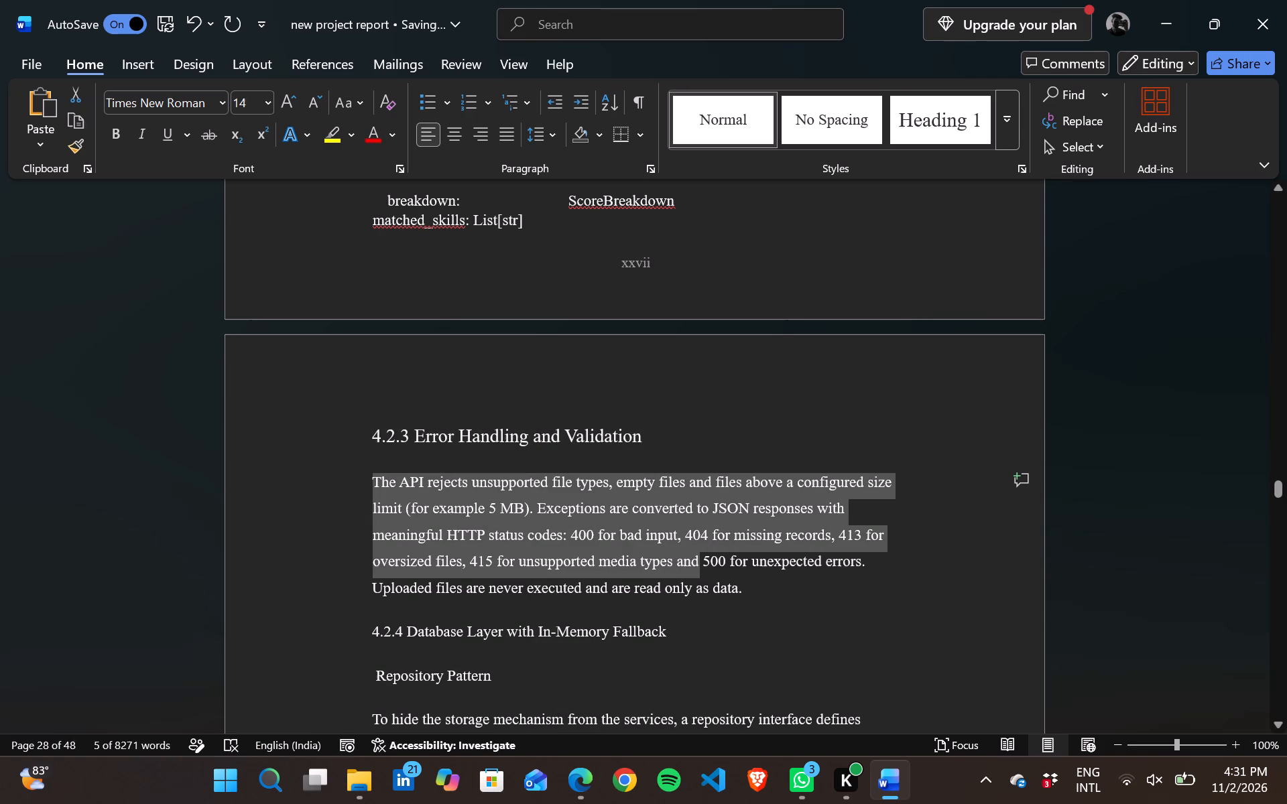
drag(720, 569, 767, 584)
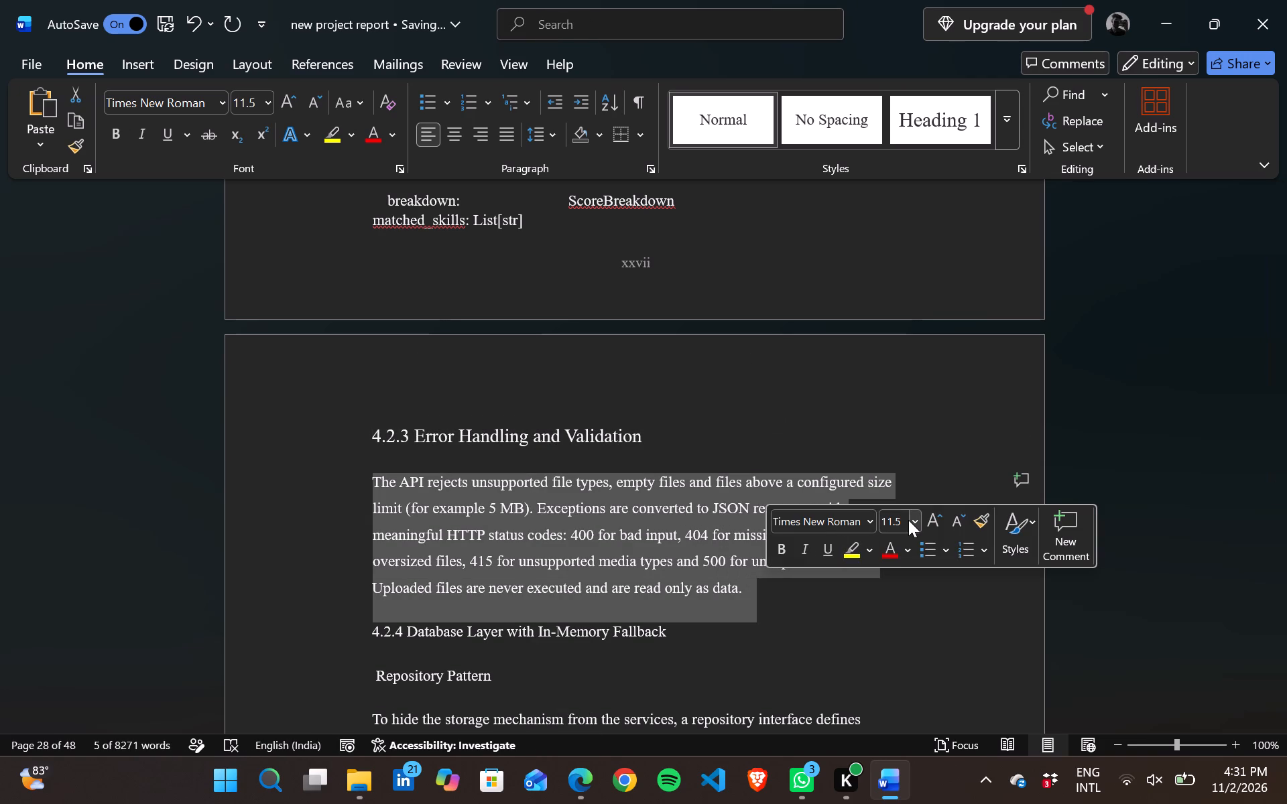
click(908, 520)
drag(916, 520, 898, 178)
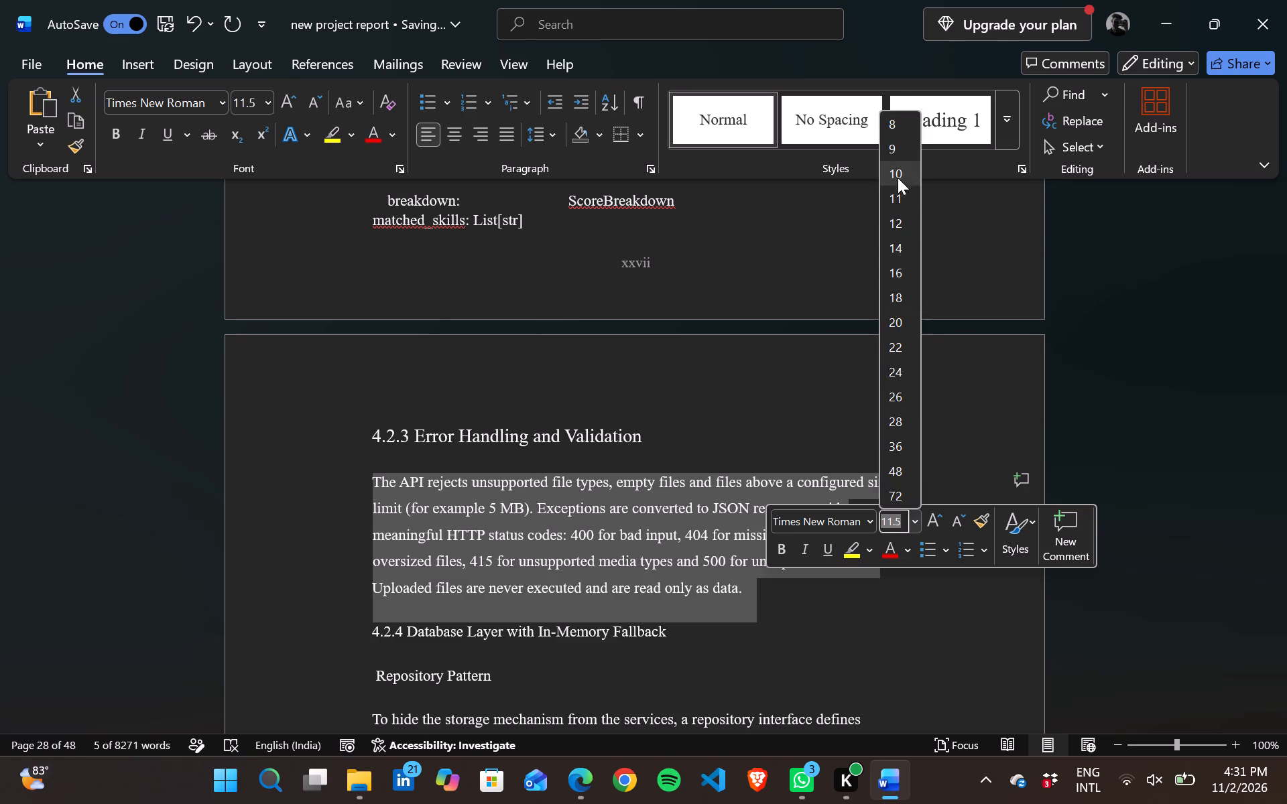
drag(898, 178, 888, 244)
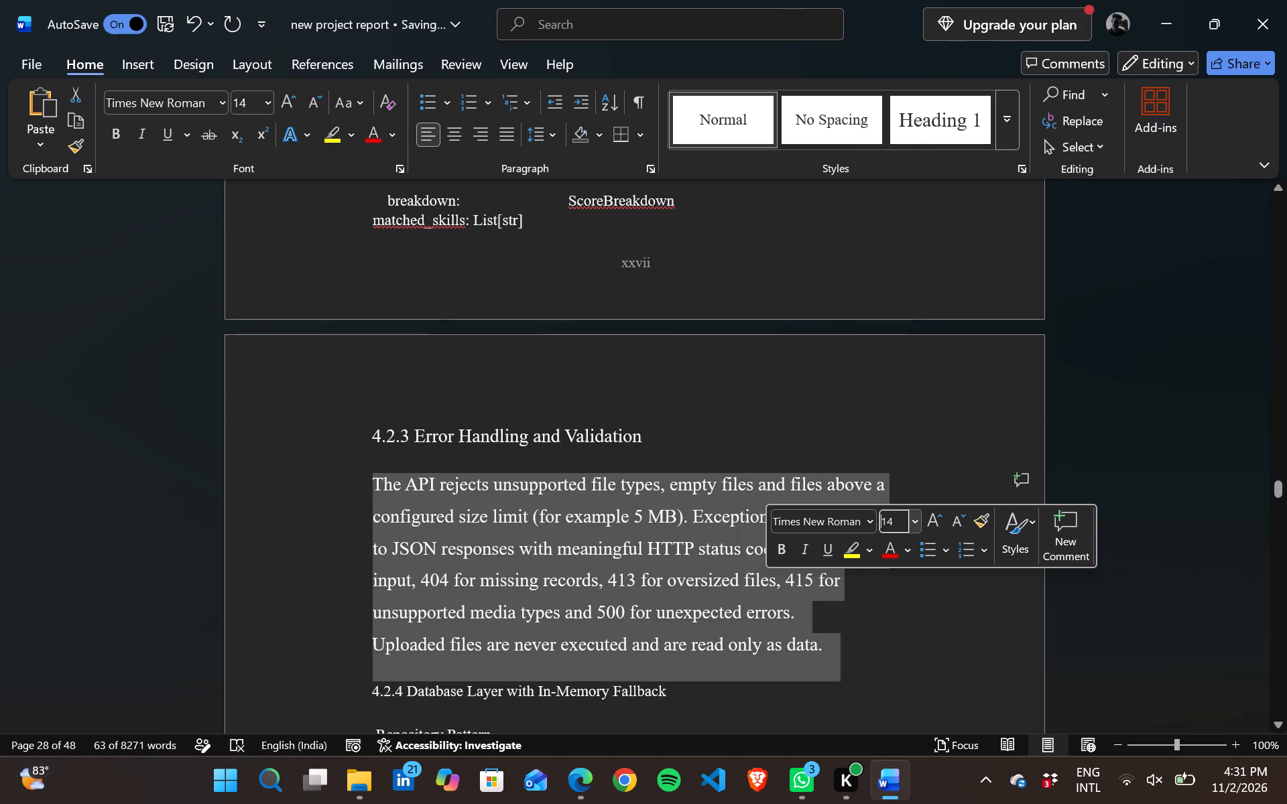
click(913, 525)
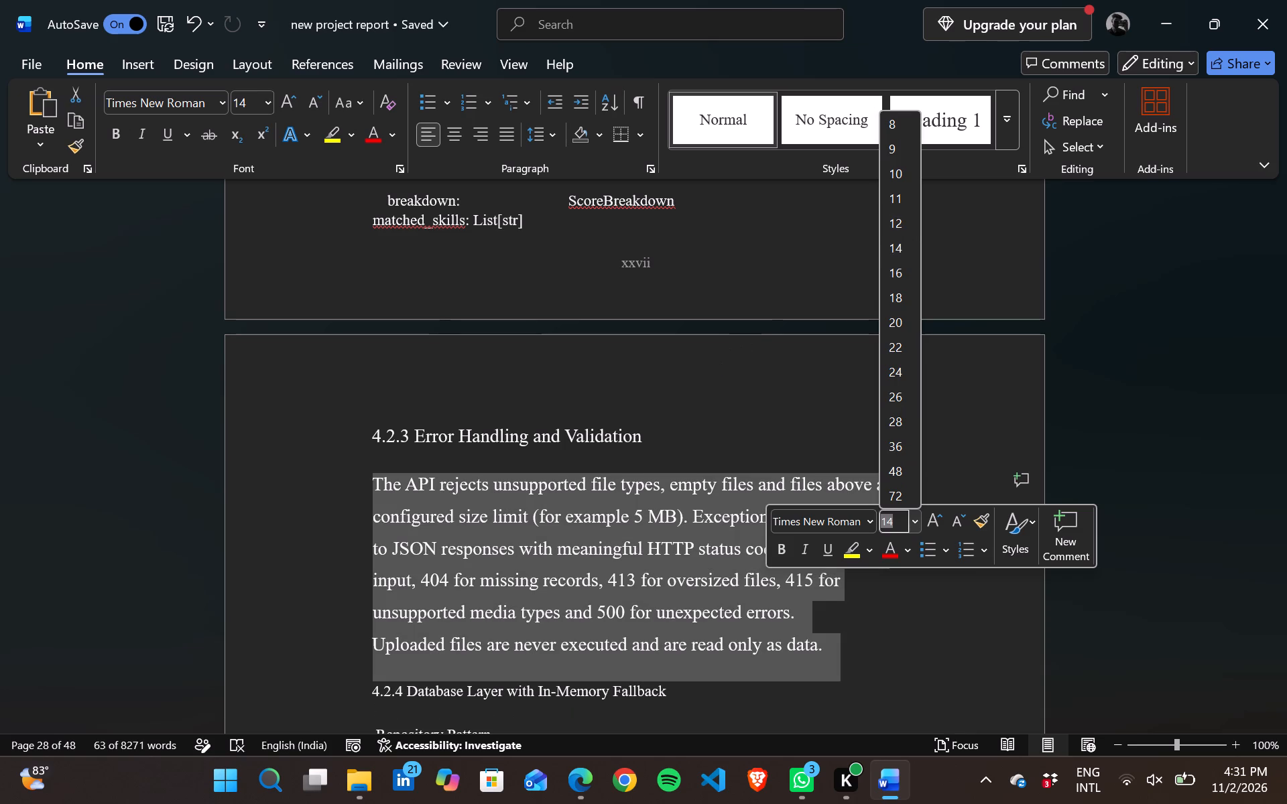
click(898, 223)
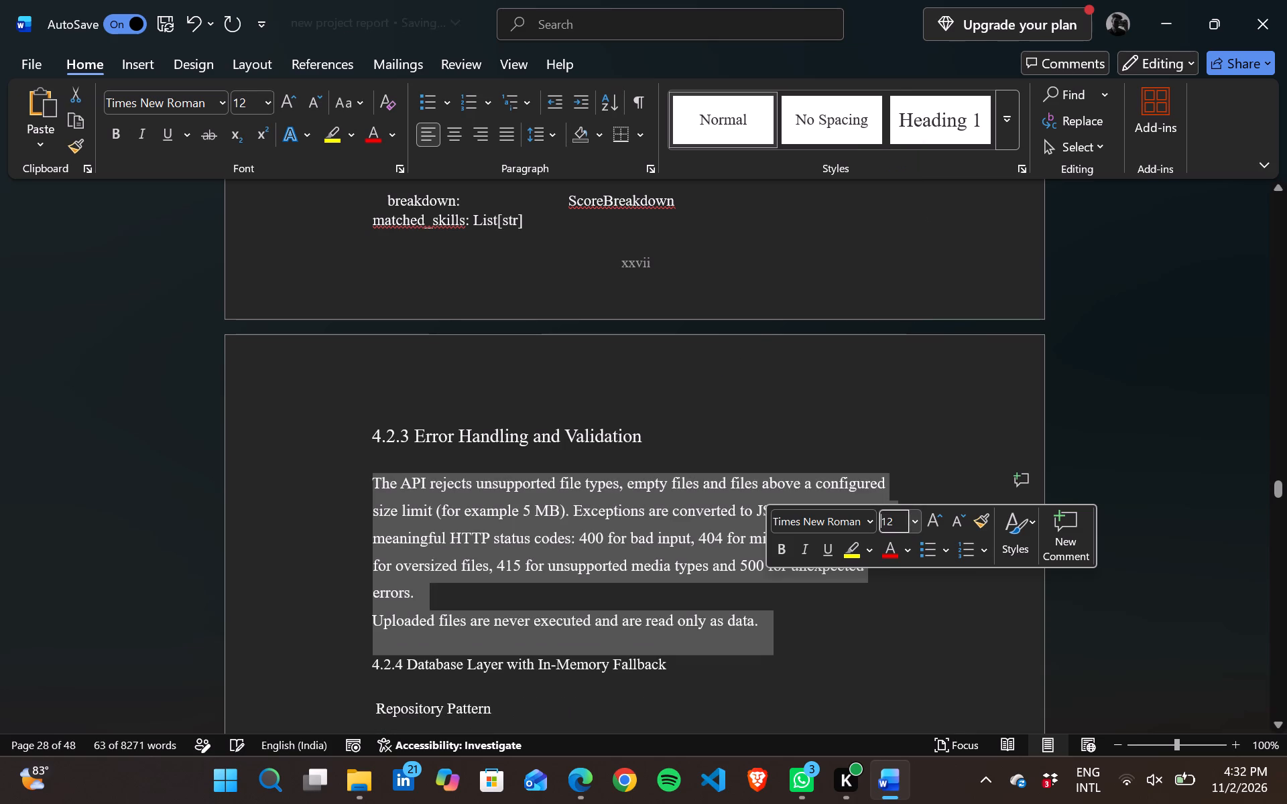
right_click(735, 386)
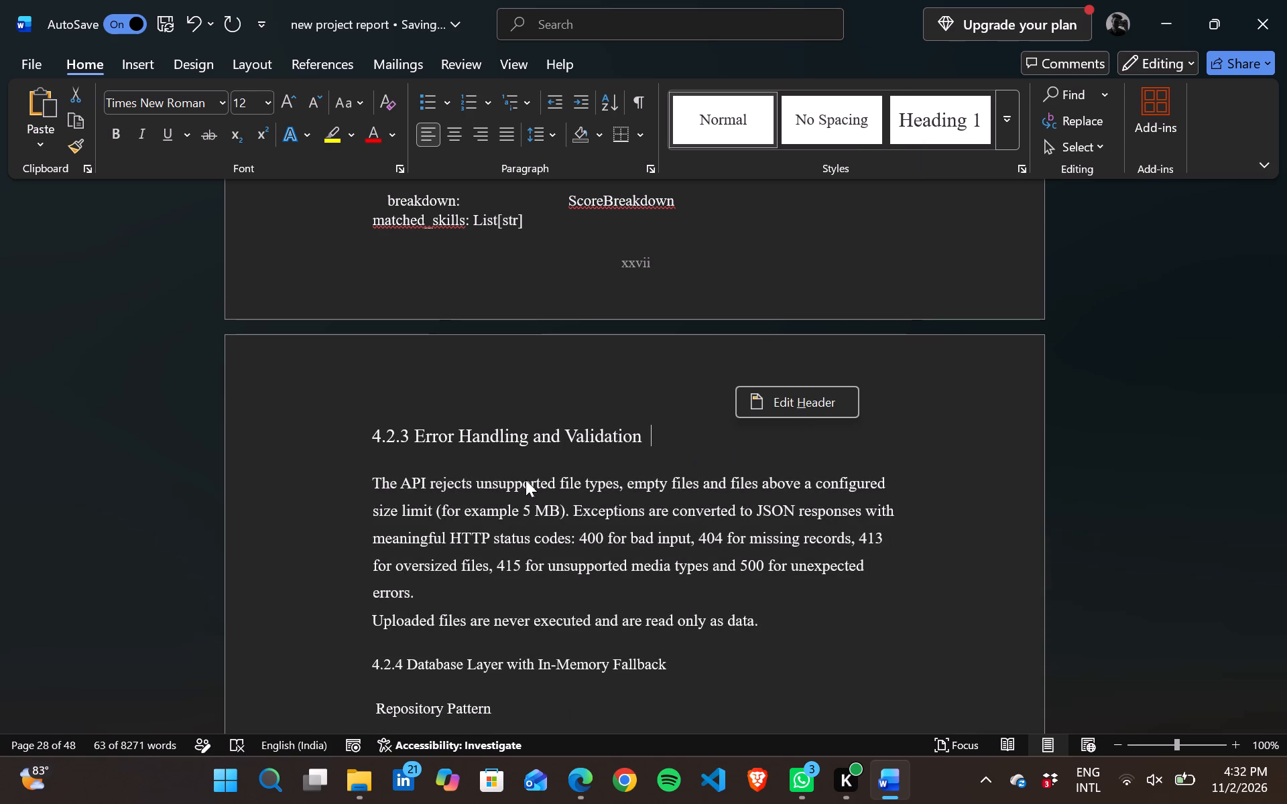
click(377, 481)
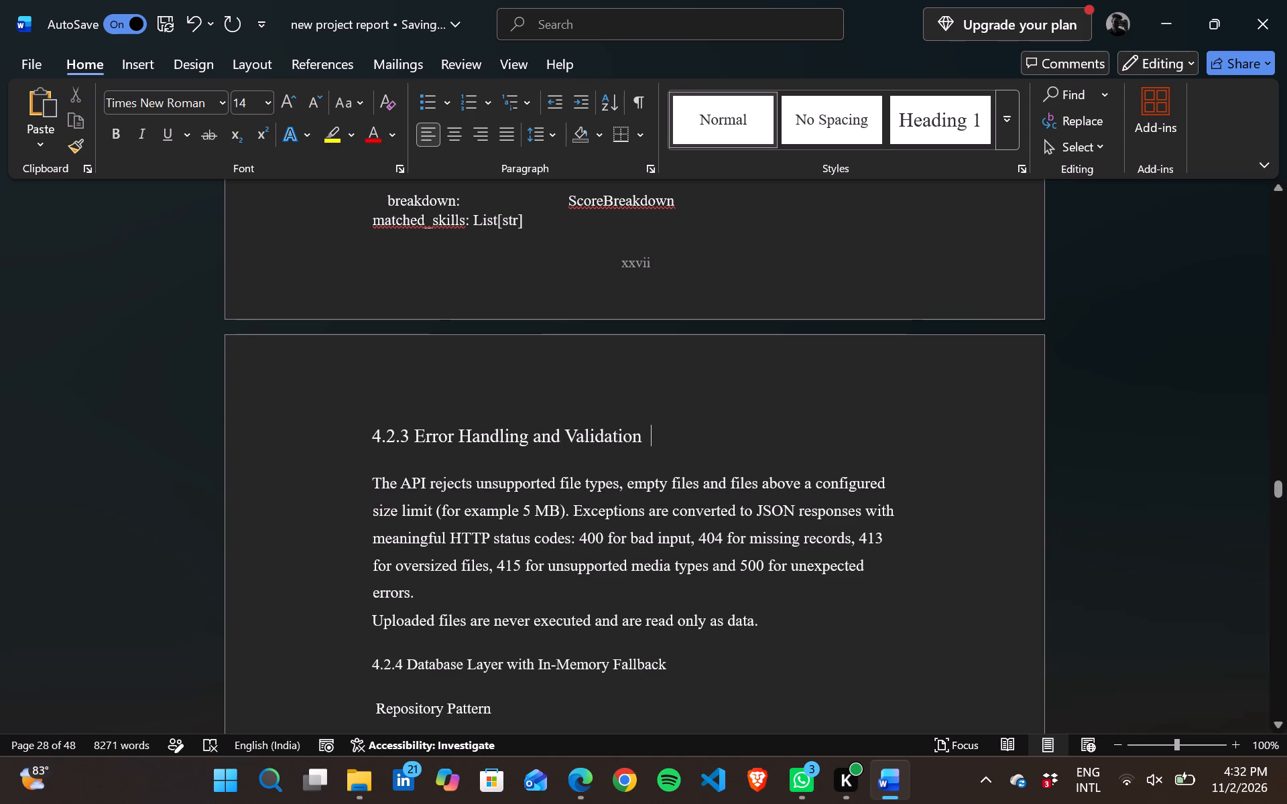
Justify the body text under 4.2.3 Error Handling and Validation and set its line spacing to 1.5 lines.
drag(373, 480, 429, 586)
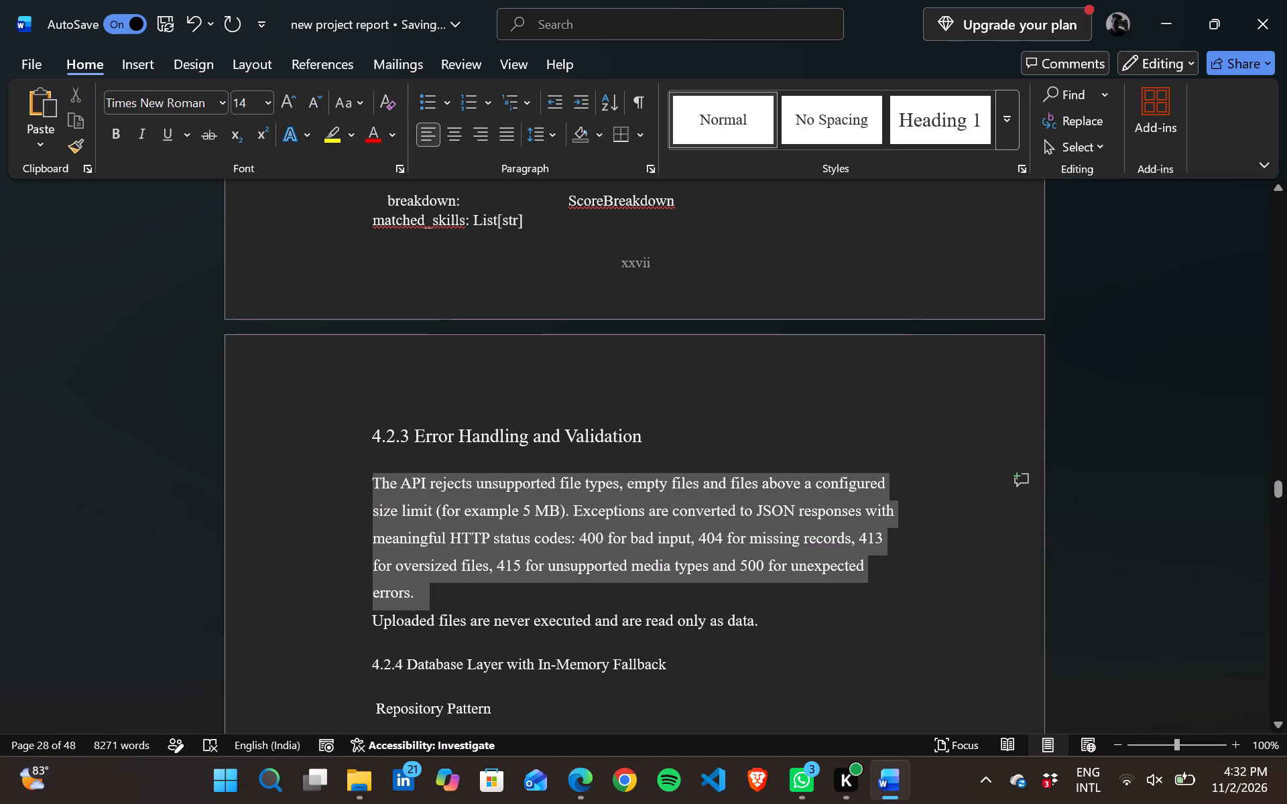
drag(429, 586, 835, 618)
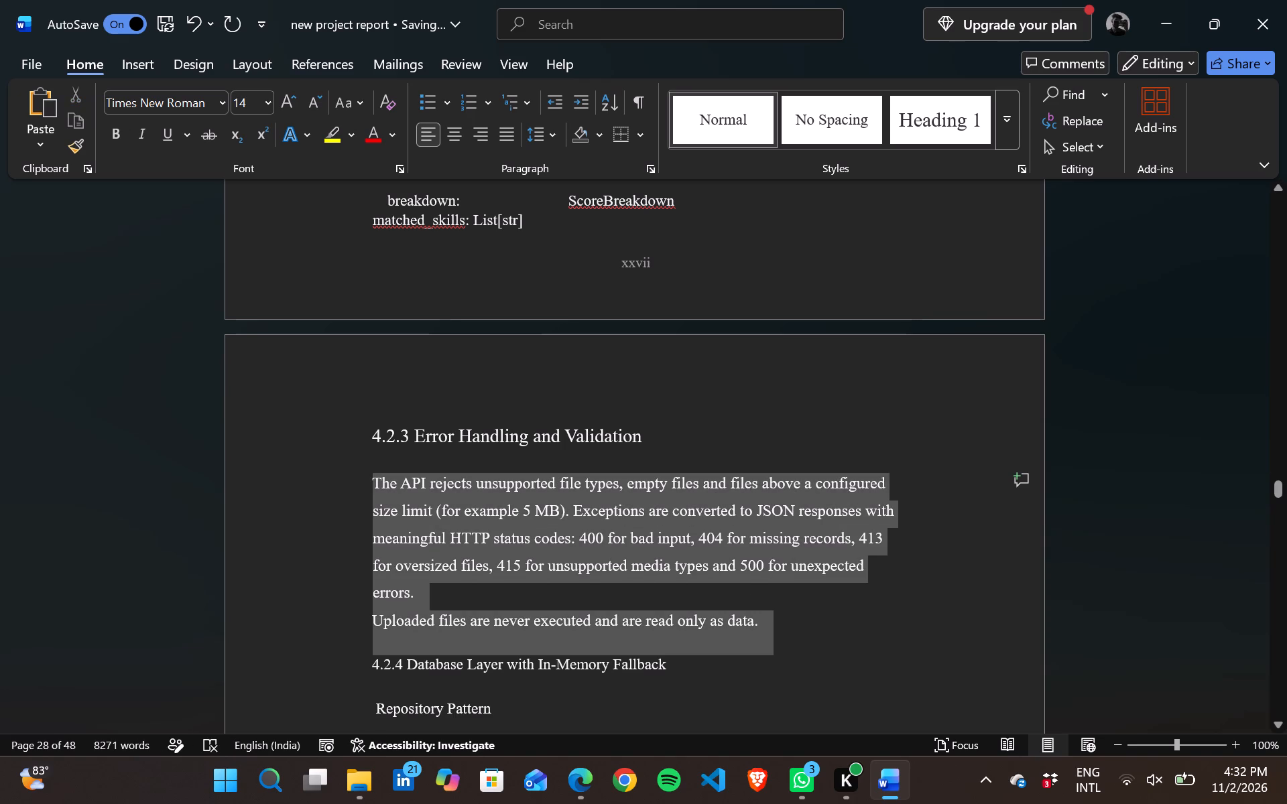
drag(835, 618, 821, 622)
right_click(821, 622)
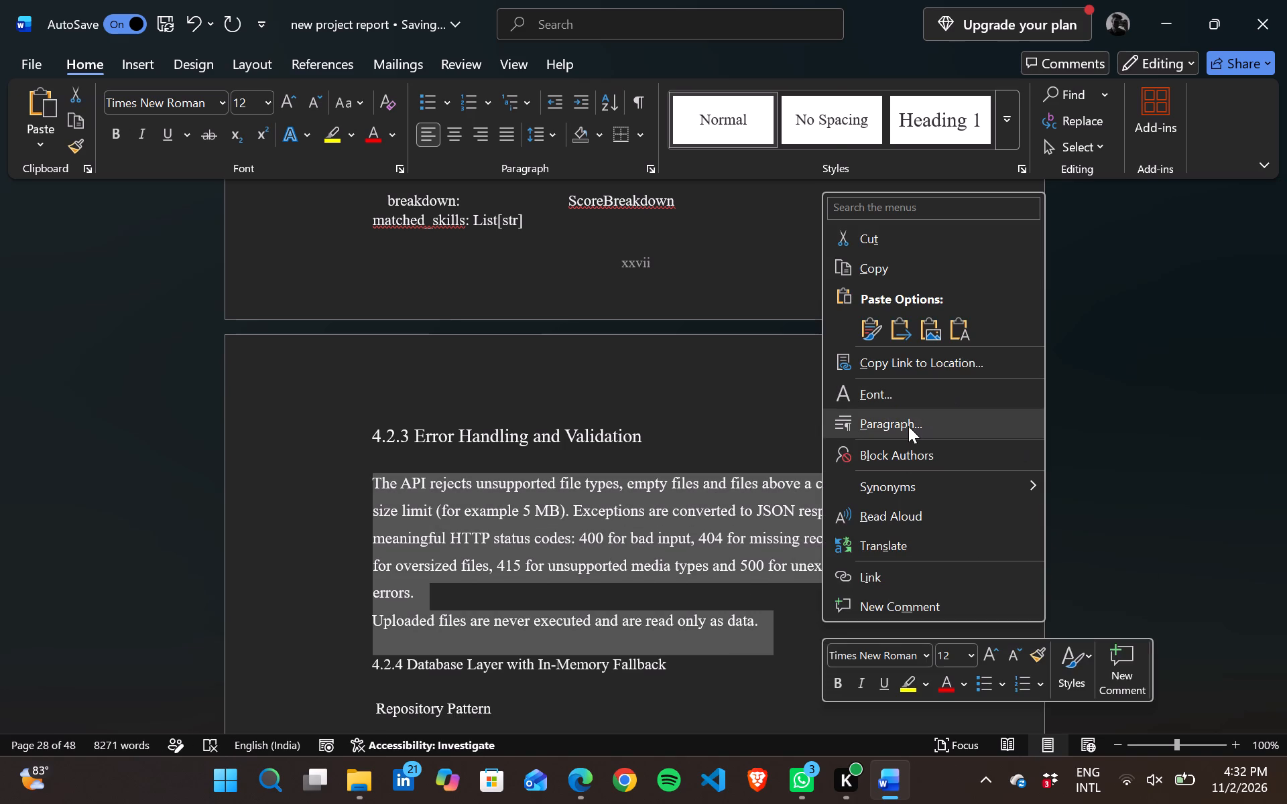
click(908, 426)
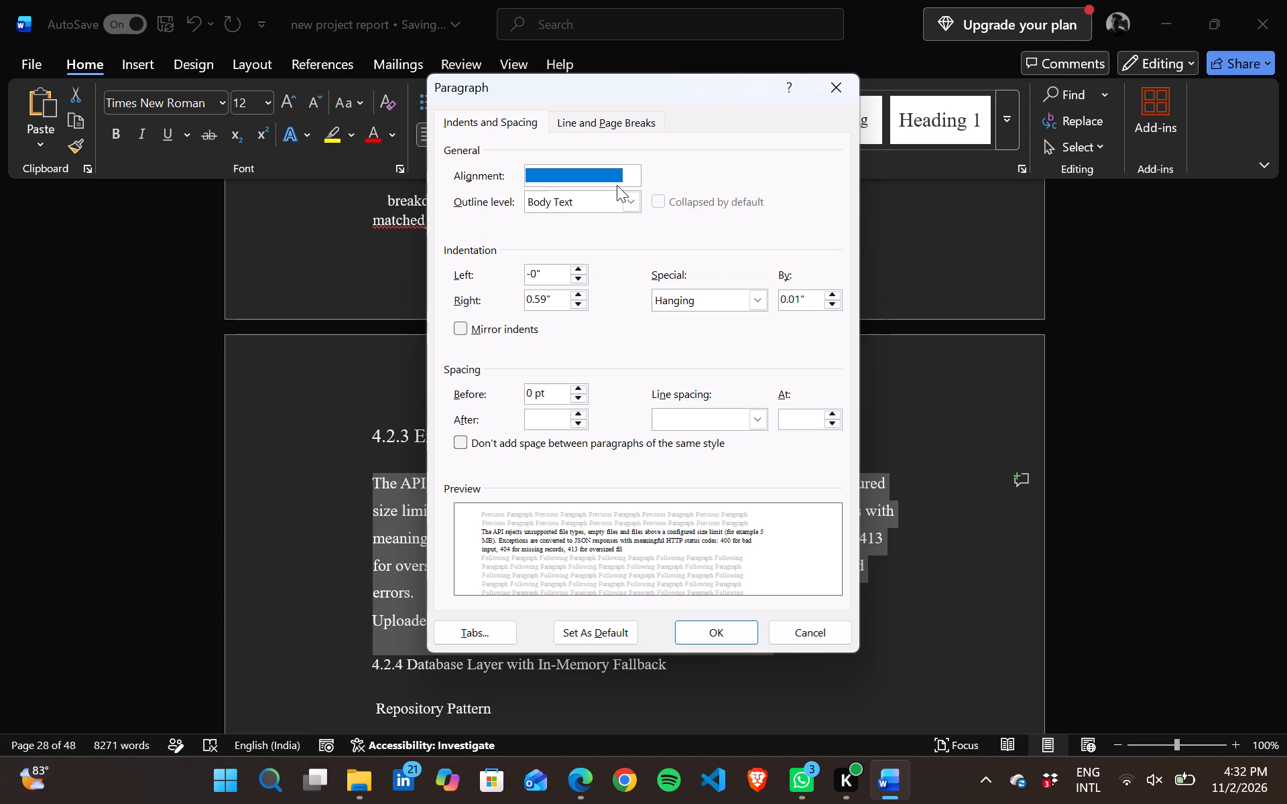
drag(617, 185, 572, 239)
click(572, 239)
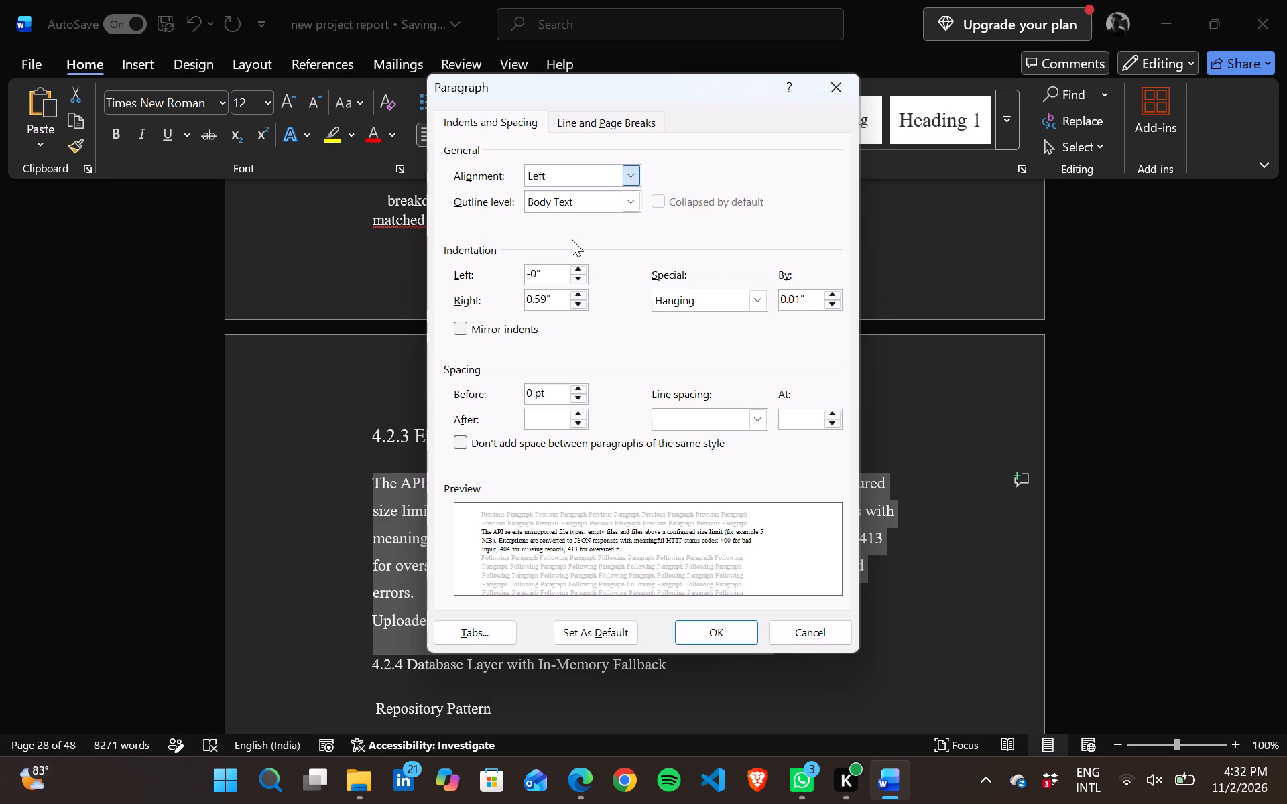
click(755, 419)
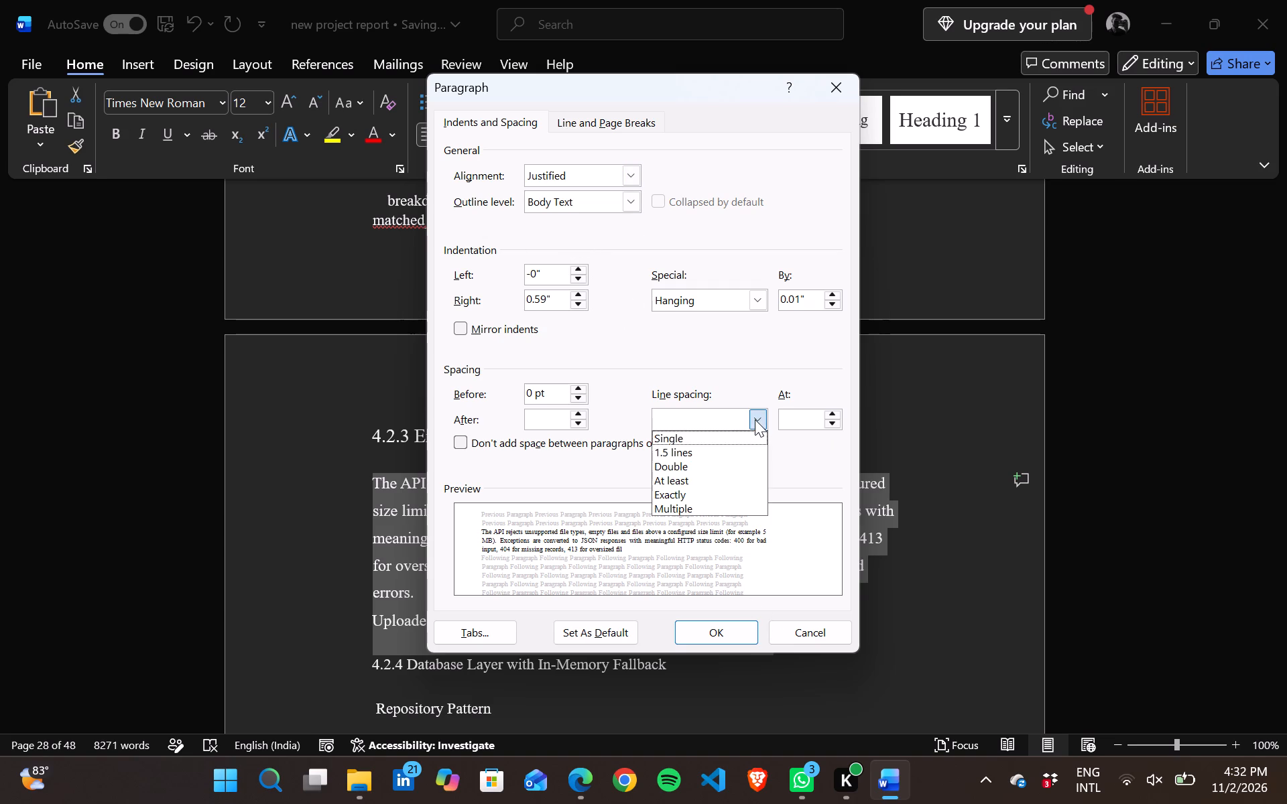
click(686, 448)
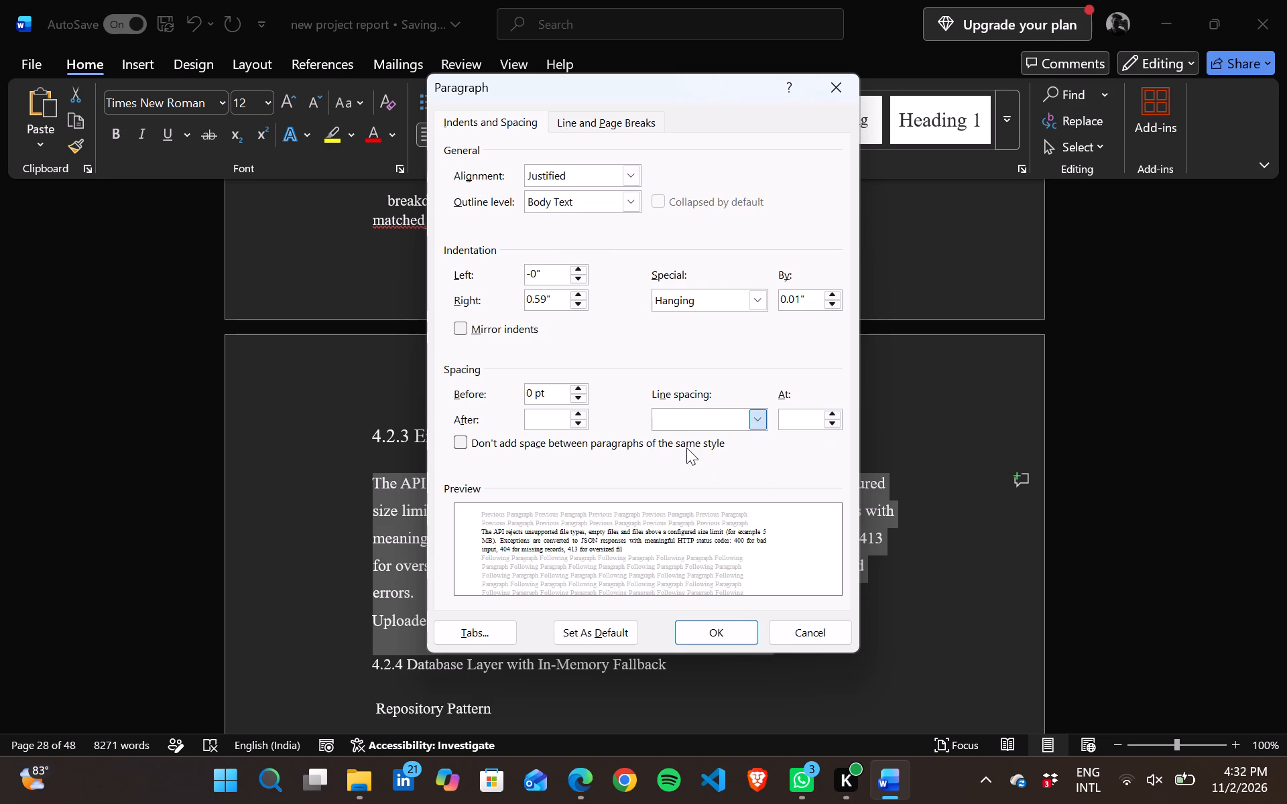
click(703, 635)
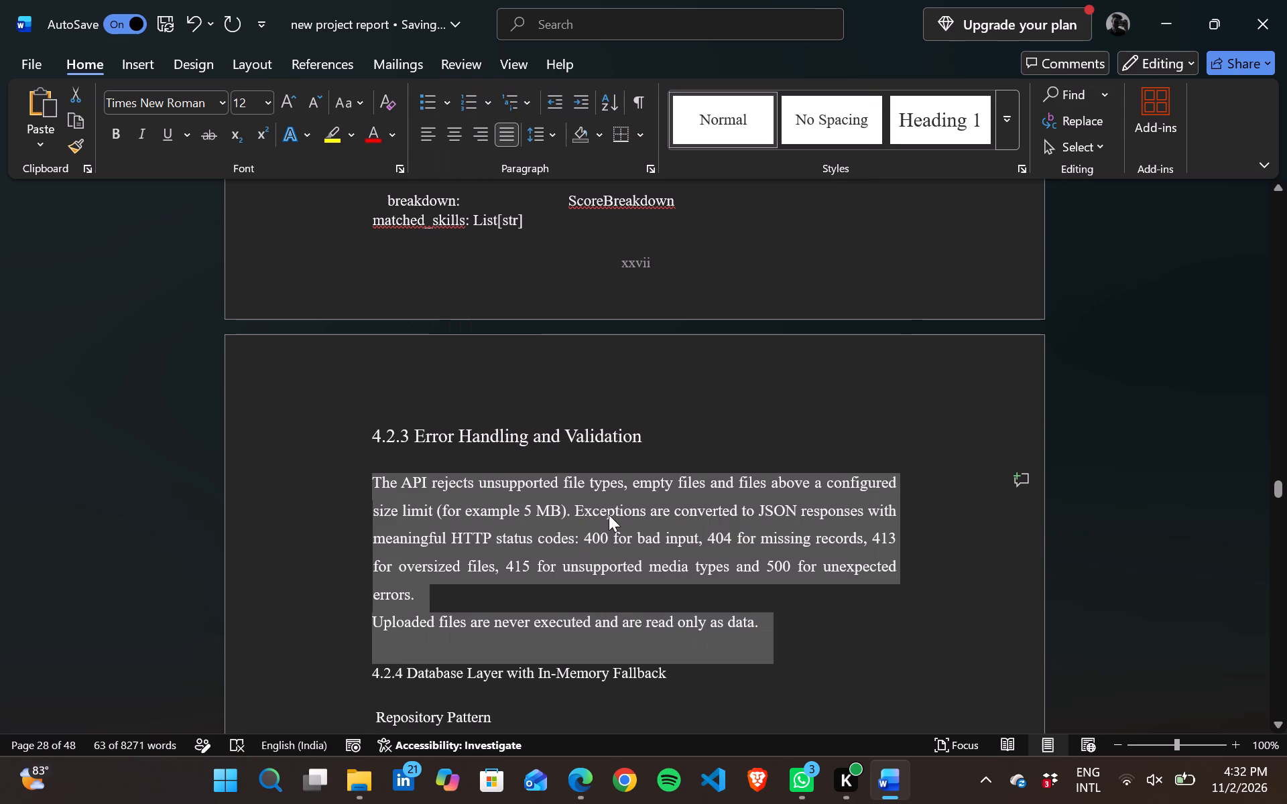
click(619, 596)
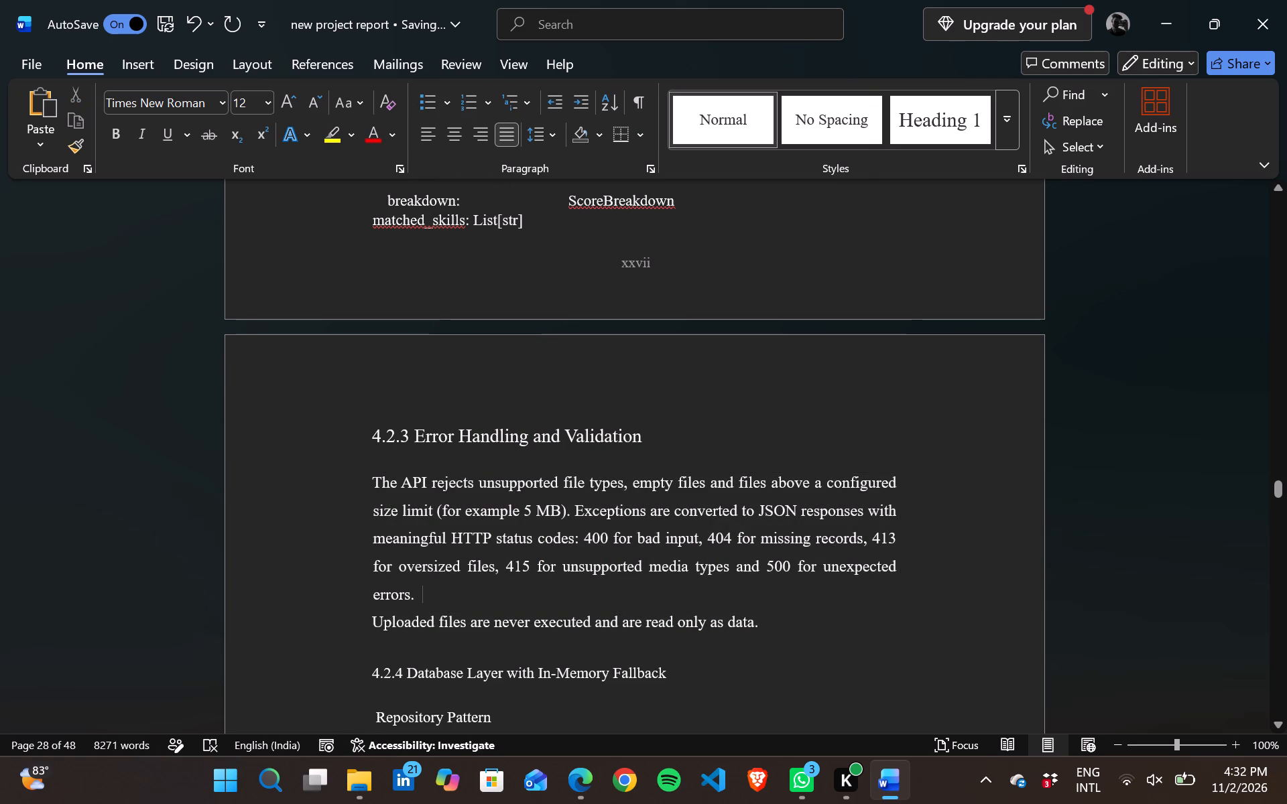
click(546, 564)
Set the heading 4.2.4 Database Layer with In-Memory Fallback to font size 14.
scroll(546, 564, down, 1)
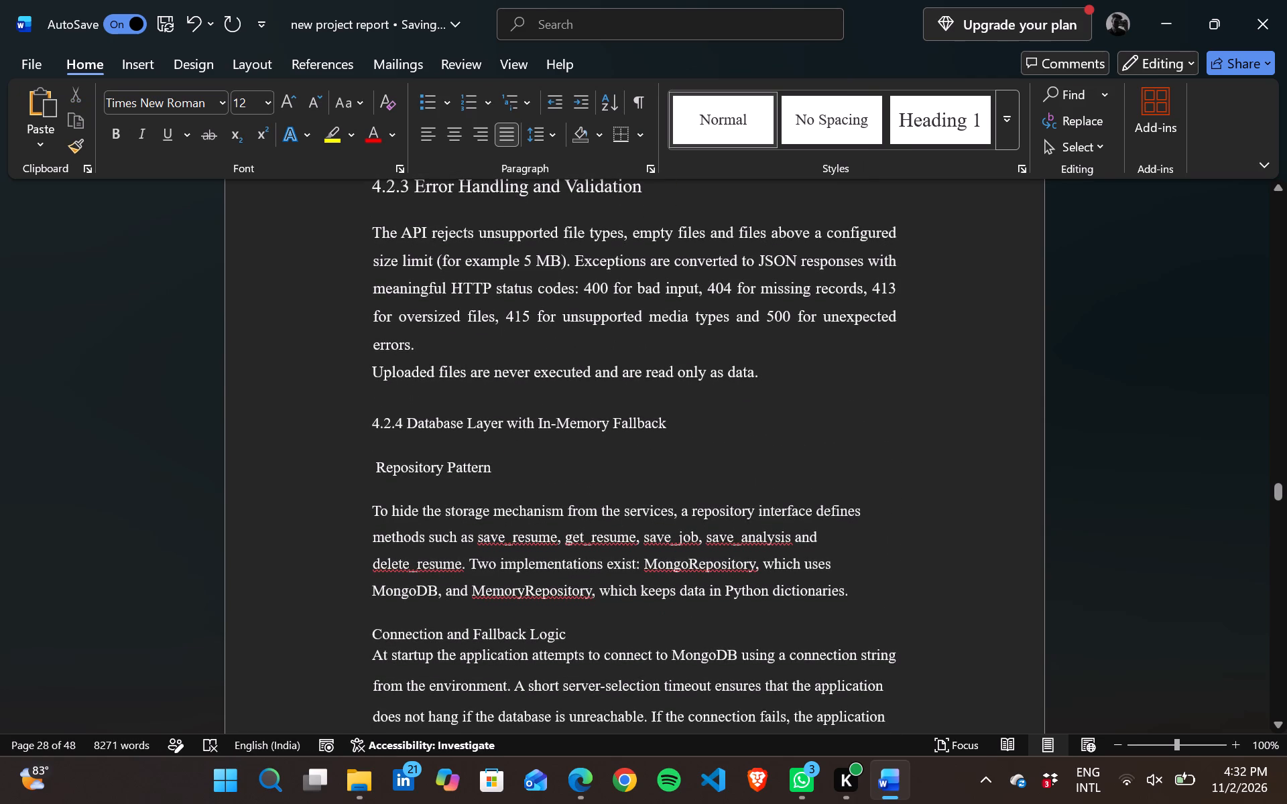
scroll(546, 564, up, 1)
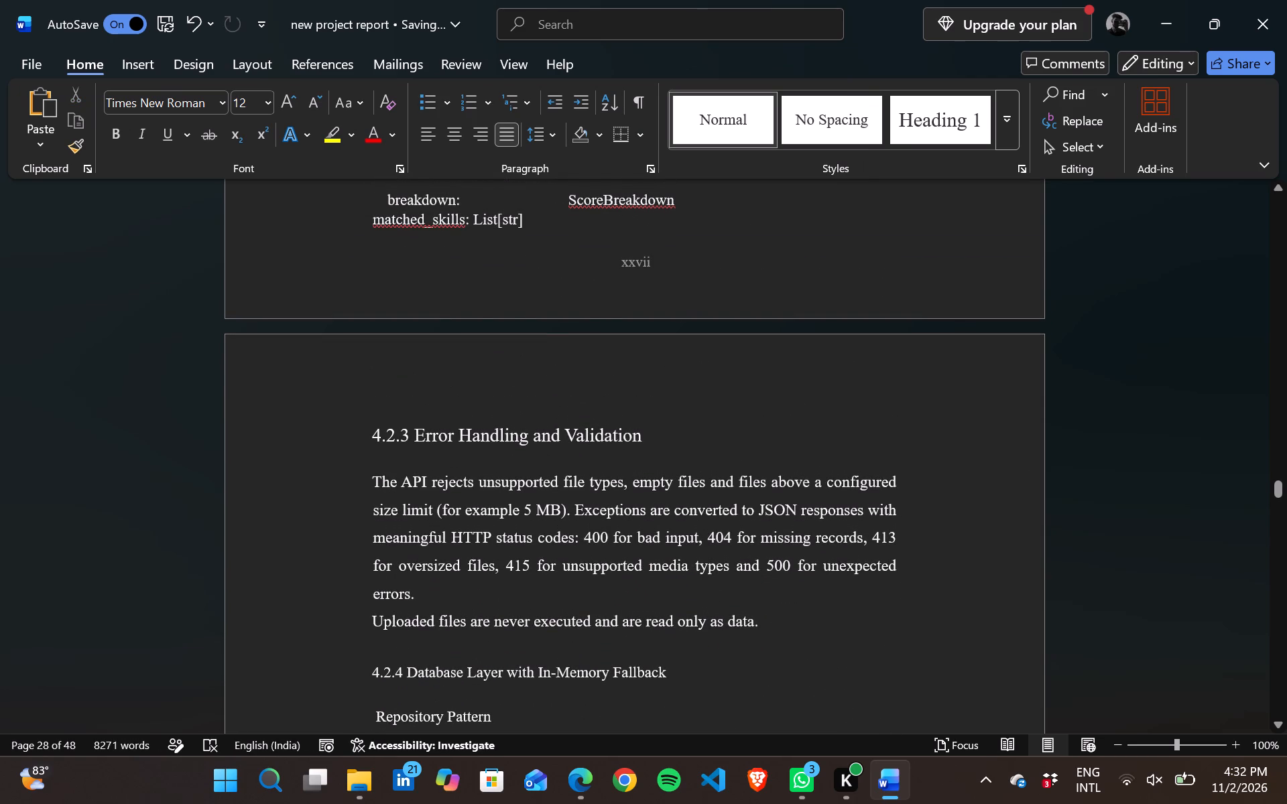
scroll(526, 399, down, 1)
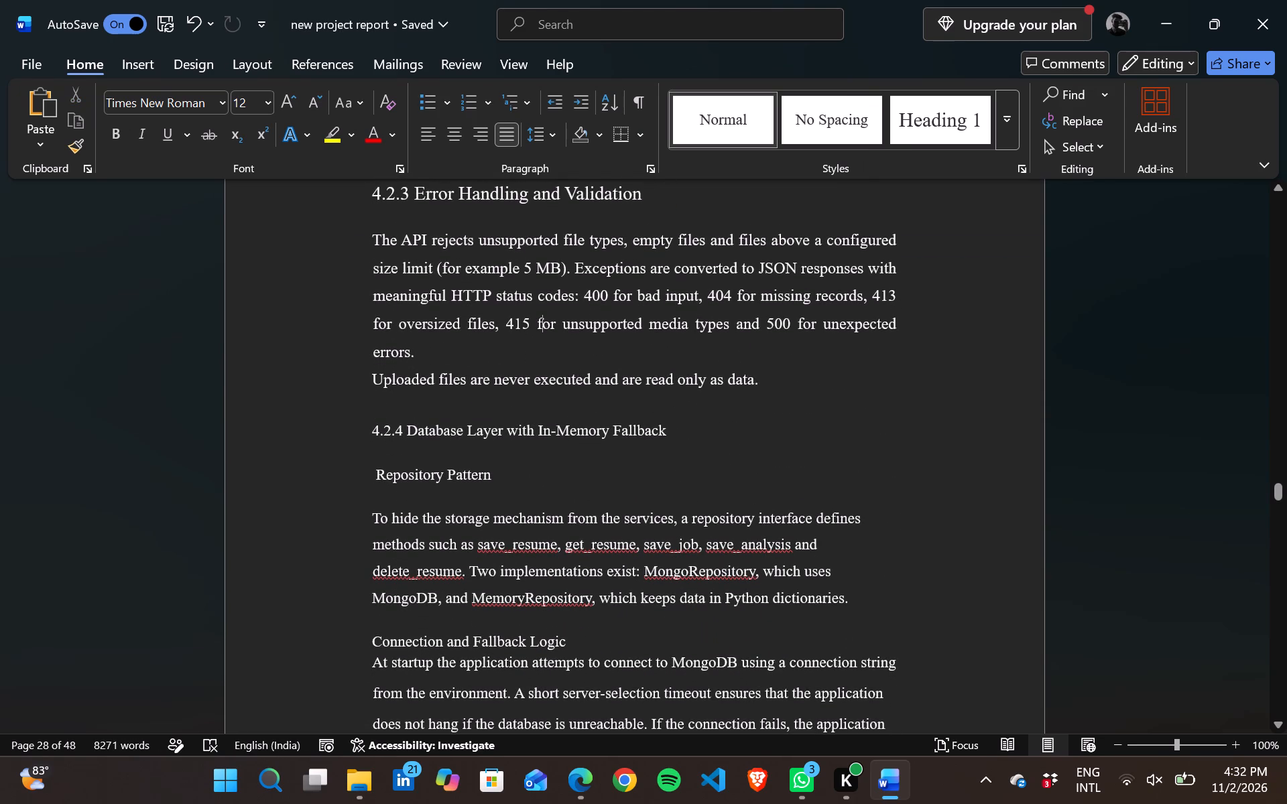
triple_click(383, 429)
click(383, 429)
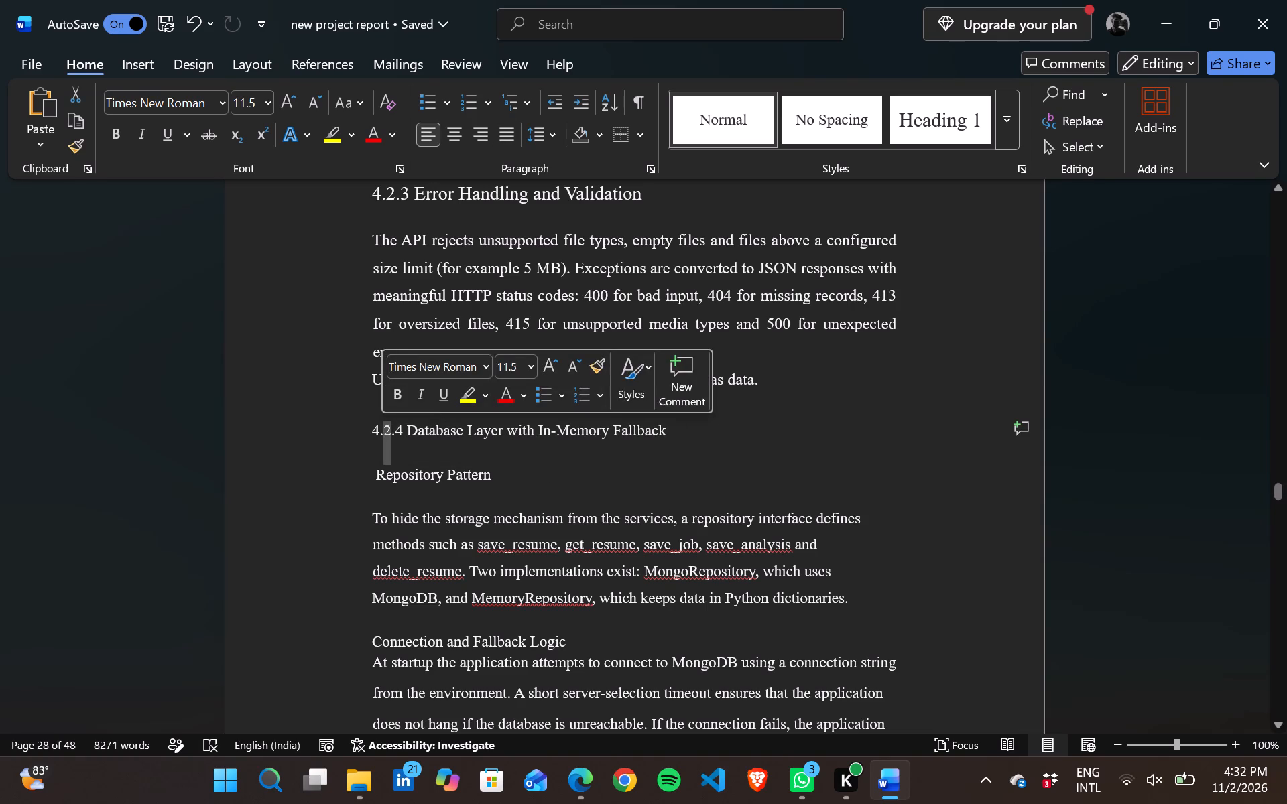
triple_click(427, 431)
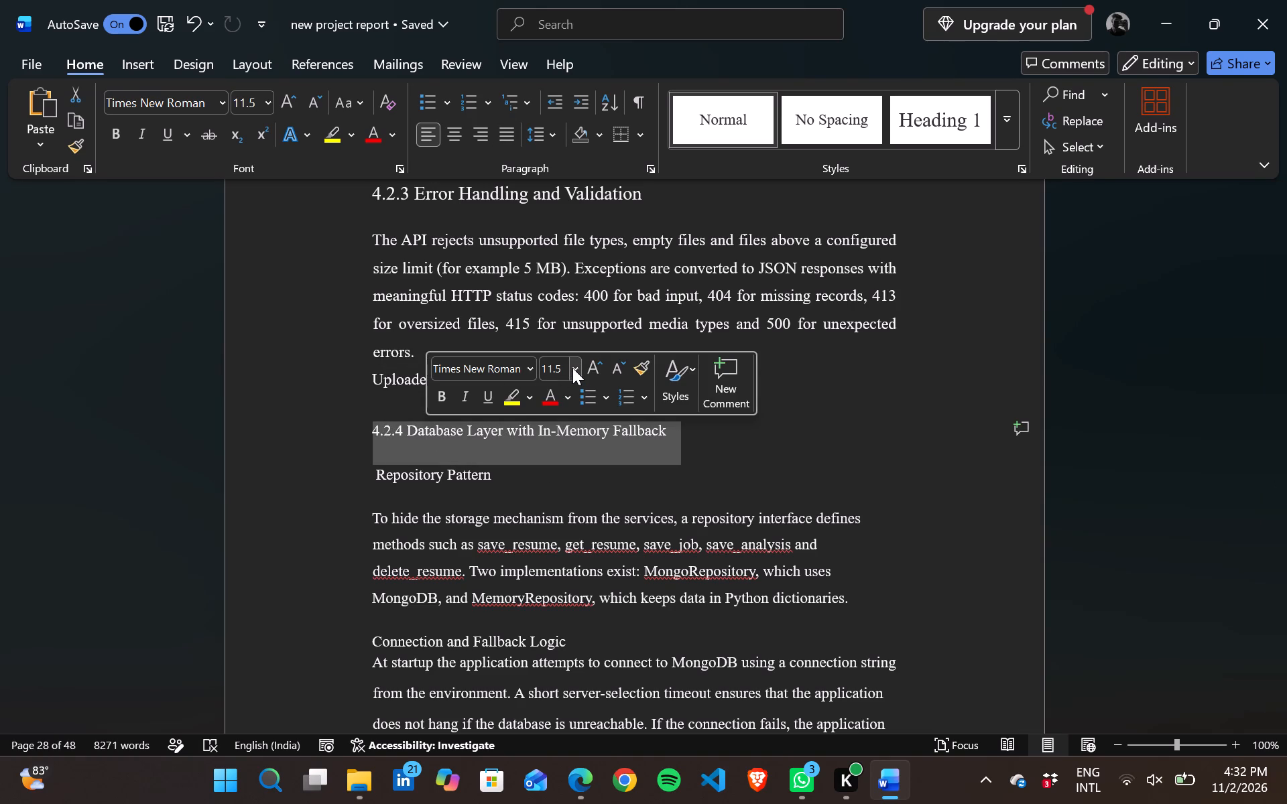
click(572, 368)
click(557, 519)
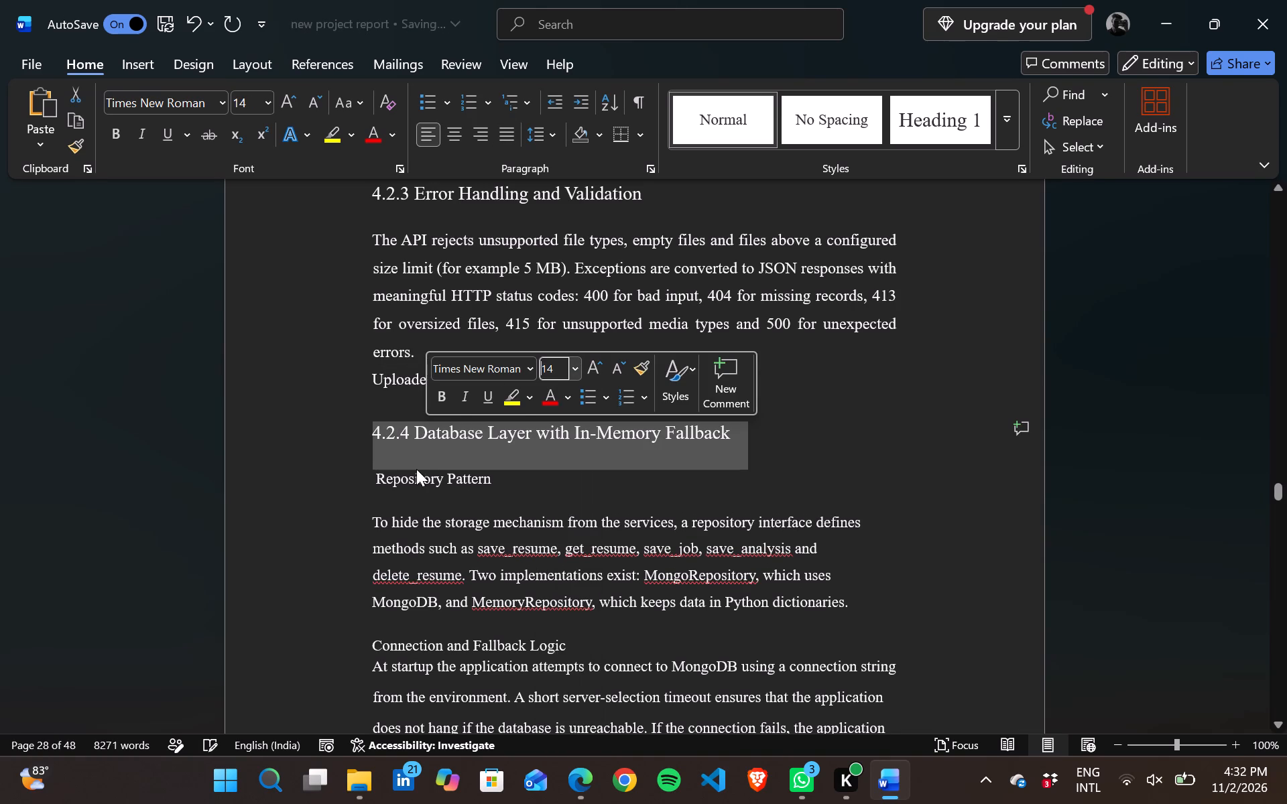
Justify the text from Repository Pattern through the Connection and Fallback Logic paragraph and set its line spacing to 1.5 lines.
drag(379, 475, 481, 561)
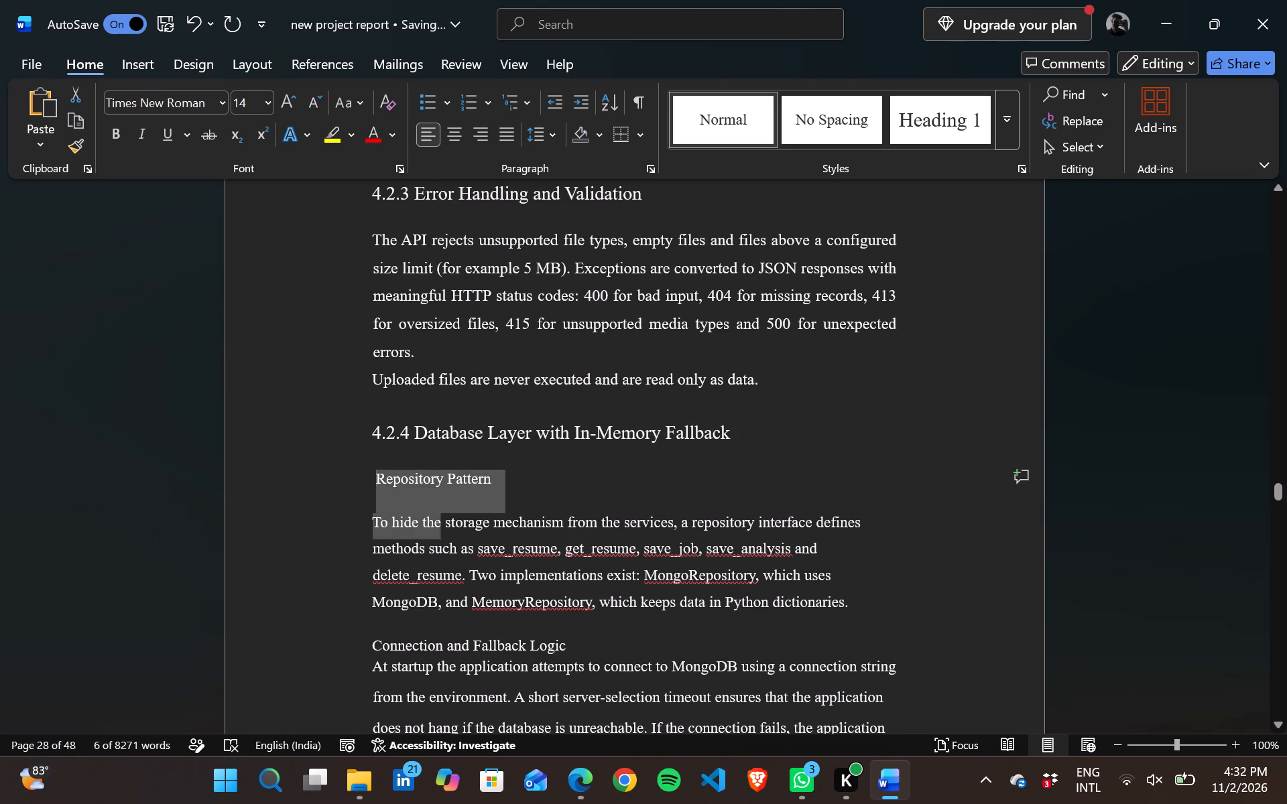
drag(481, 561, 711, 741)
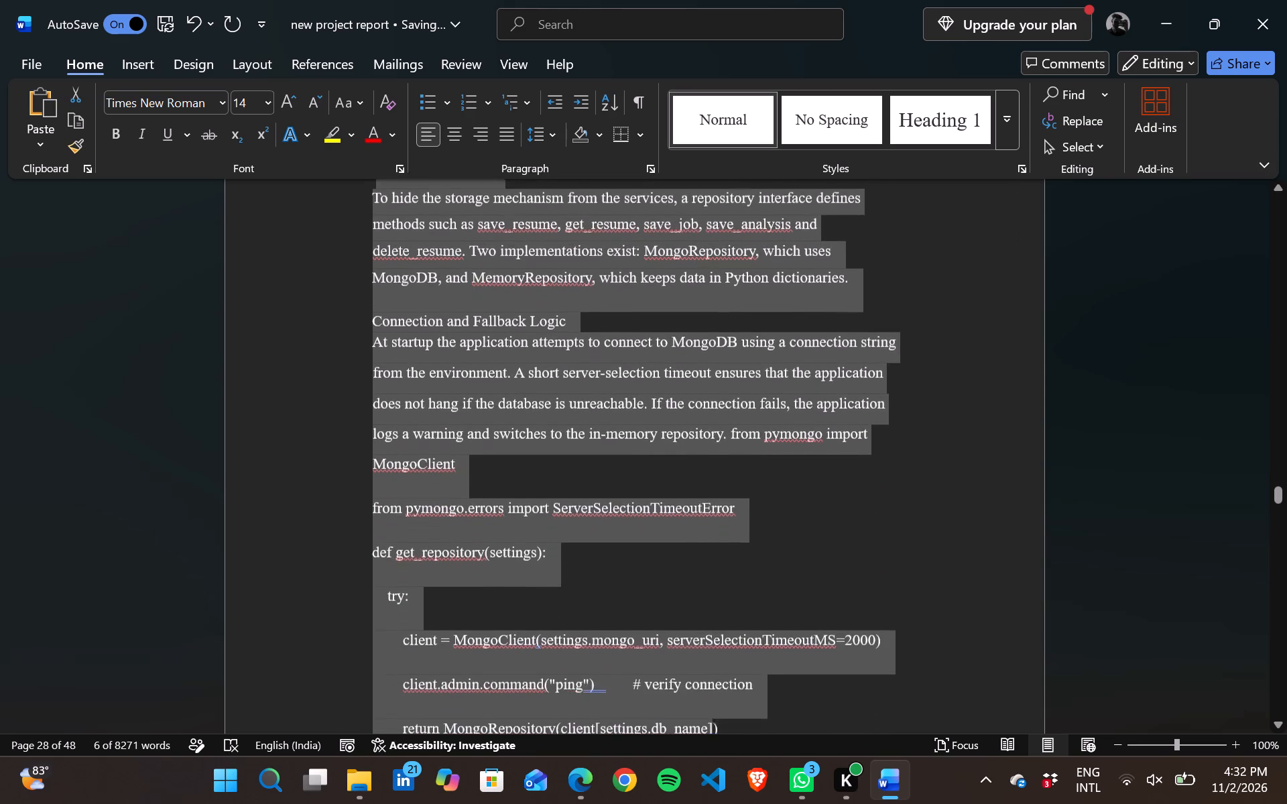
drag(711, 741, 491, 249)
right_click(491, 249)
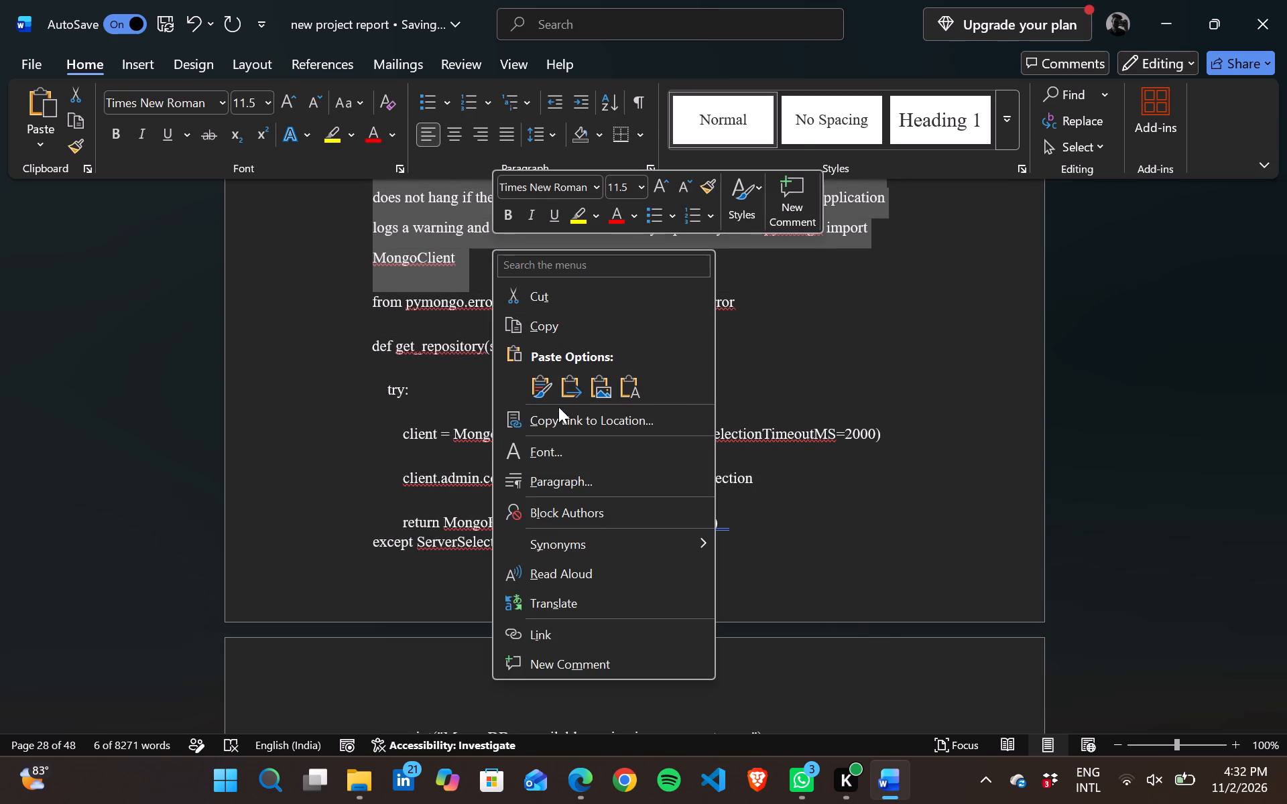
click(551, 478)
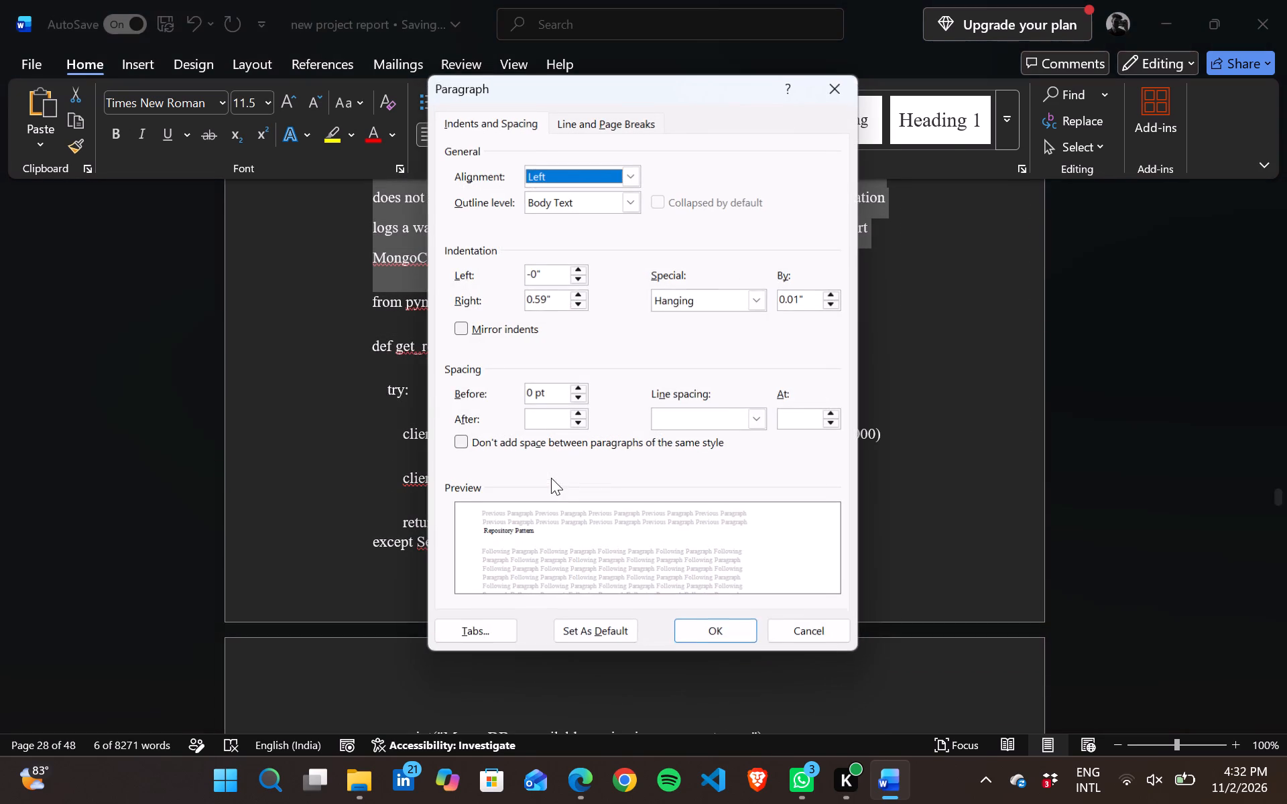
drag(636, 174, 599, 204)
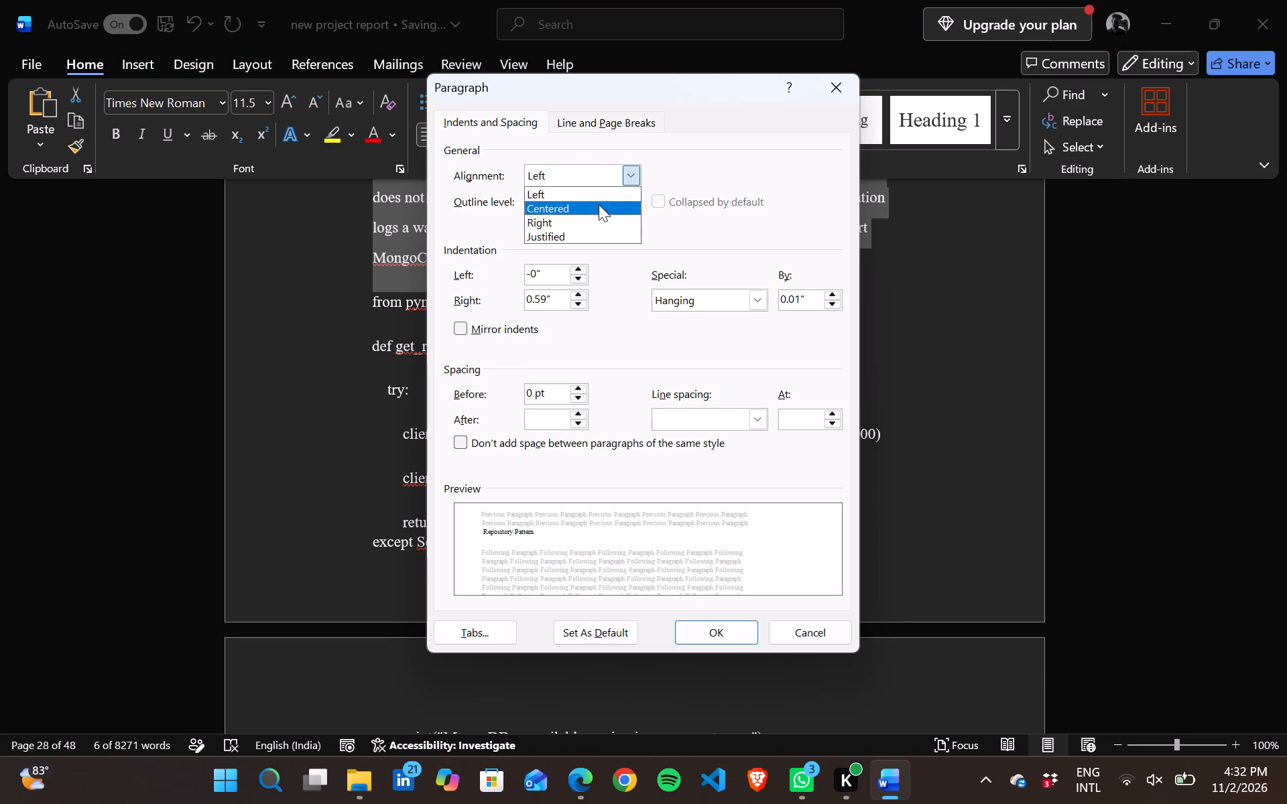
drag(599, 204, 556, 229)
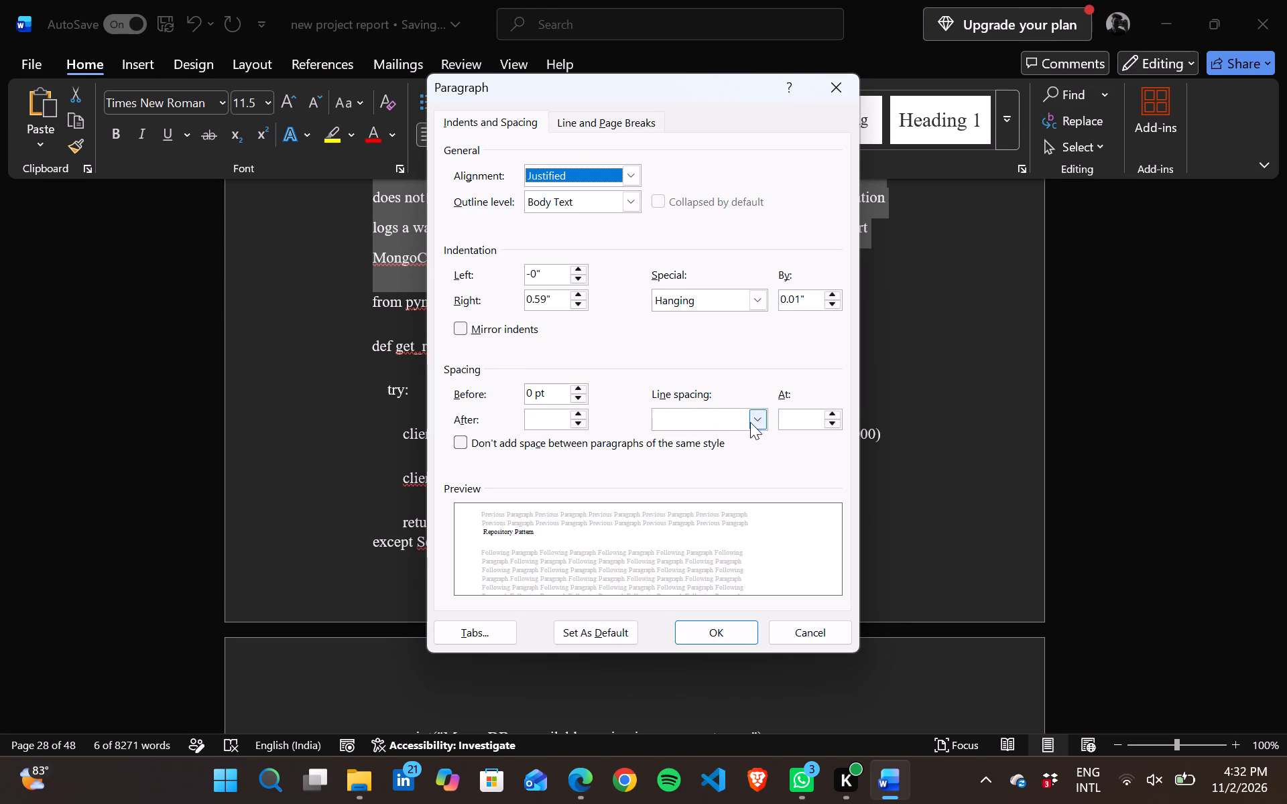
drag(753, 422, 694, 455)
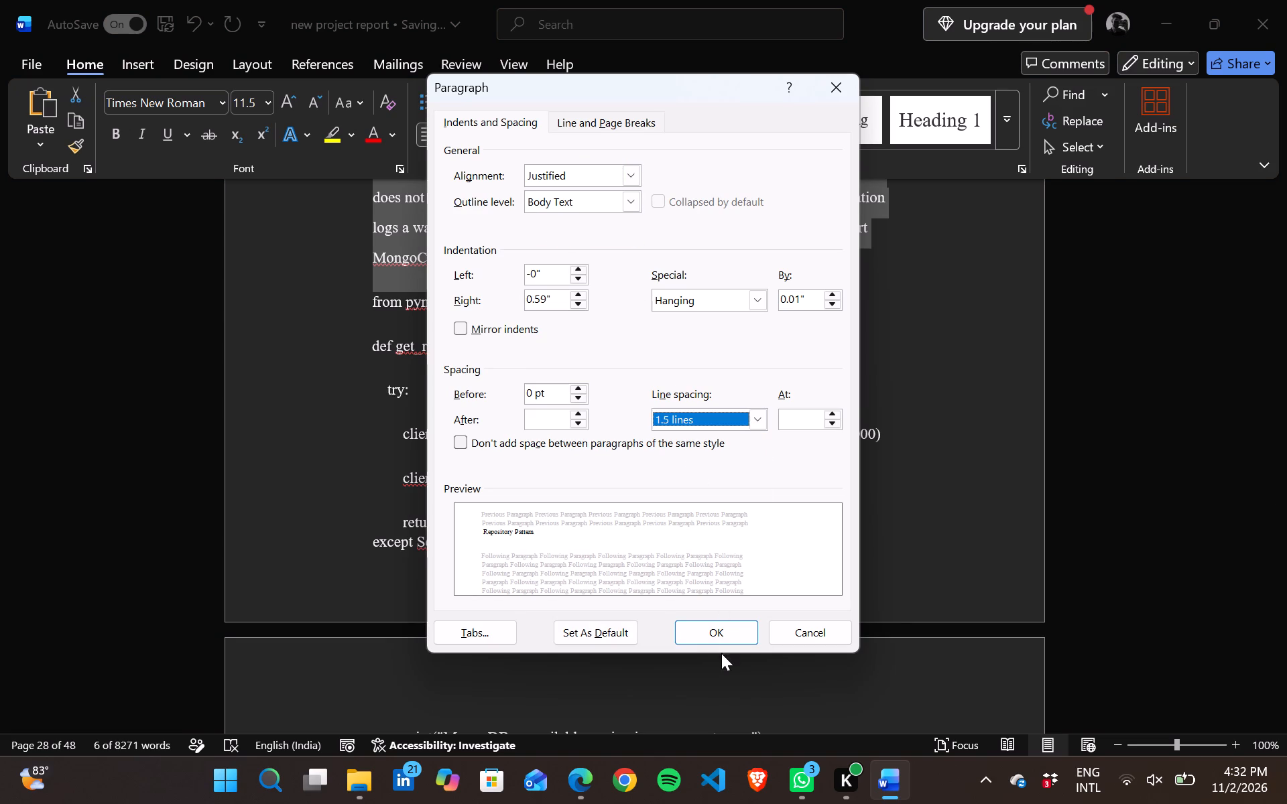
click(699, 634)
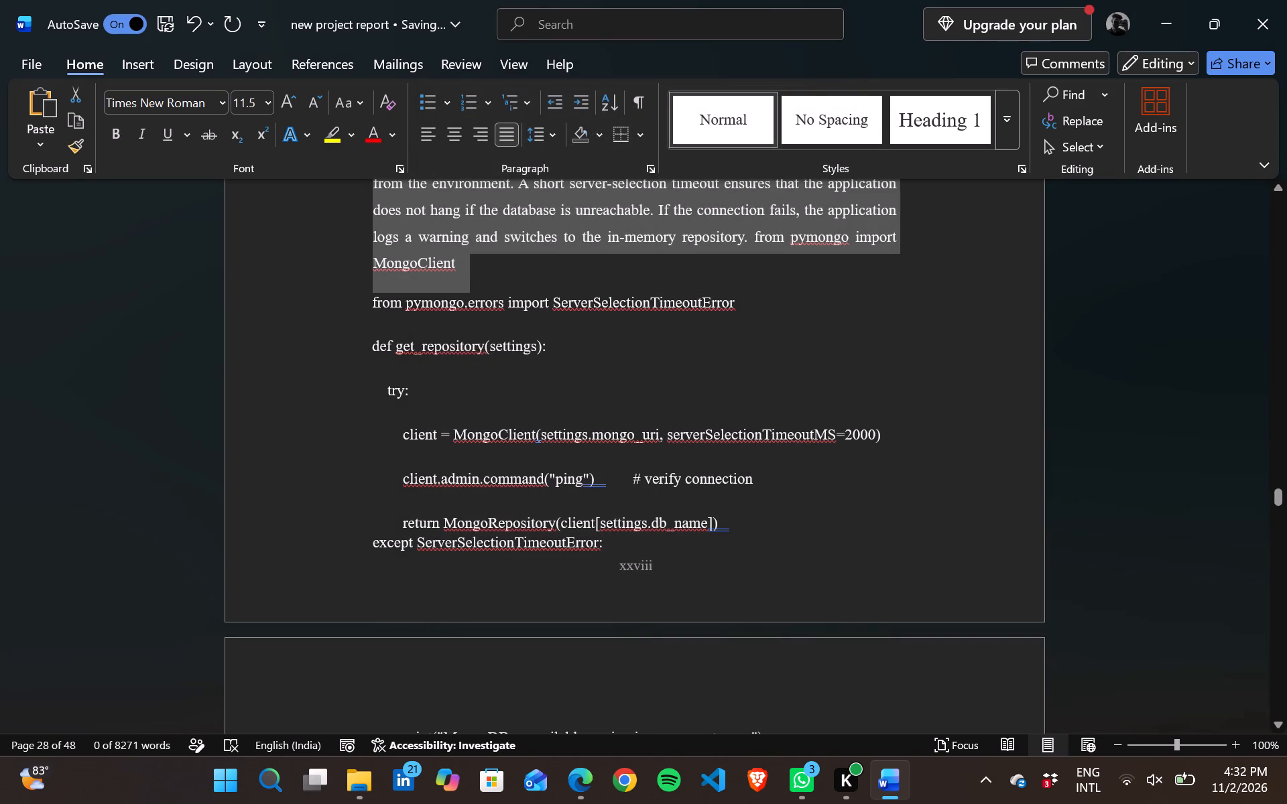
click(646, 360)
Split the code starting "from pymongo import MongoClient" off the Connection and Fallback Logic paragraph and push it to the next page with blank lines.
scroll(565, 405, up, 1)
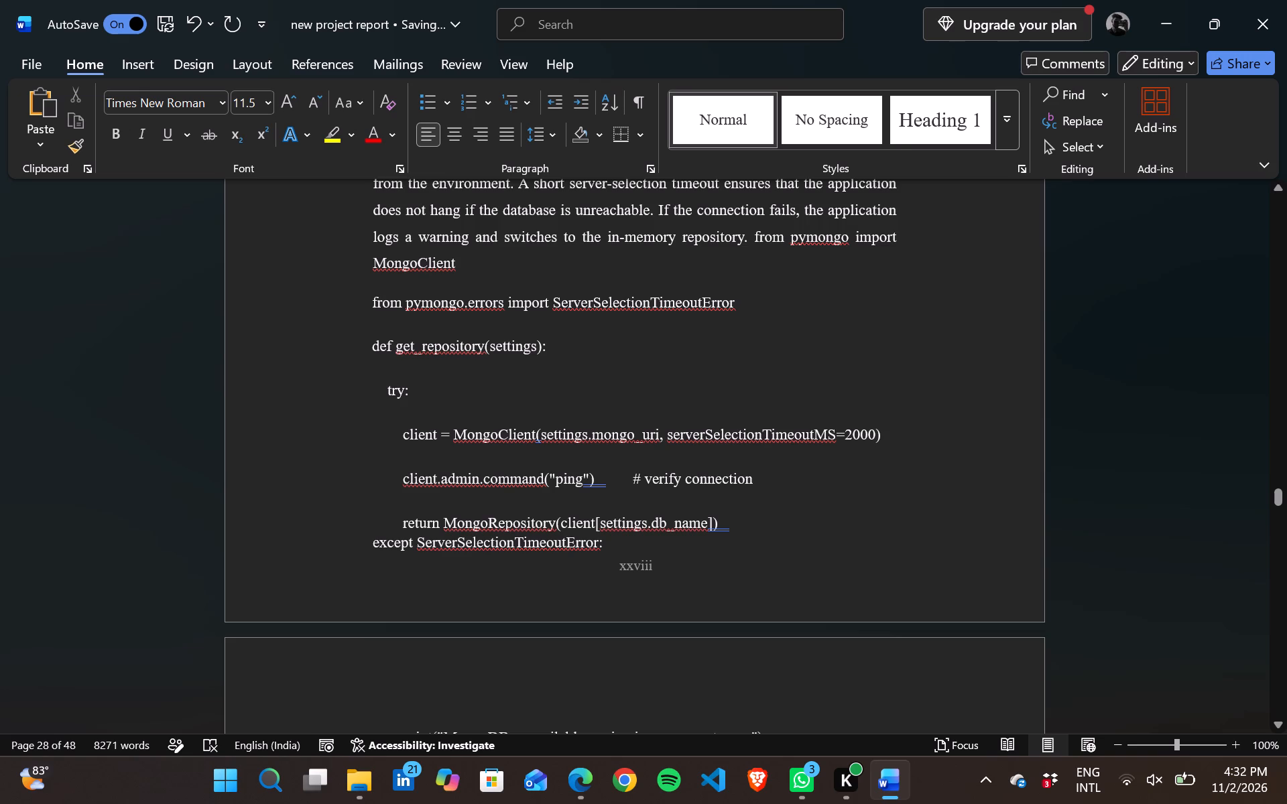
scroll(565, 405, up, 1)
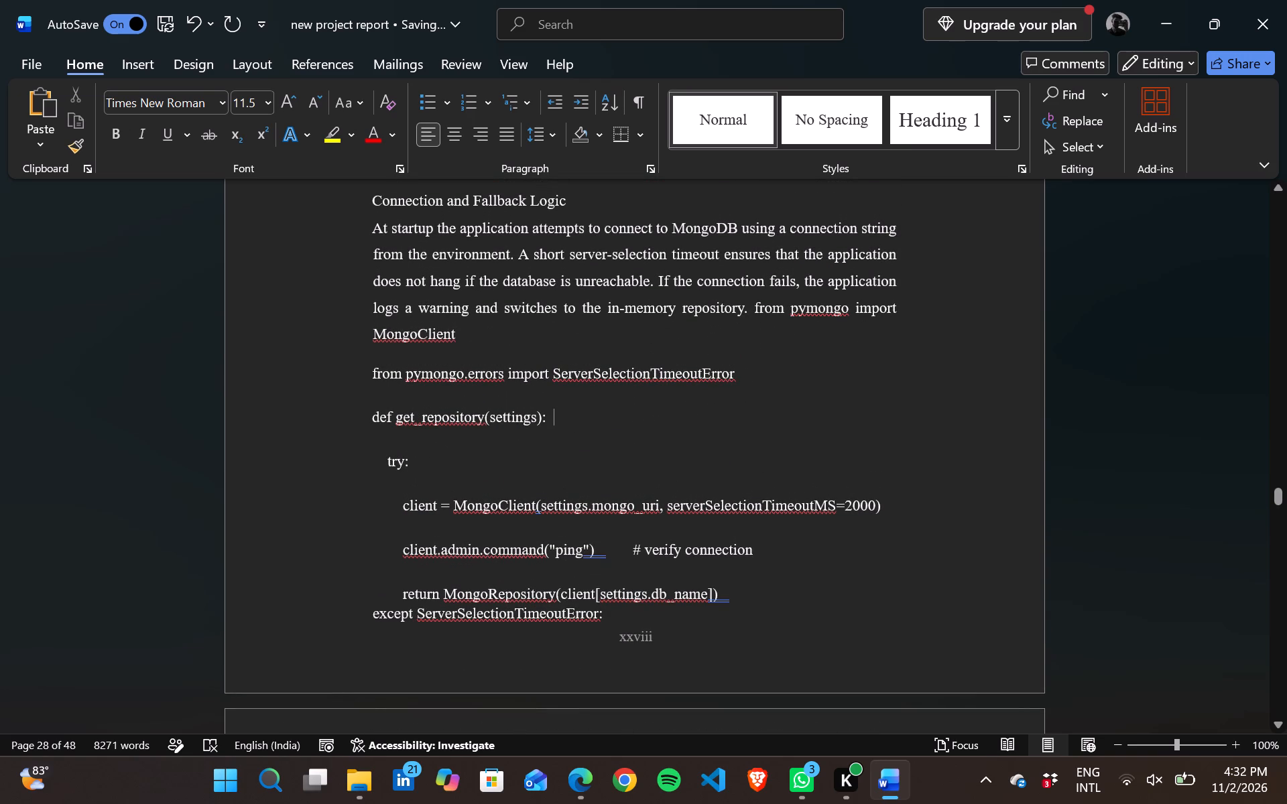
click(751, 308)
key(Return)
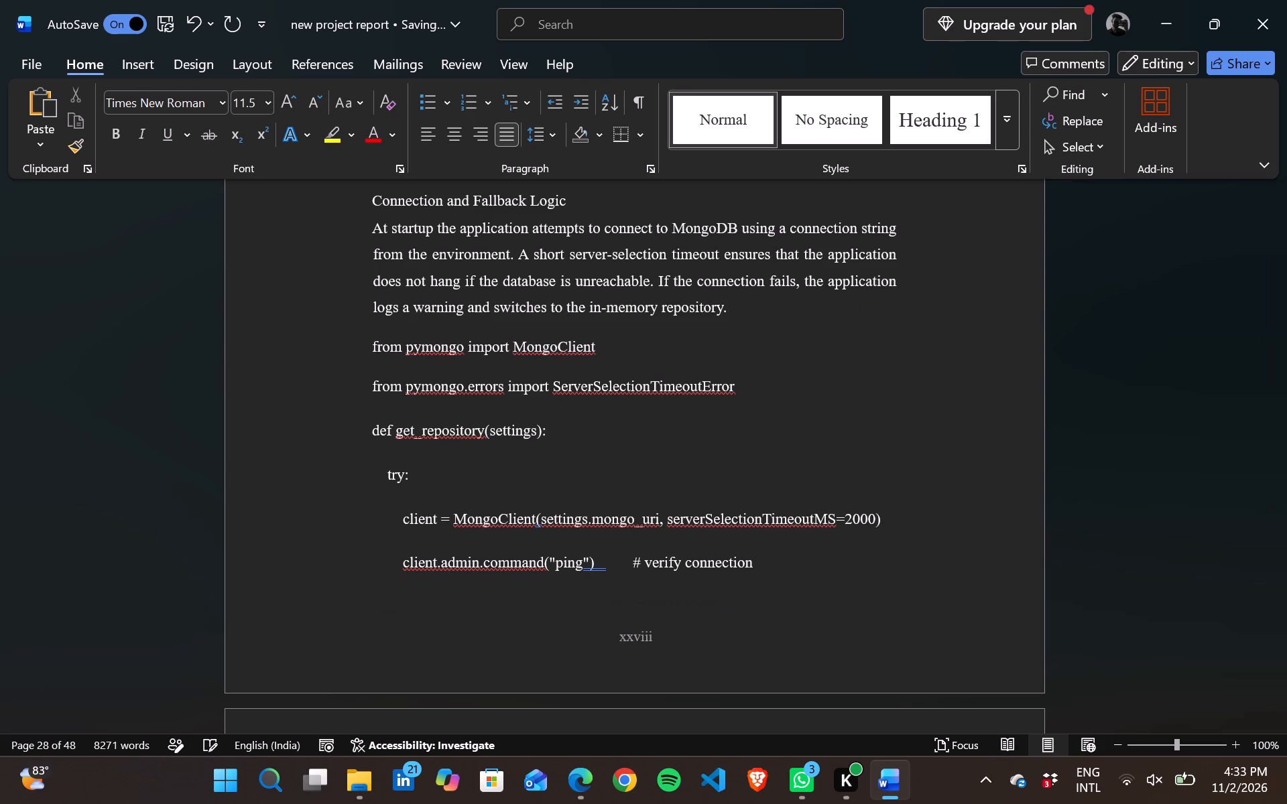
key(Return)
key(Return)
key(Return)
key(Return)
key(Return)
key(Return)
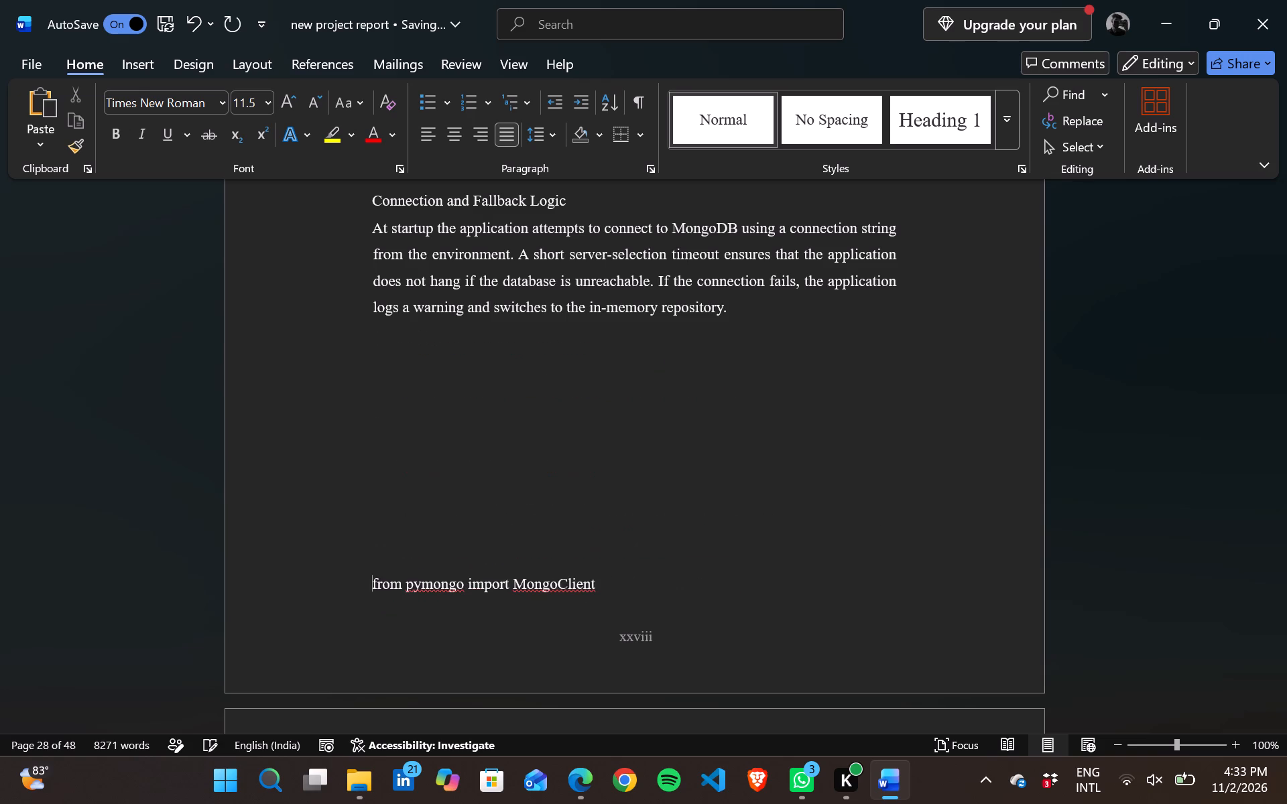
key(Return)
Justify the code block from "from pymongo import MongoClient" through "return MemoryRepository()" and set its line spacing to 1.5 lines.
scroll(751, 308, down, 1)
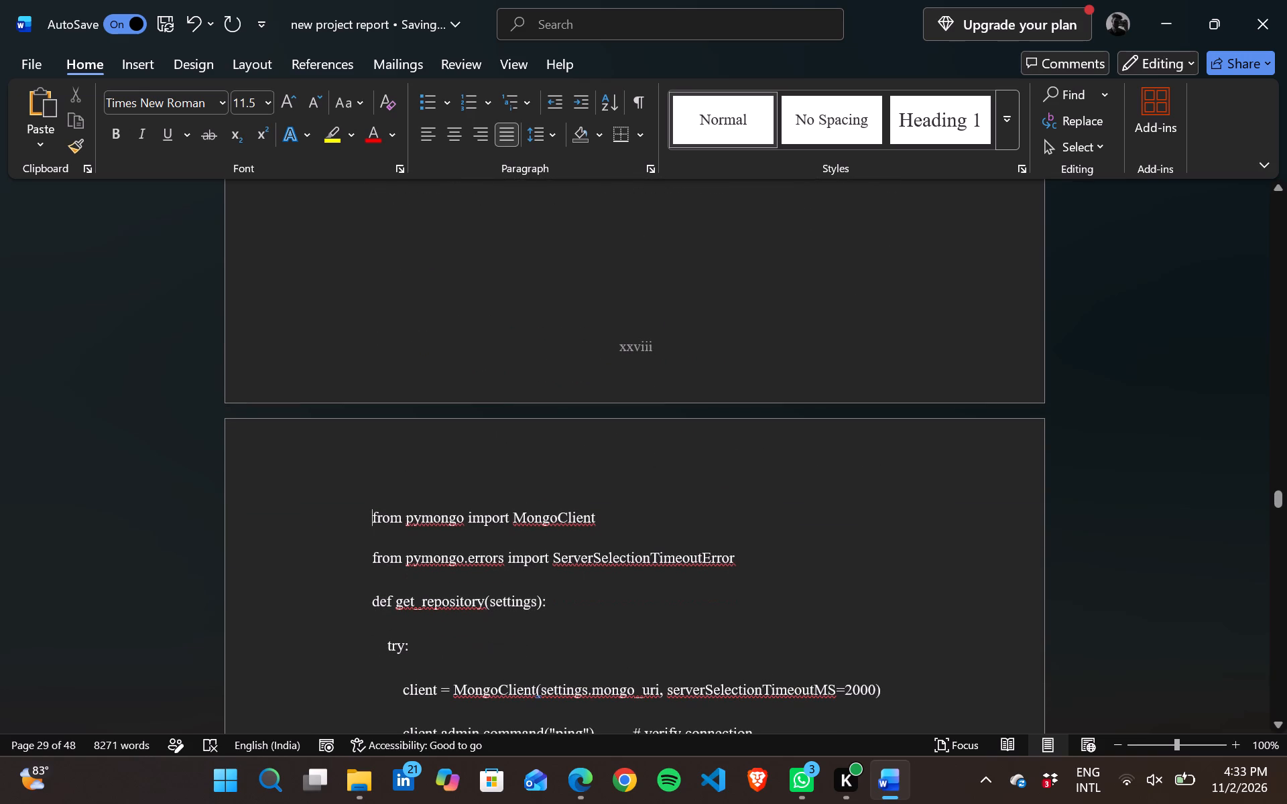
drag(374, 517, 390, 539)
drag(390, 539, 645, 232)
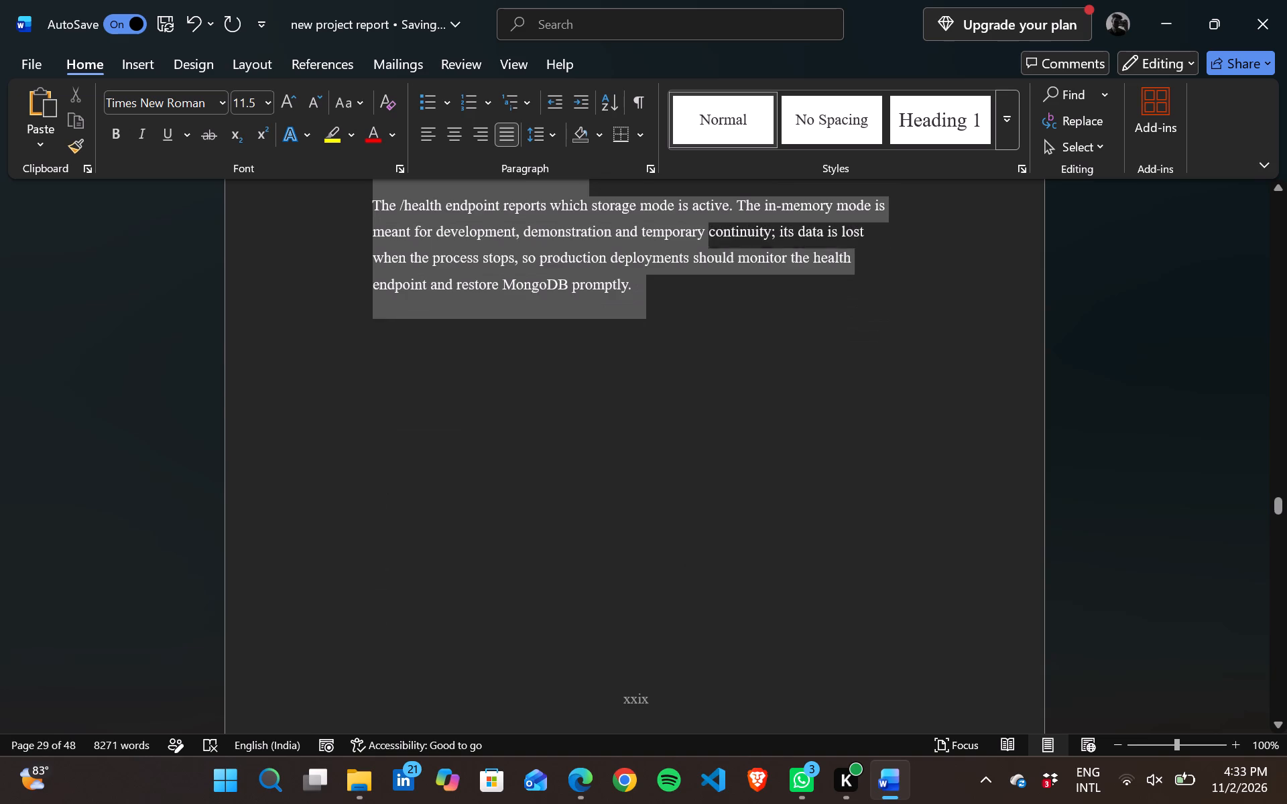
drag(645, 232, 606, 301)
right_click(606, 301)
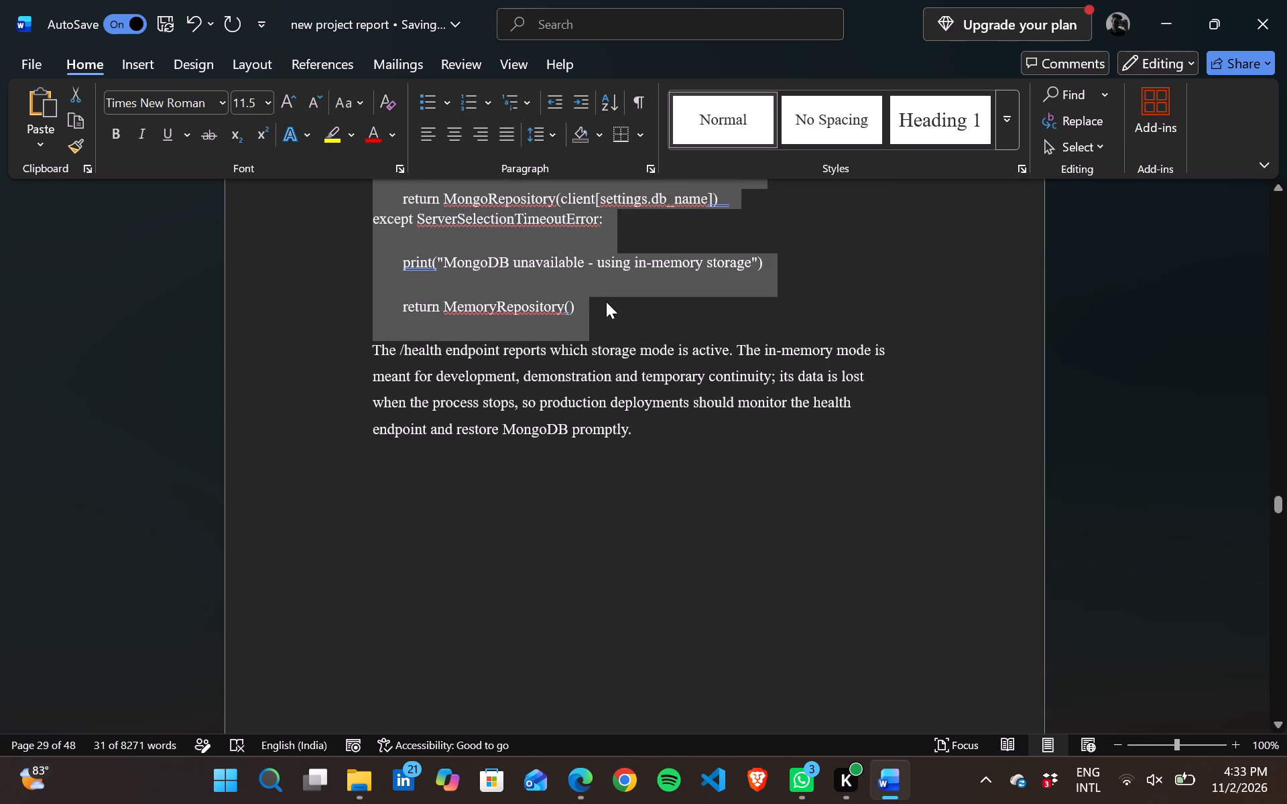
click(701, 533)
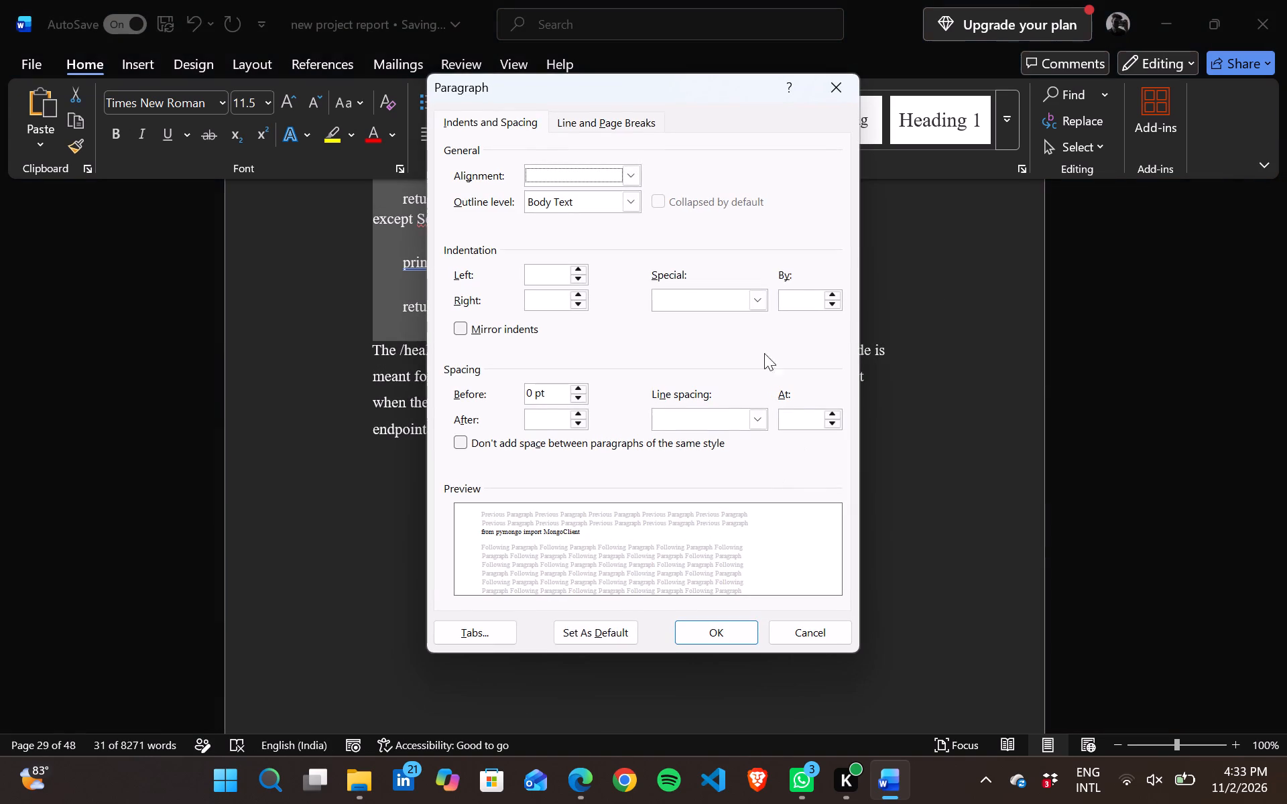
drag(636, 174, 556, 232)
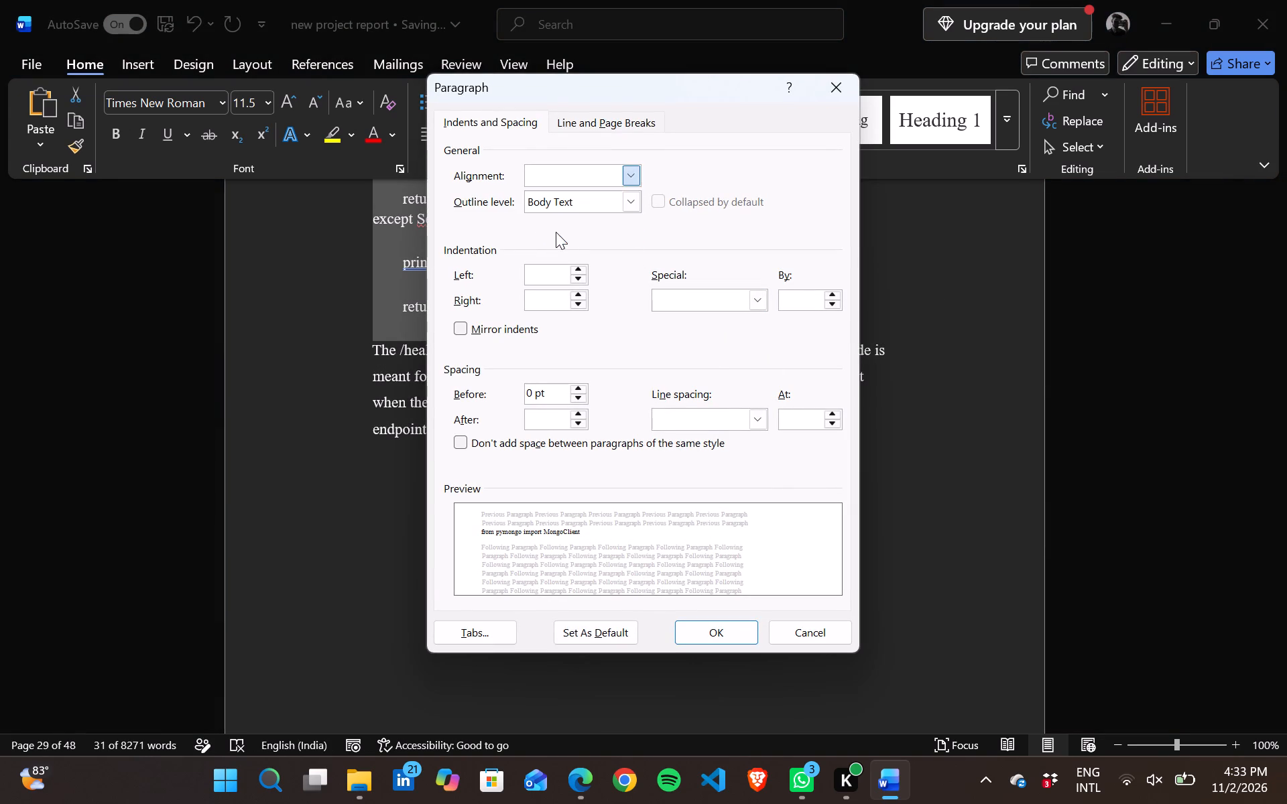
drag(751, 422, 688, 459)
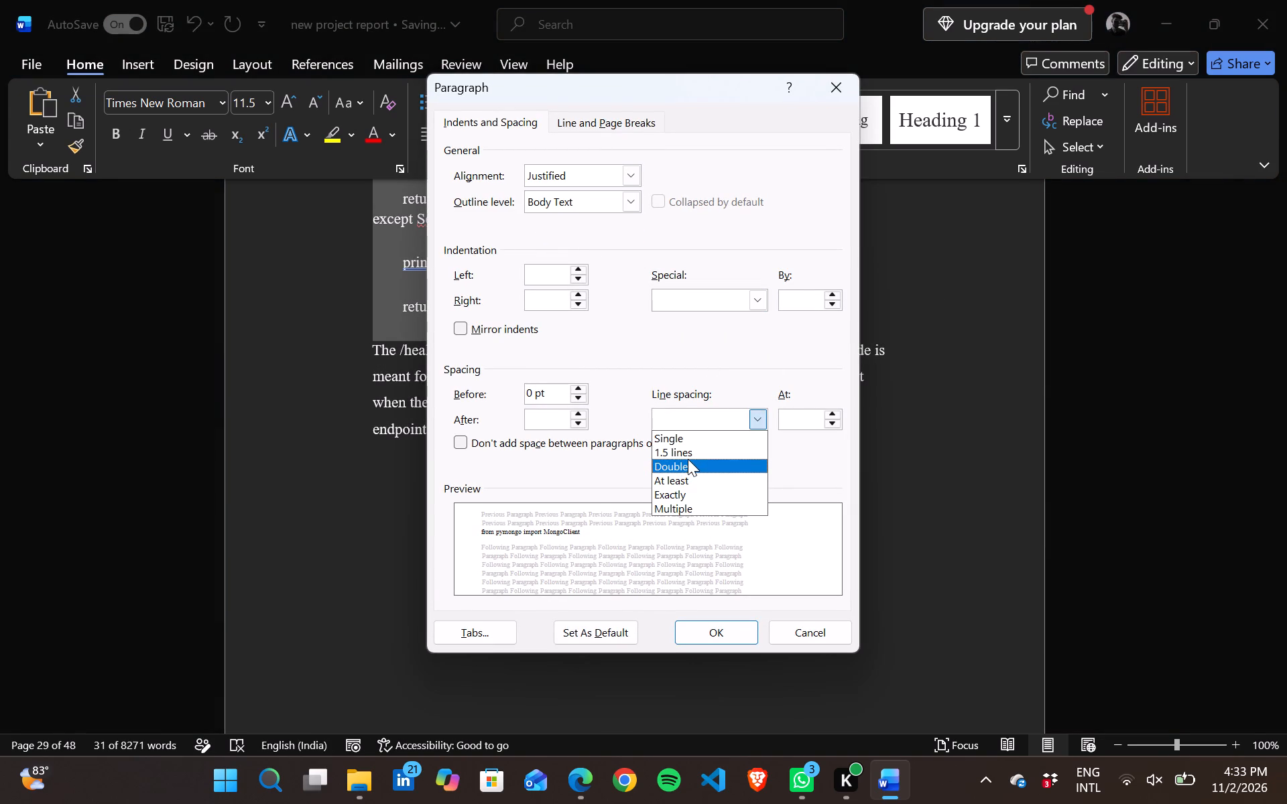
drag(688, 459, 671, 453)
click(717, 630)
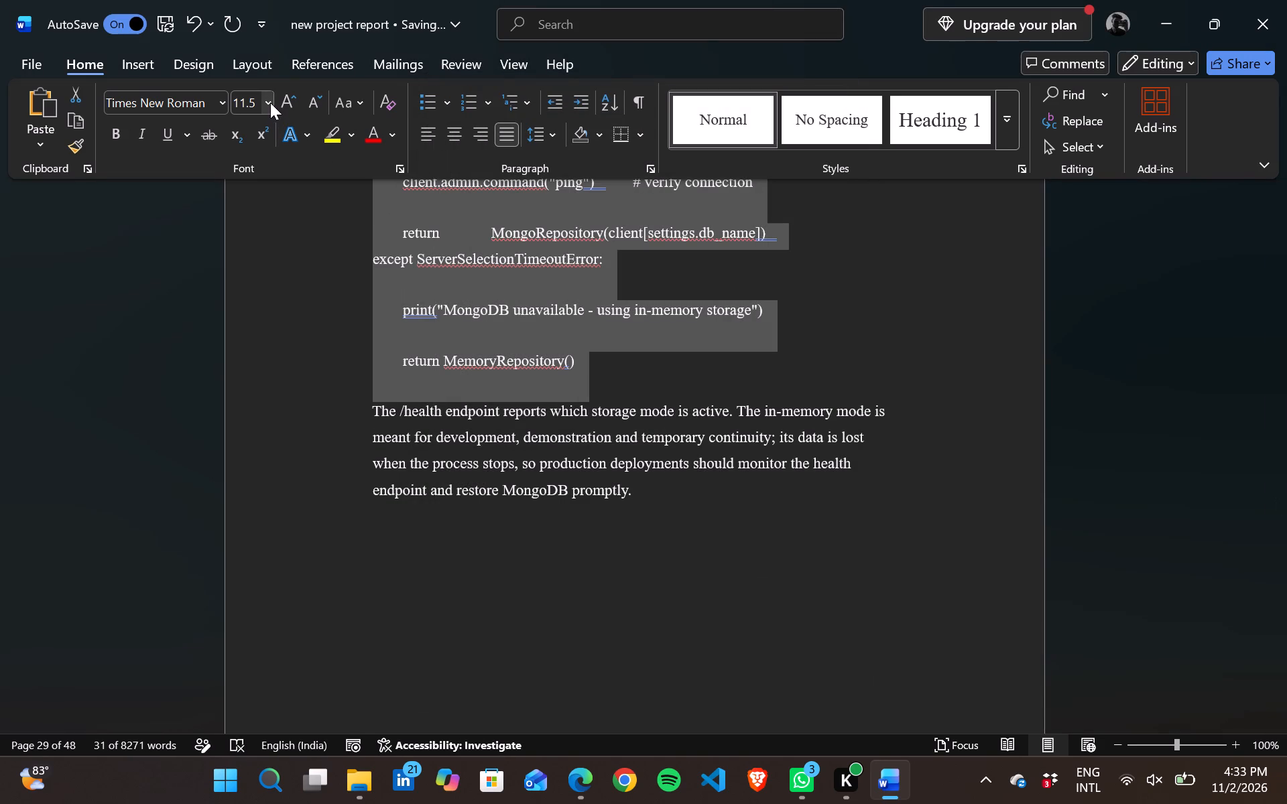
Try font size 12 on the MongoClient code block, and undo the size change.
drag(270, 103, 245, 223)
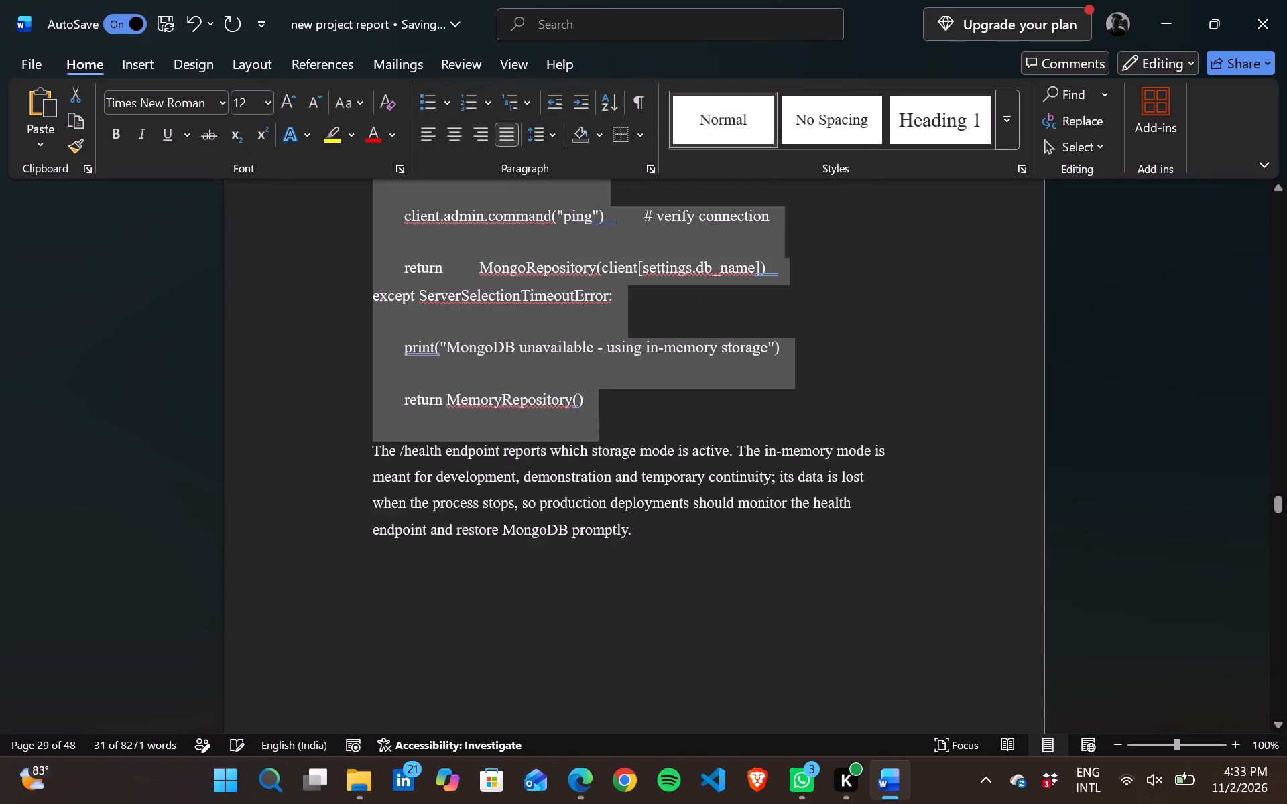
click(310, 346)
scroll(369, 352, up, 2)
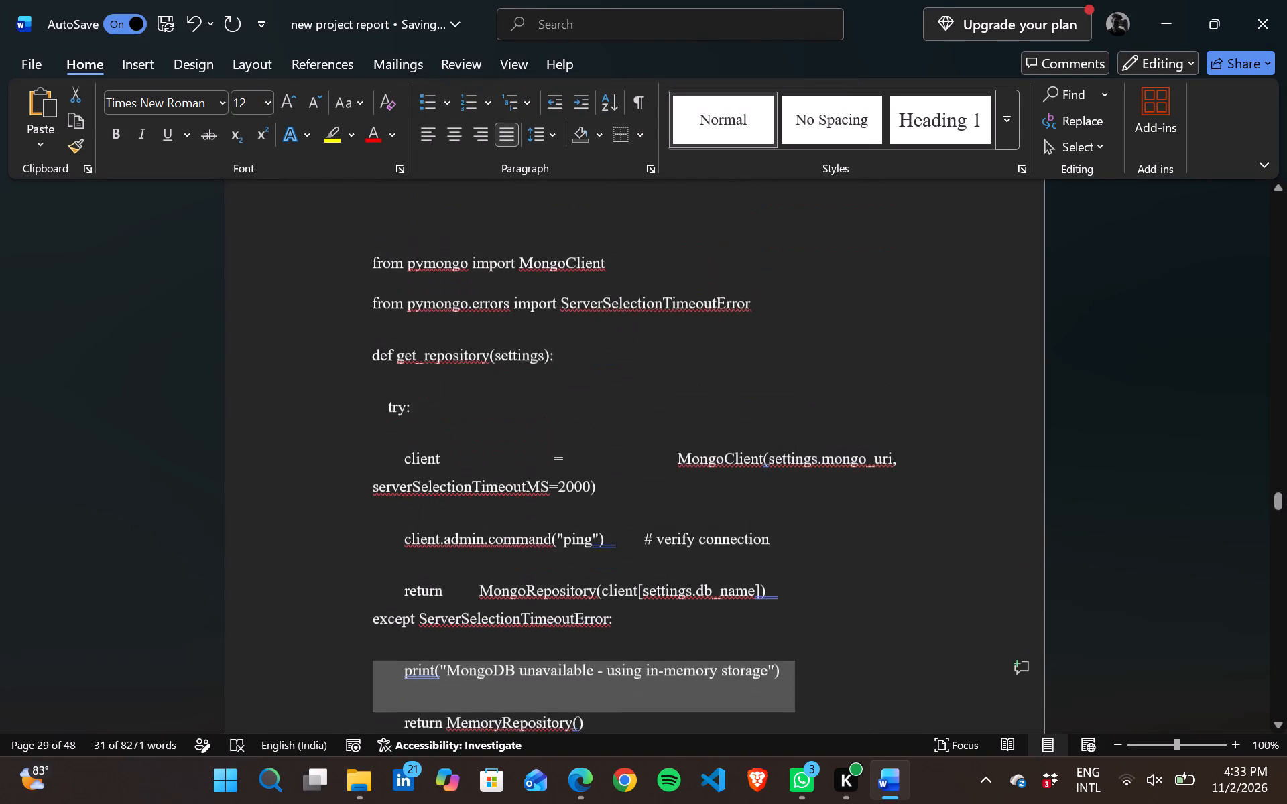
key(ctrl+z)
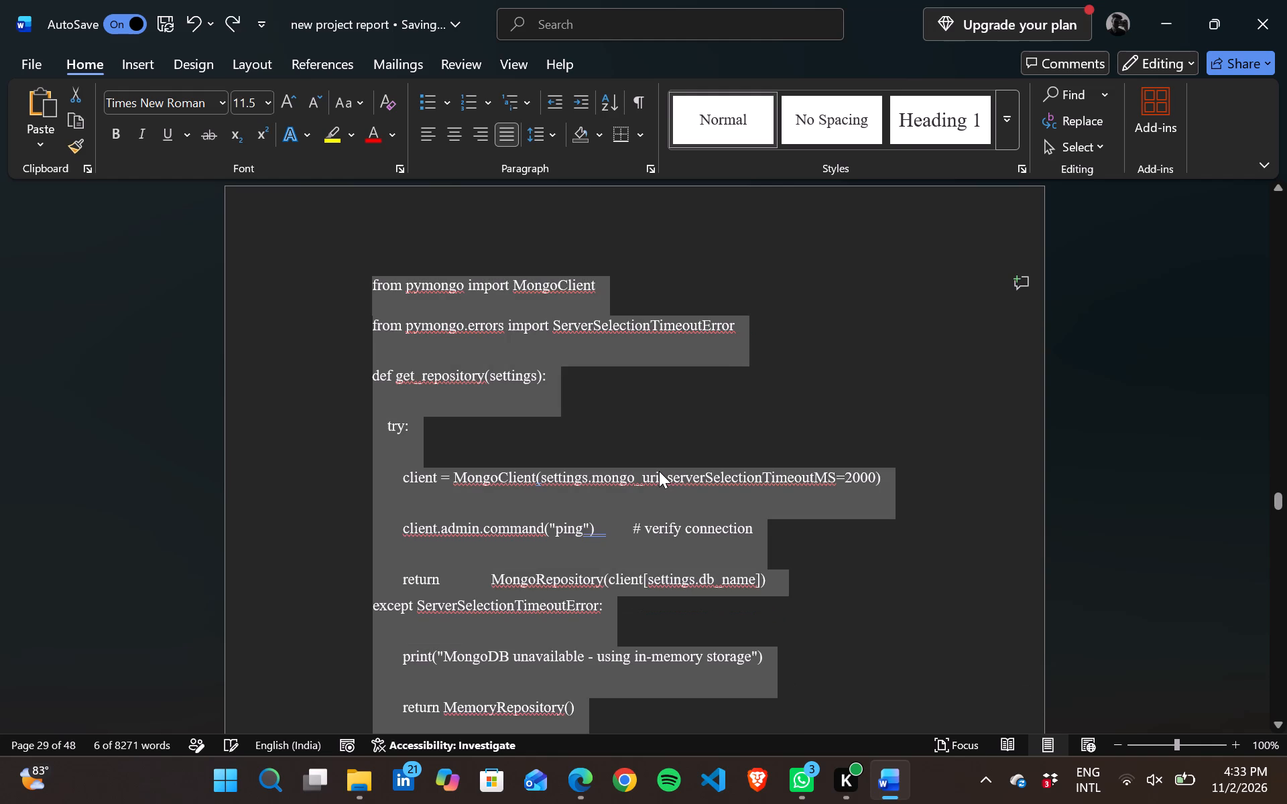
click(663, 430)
Set the text from Repository Pattern through the Connection and Fallback Logic paragraph to font size 12.
scroll(598, 438, up, 1)
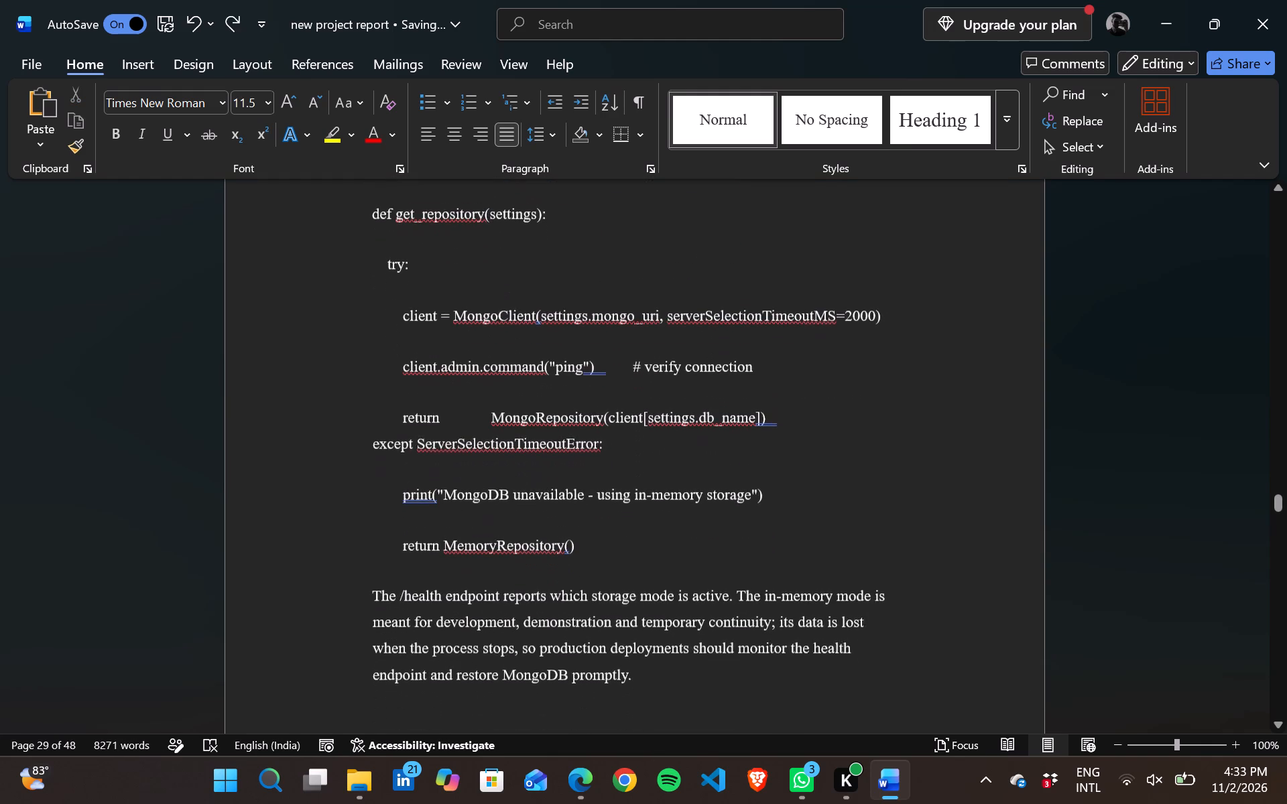
scroll(598, 438, up, 3)
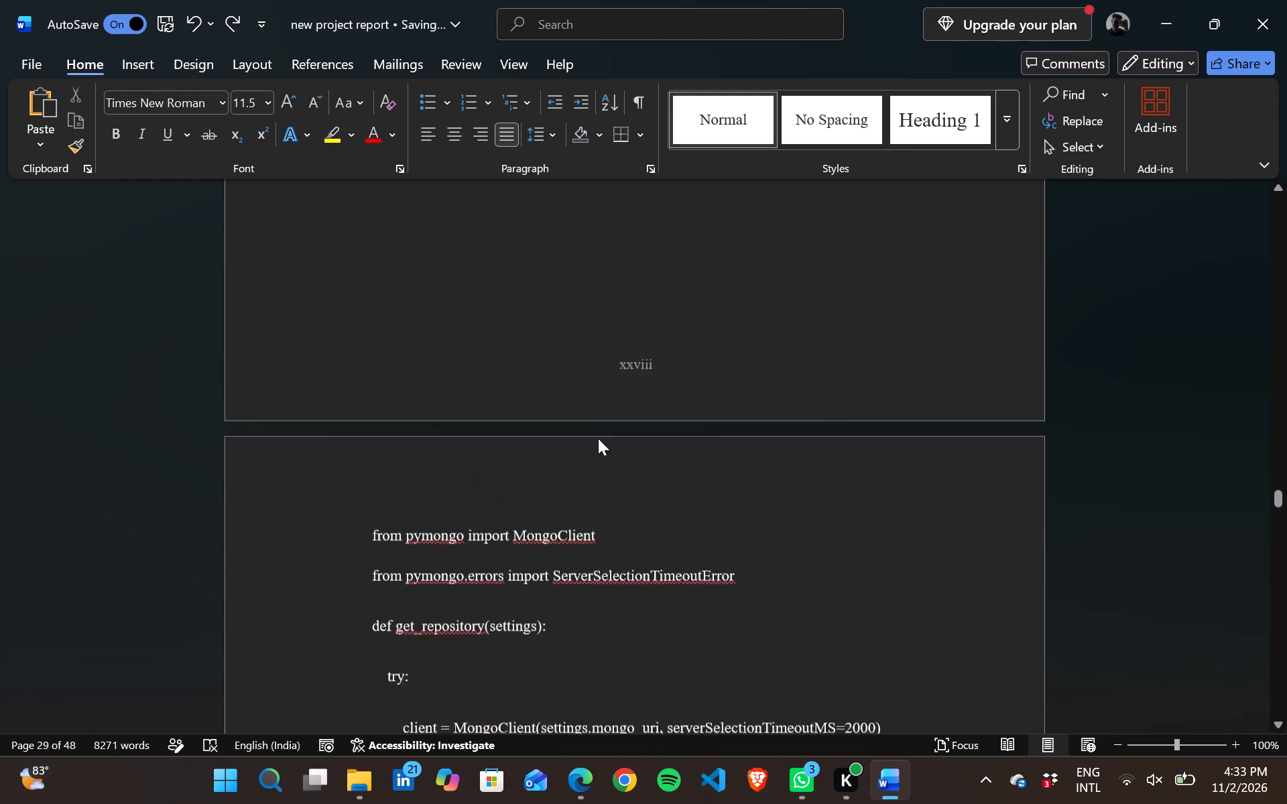
scroll(598, 438, up, 3)
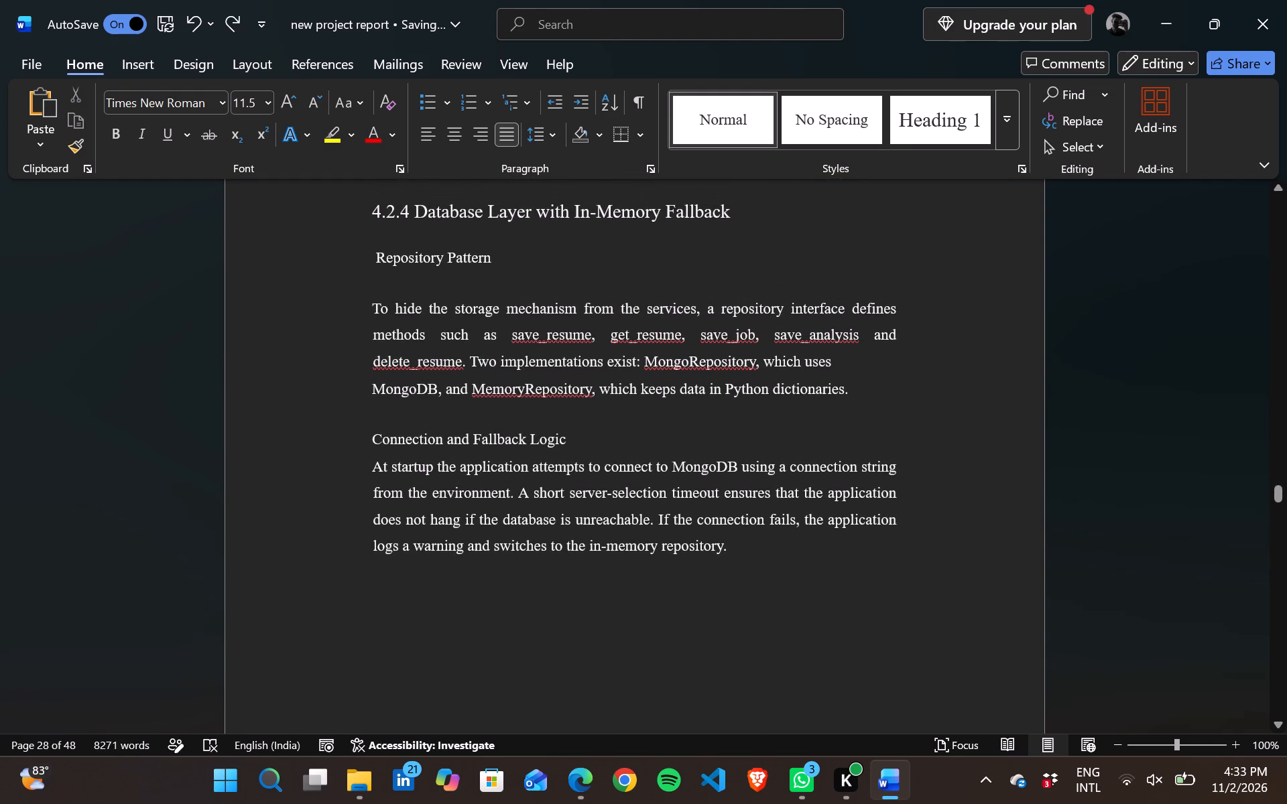
scroll(437, 399, up, 2)
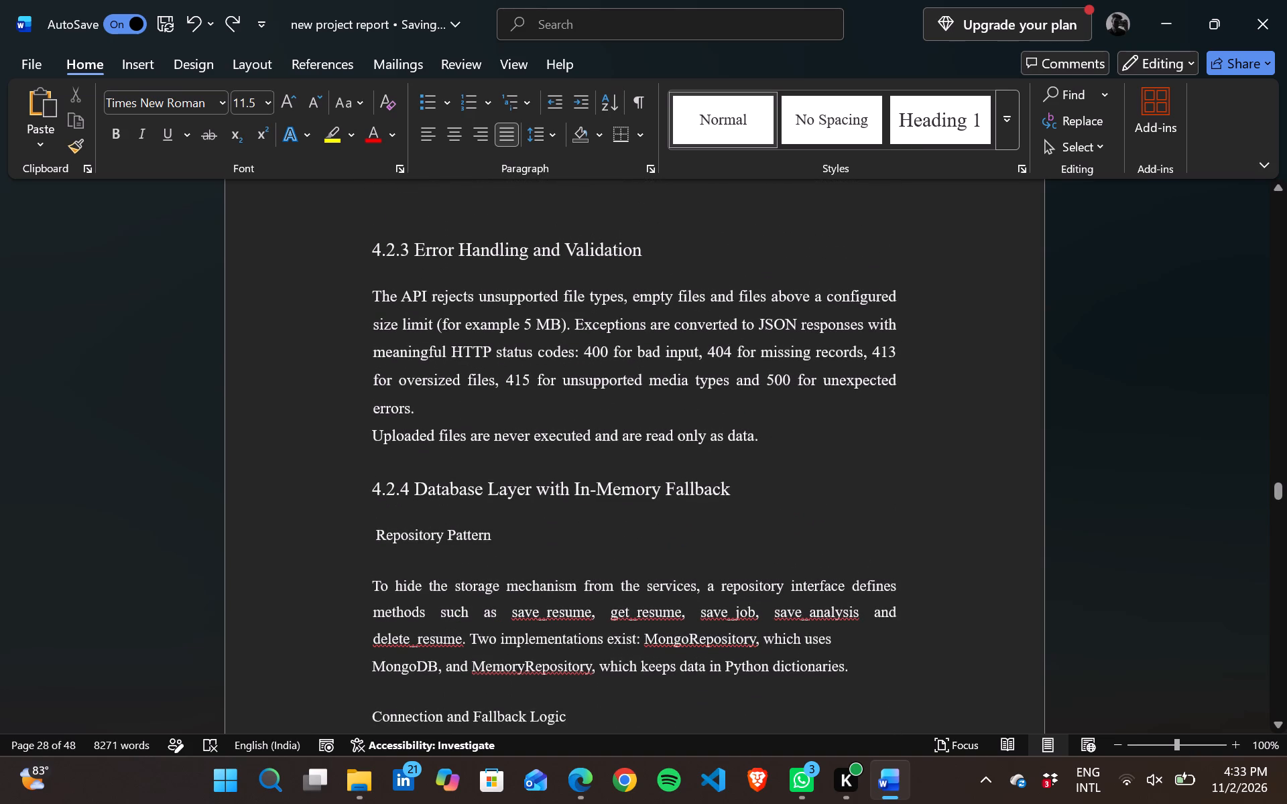
drag(375, 535, 749, 176)
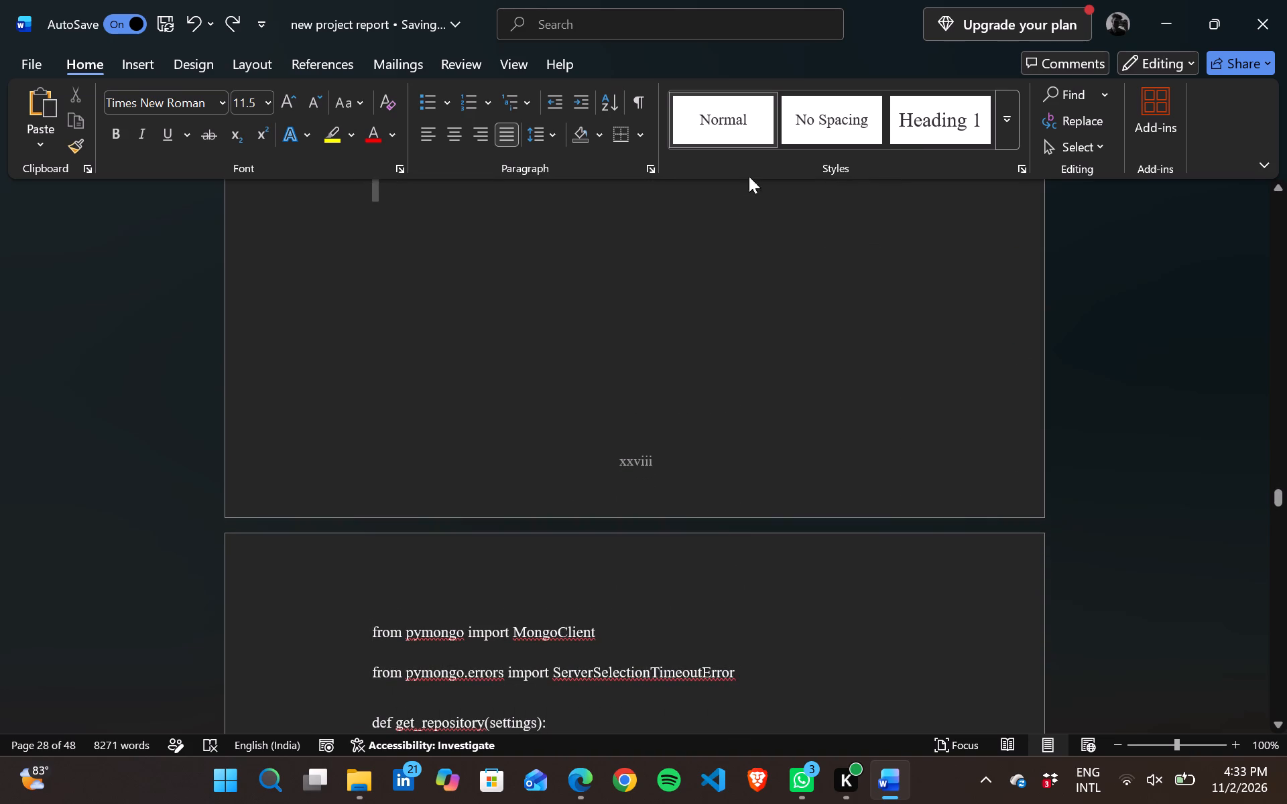
drag(749, 176, 790, 287)
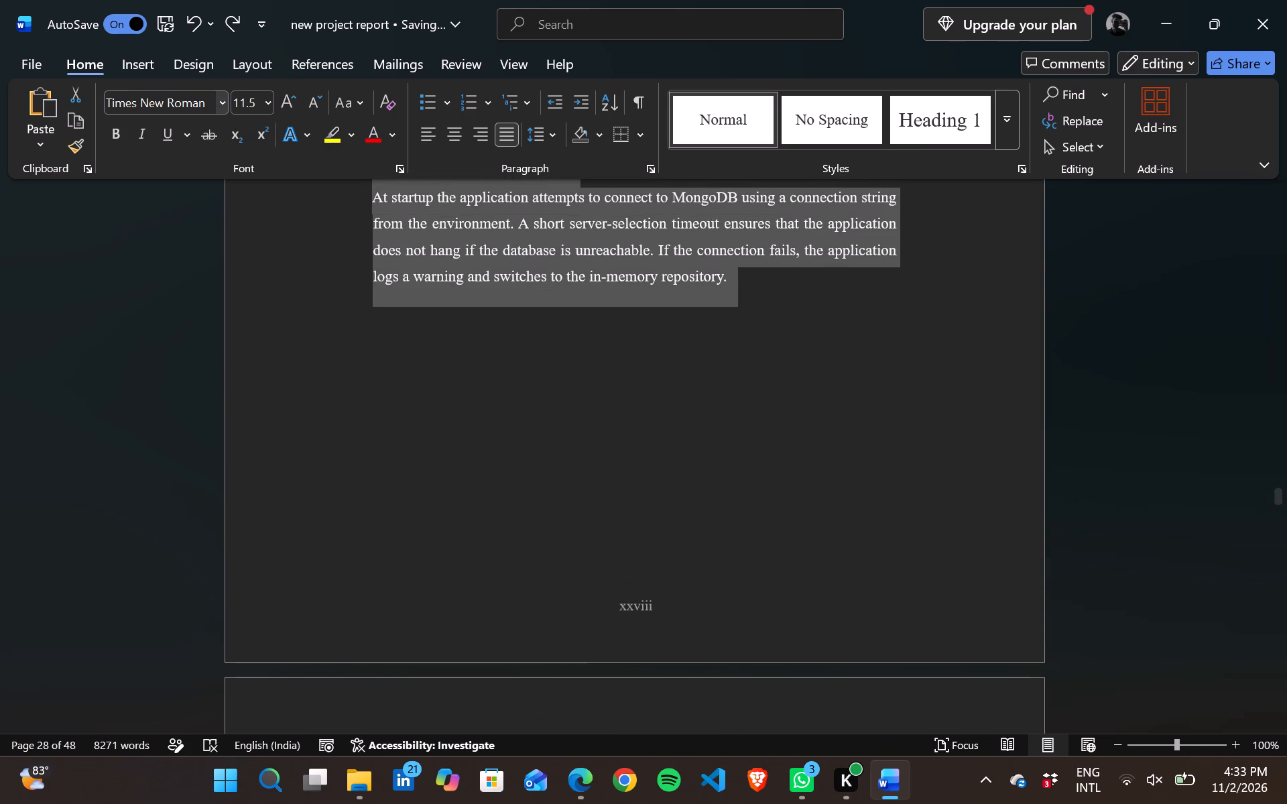
drag(263, 98, 247, 226)
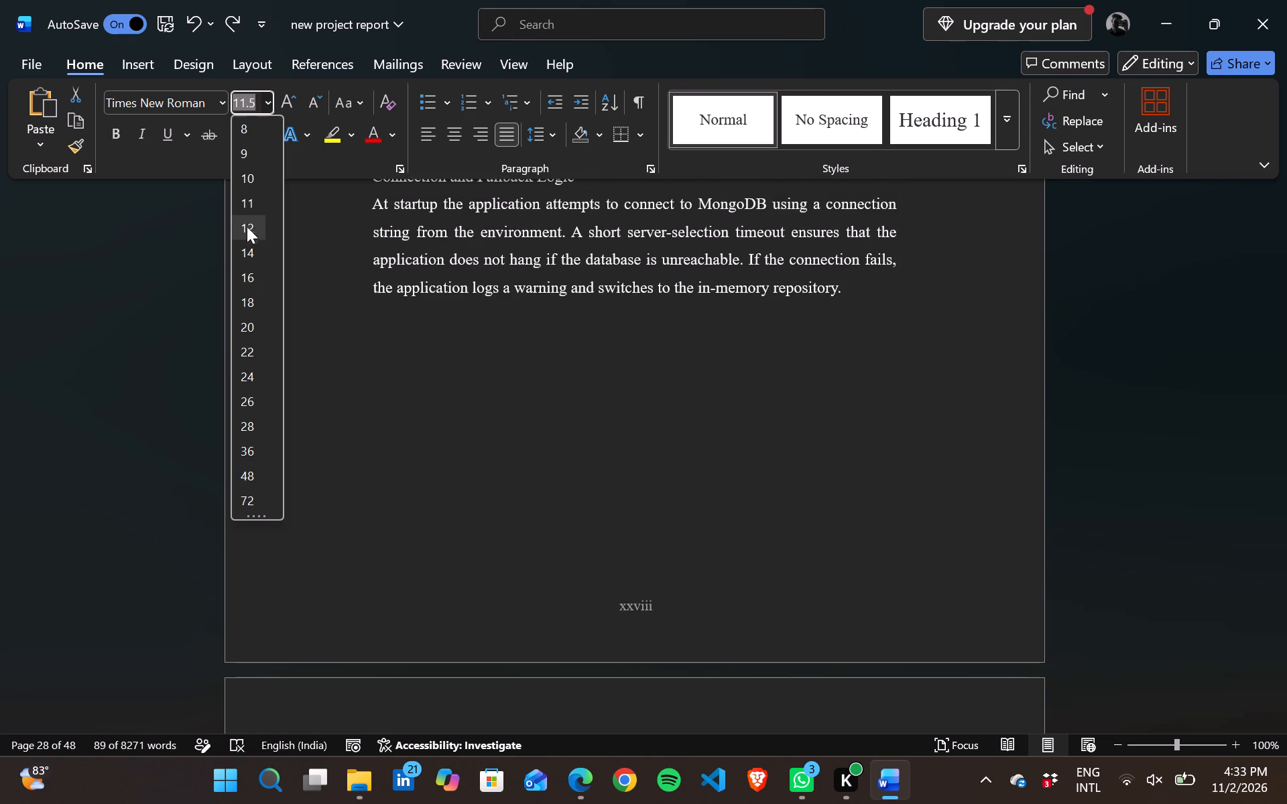
drag(247, 226, 247, 231)
click(420, 447)
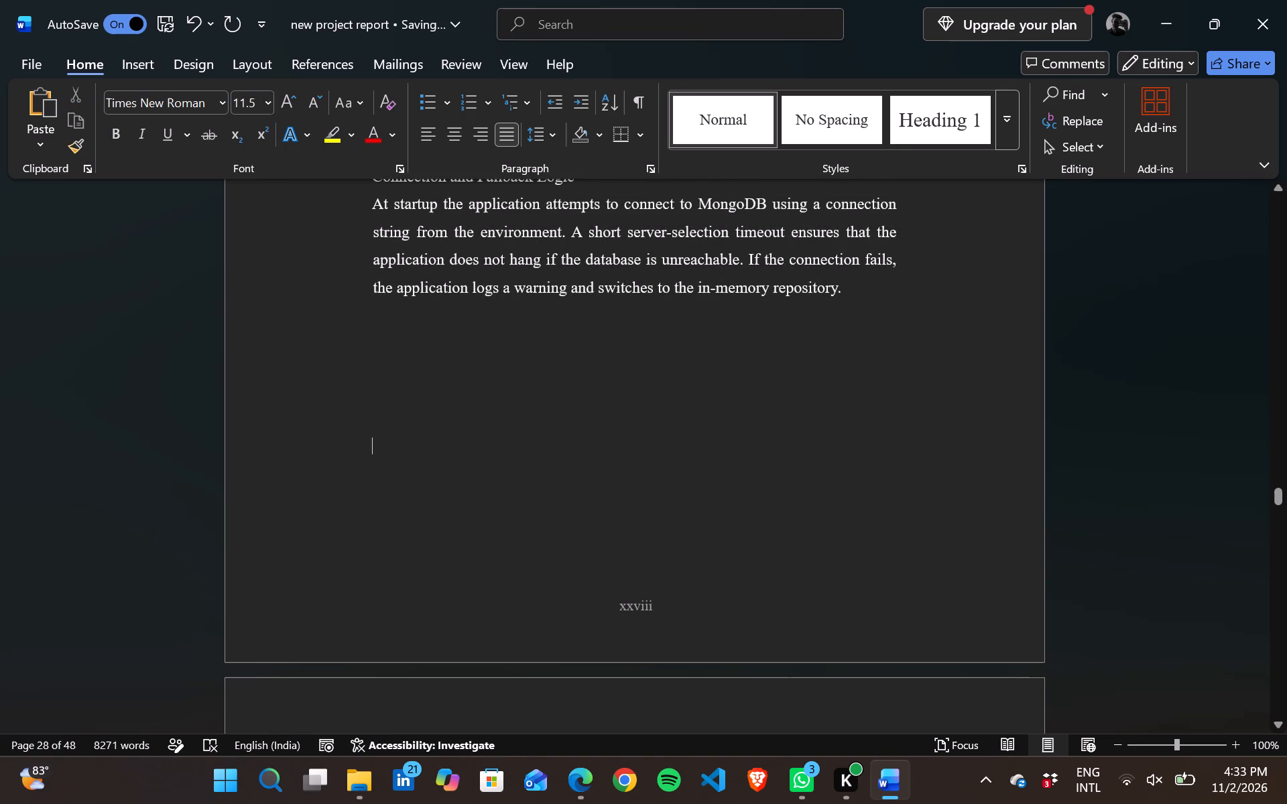
Justify the paragraph starting "The /health endpoint reports" below the code block and set its line spacing to 1.5 lines.
scroll(420, 447, down, 3)
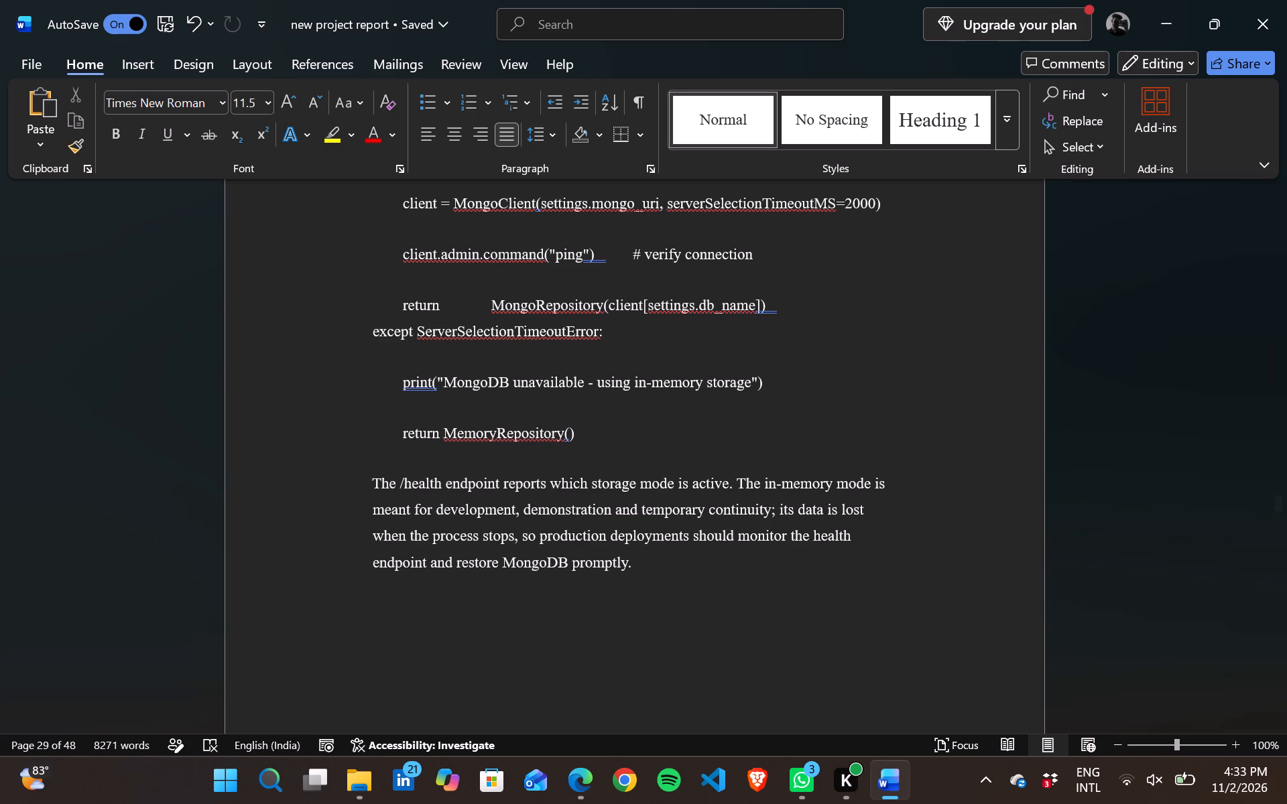
drag(373, 480, 373, 498)
drag(373, 498, 658, 572)
right_click(658, 572)
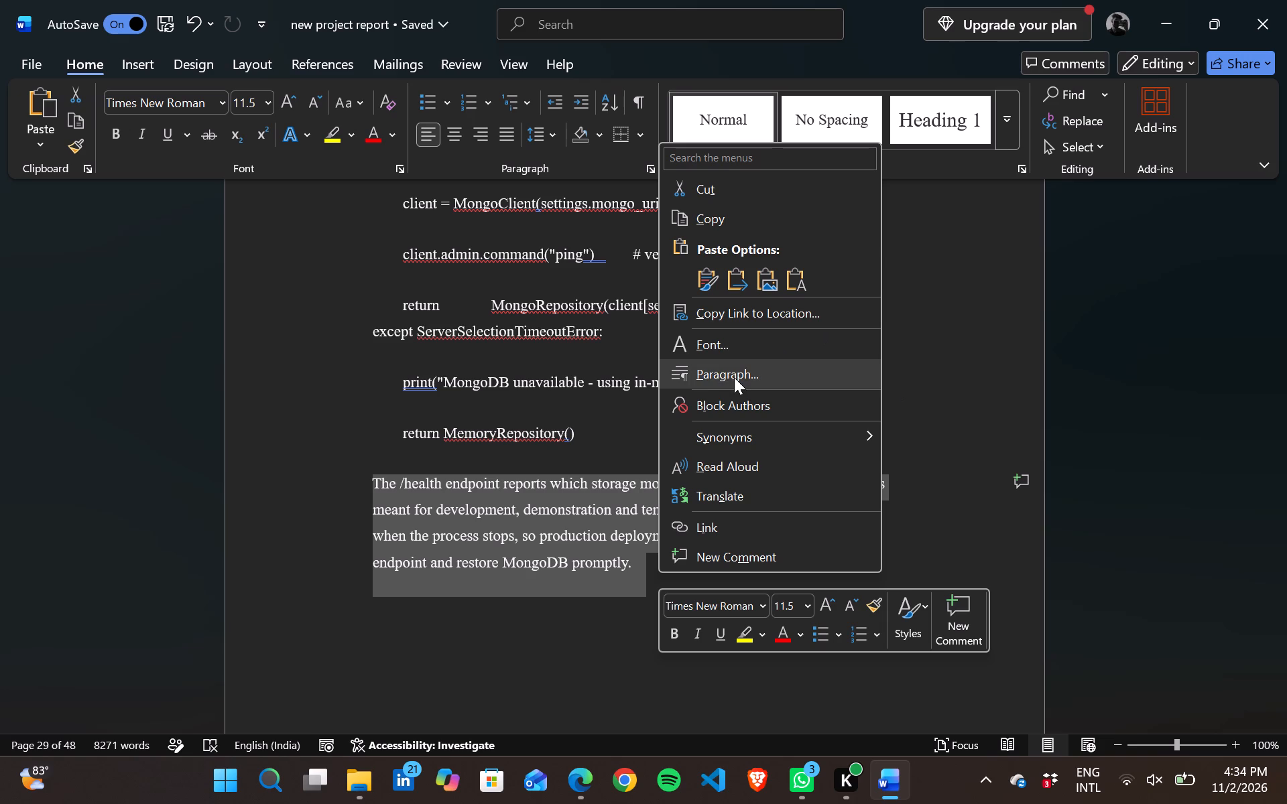
click(720, 376)
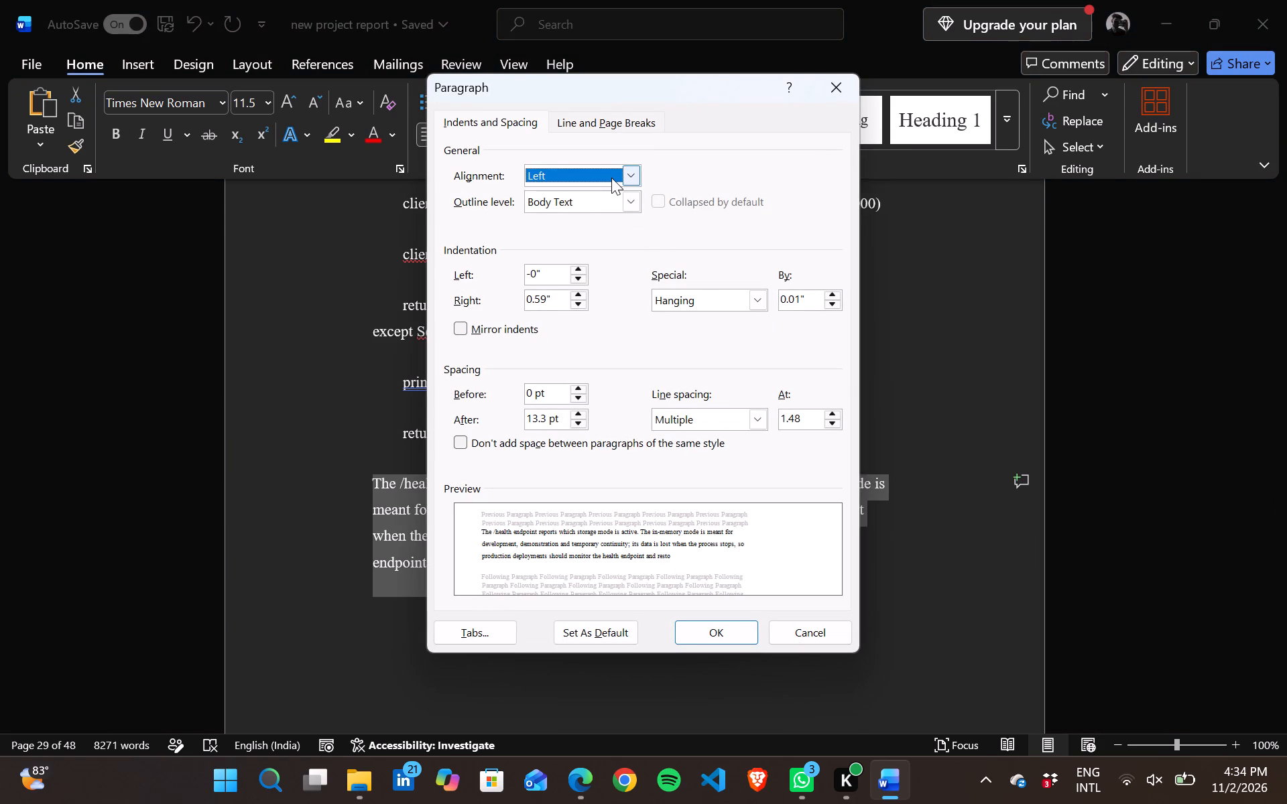
drag(612, 178, 561, 241)
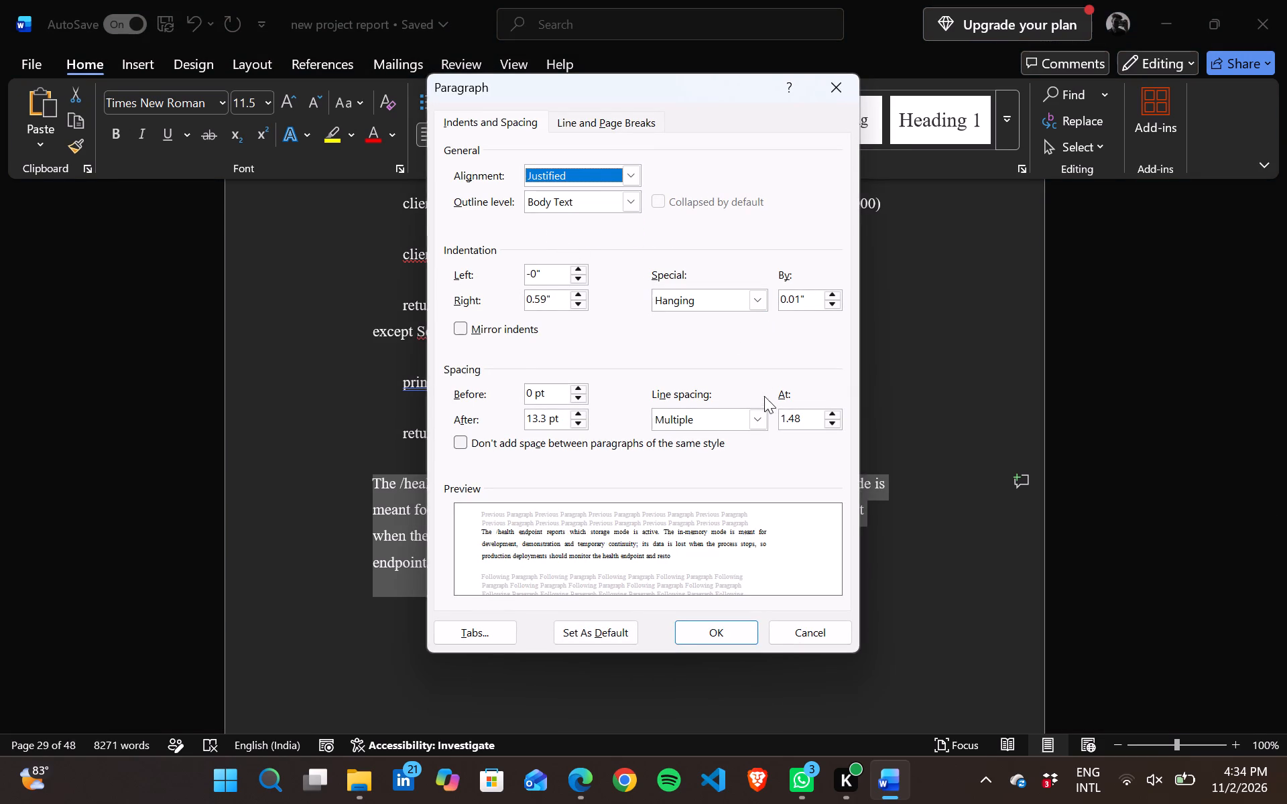
drag(756, 419, 682, 453)
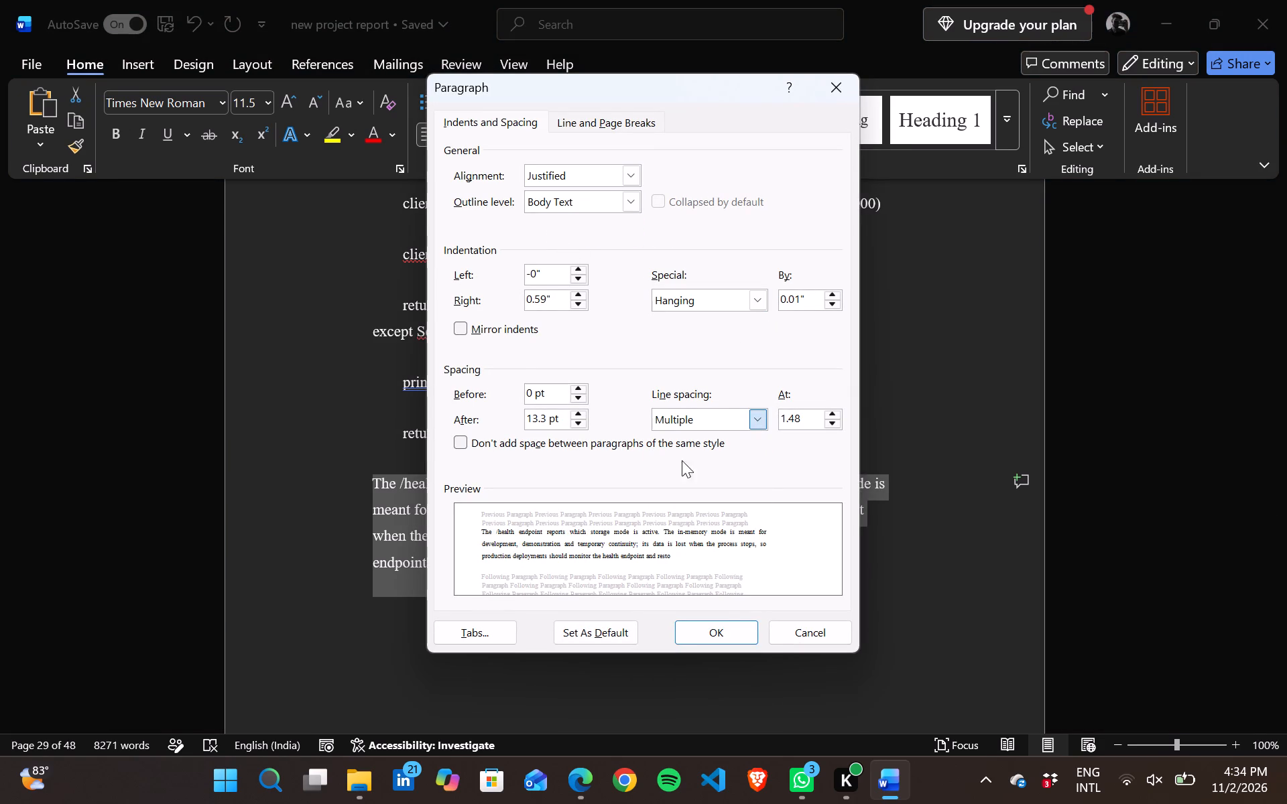
click(730, 627)
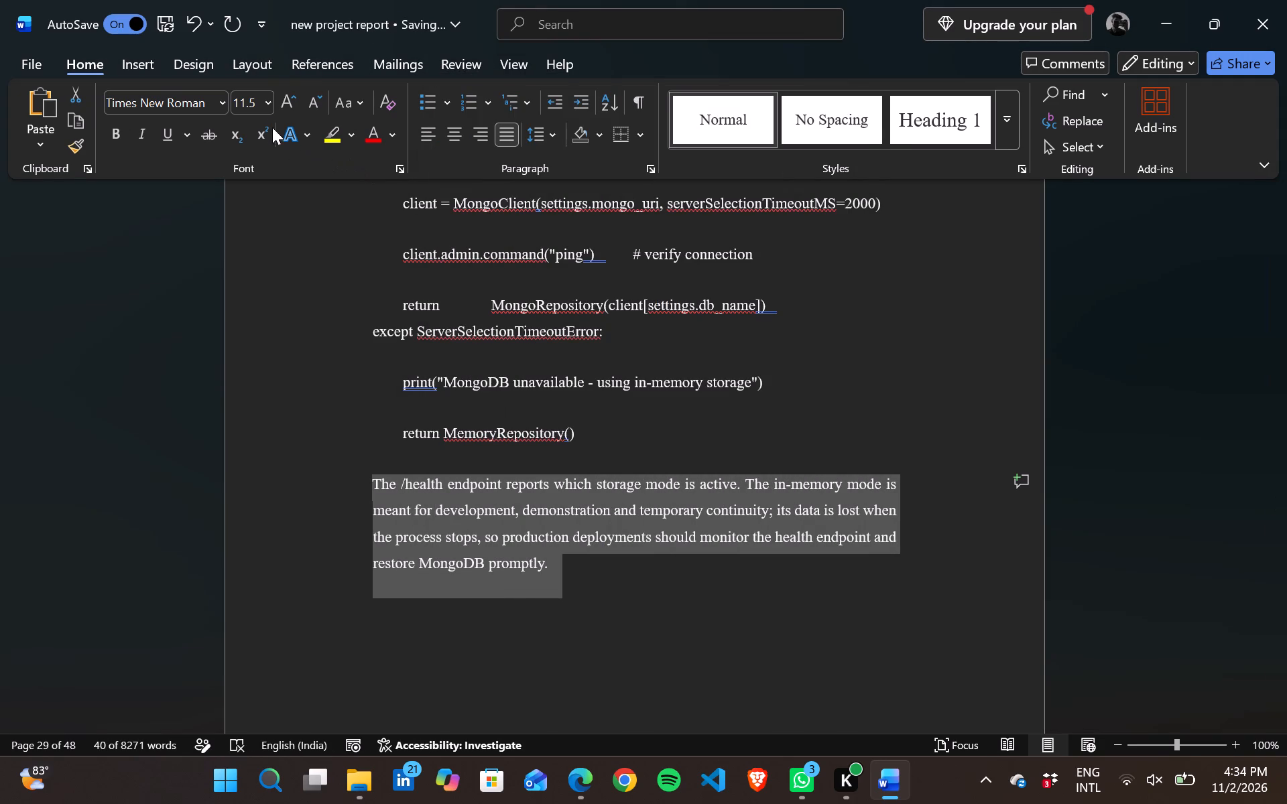
Set the paragraph about the /health endpoint to font size 12.
drag(269, 104, 250, 224)
click(756, 592)
Delete the blank lines above the heading 4.3 Resume Parsing Module so it starts at the top of its page.
scroll(756, 592, down, 2)
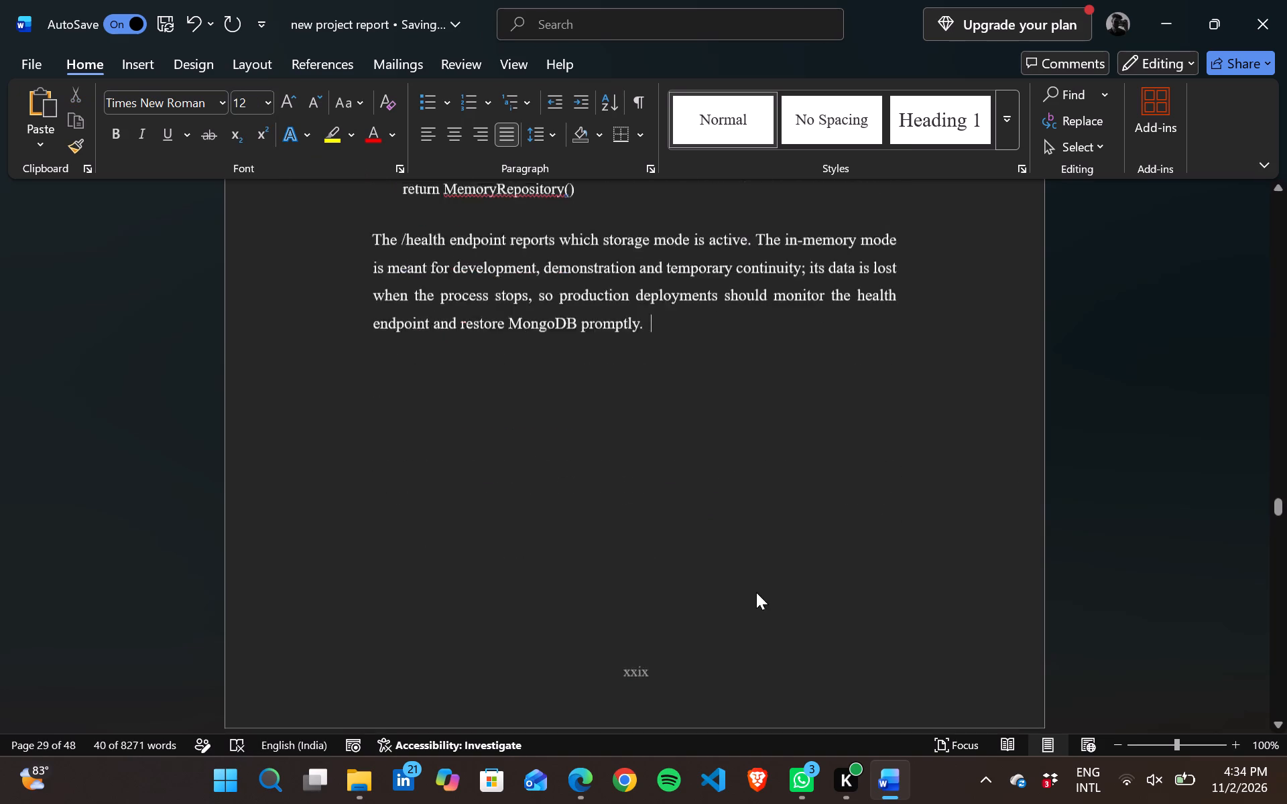
scroll(756, 592, down, 2)
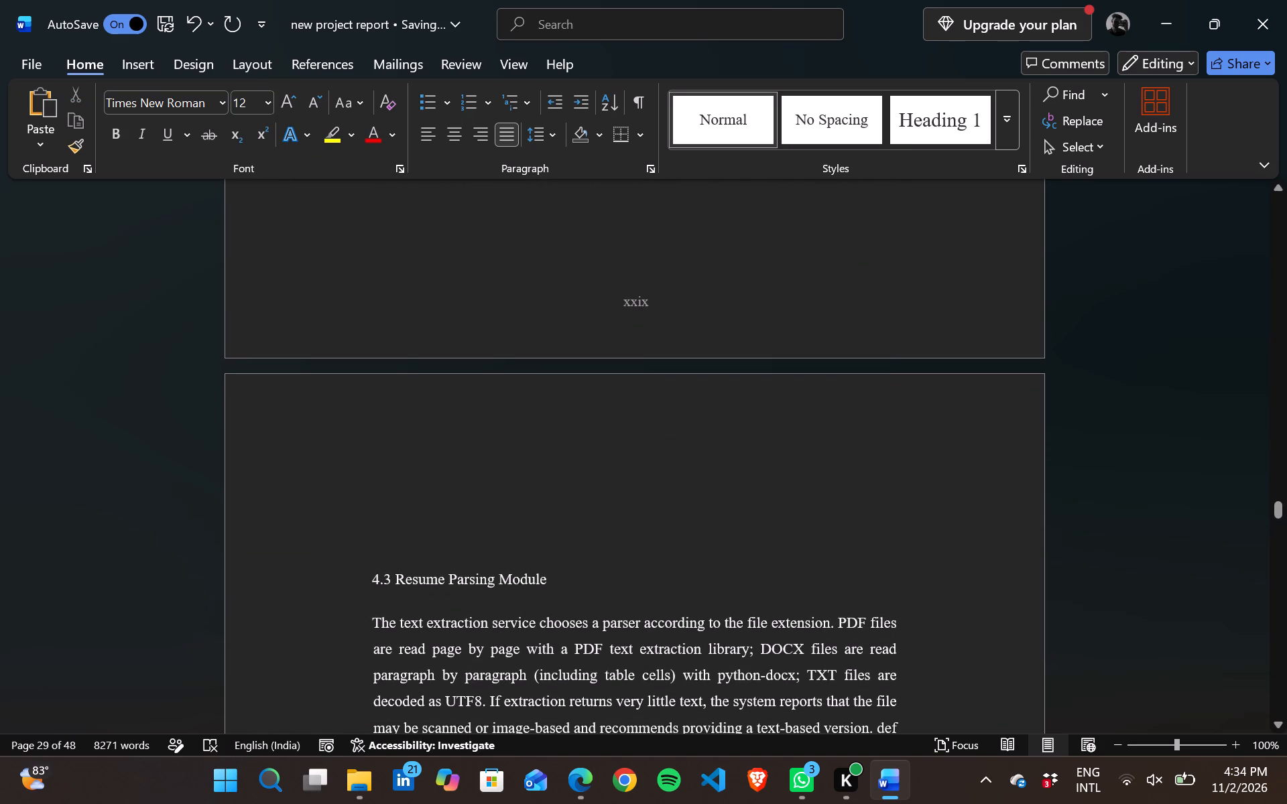
click(381, 564)
key(BackSpace)
key(BackSpace)
key(BackSpace)
key(BackSpace)
key(BackSpace)
key(BackSpace)
key(BackSpace)
key(BackSpace)
key(BackSpace)
key(BackSpace)
key(BackSpace)
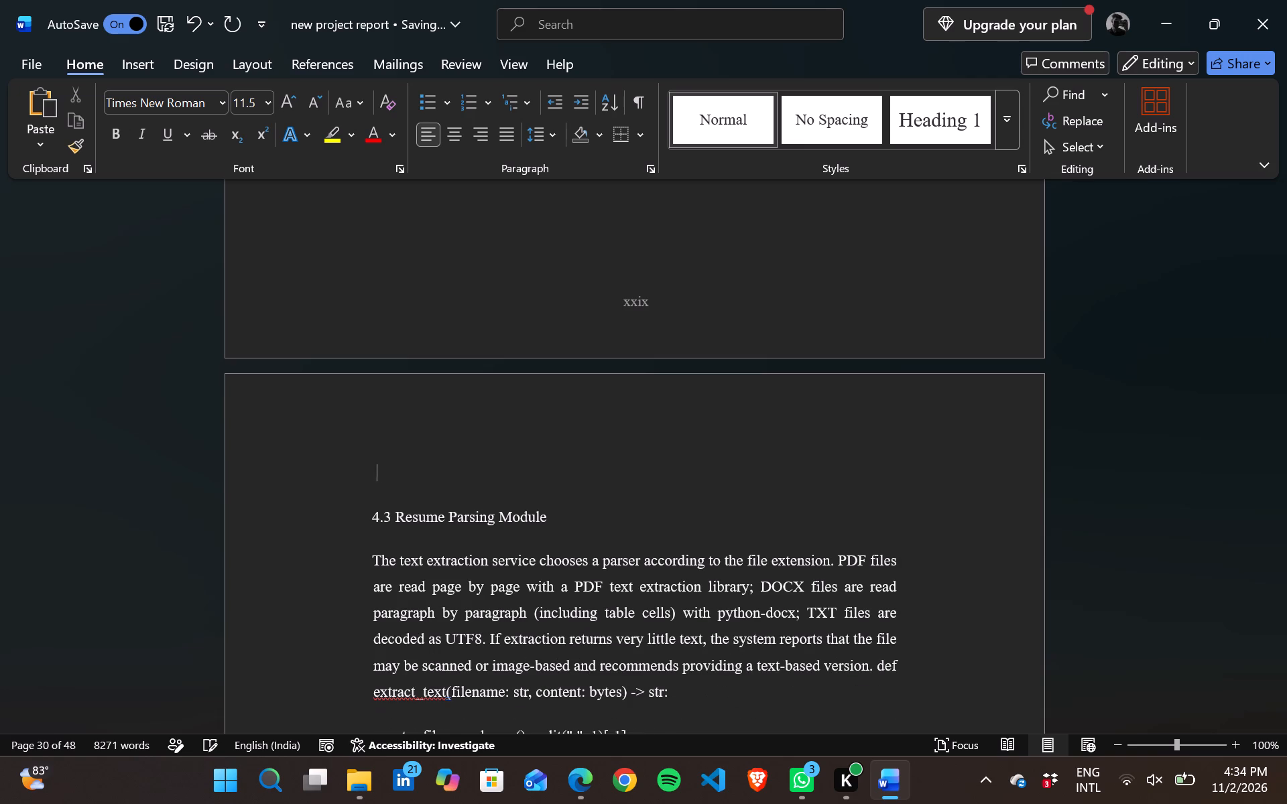
key(BackSpace)
key(BackSpace)
key(BackSpace)
key(BackSpace)
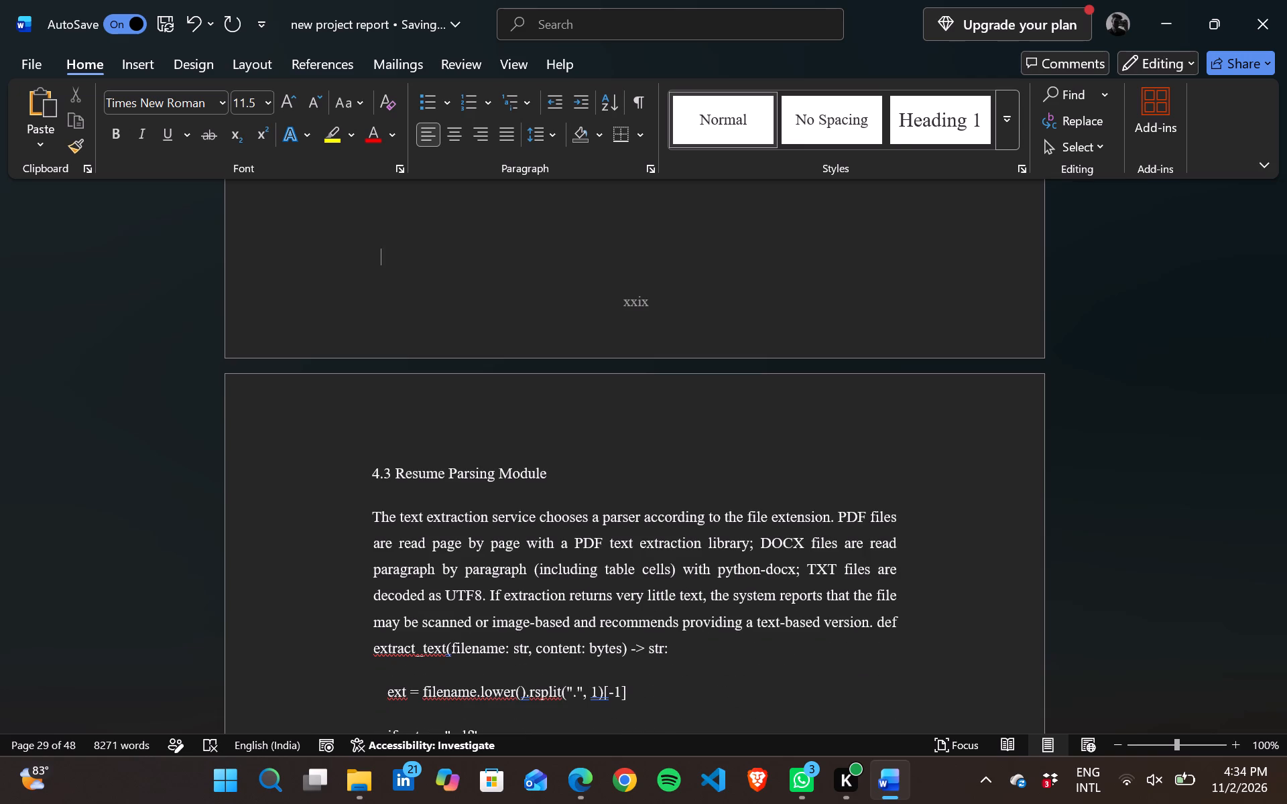
Set the heading 4.3 Resume Parsing Module to font size 14.
key(Down)
key(Up)
key(Down)
triple_click(471, 474)
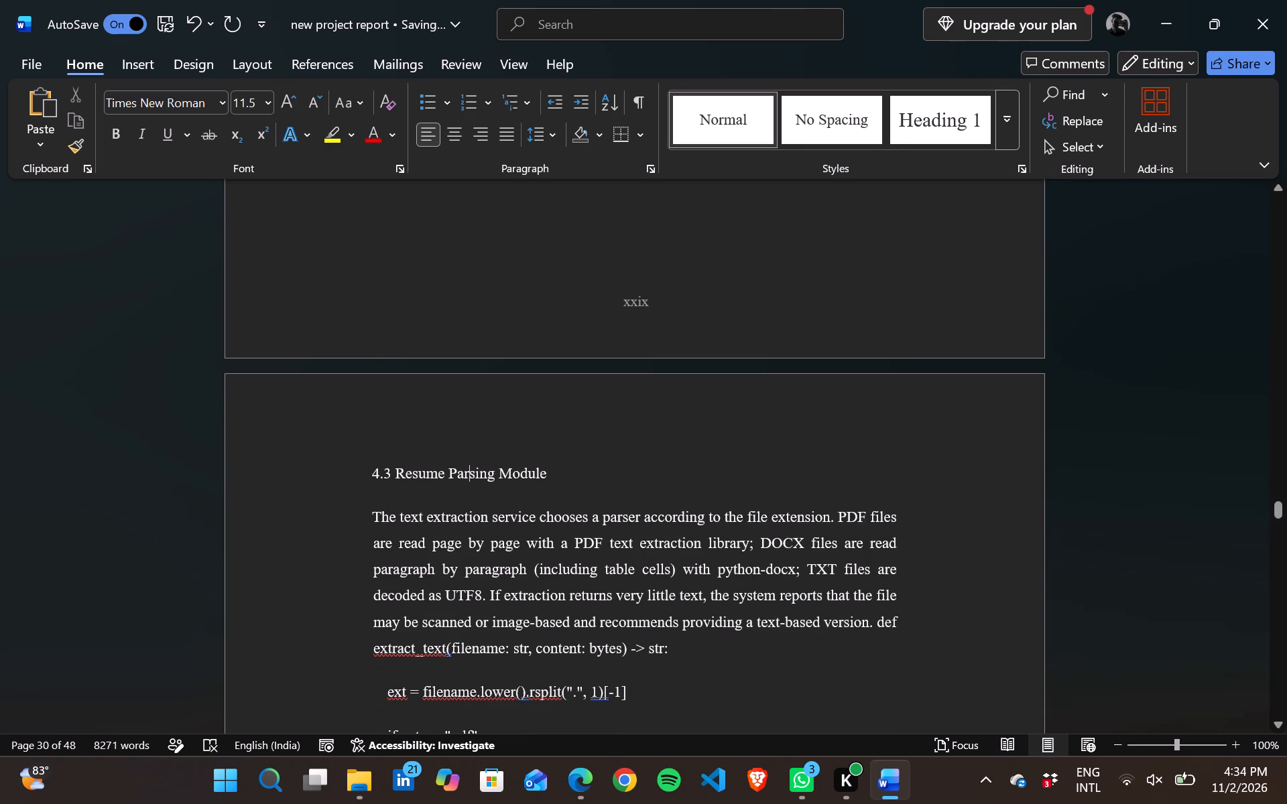
click(471, 474)
triple_click(471, 474)
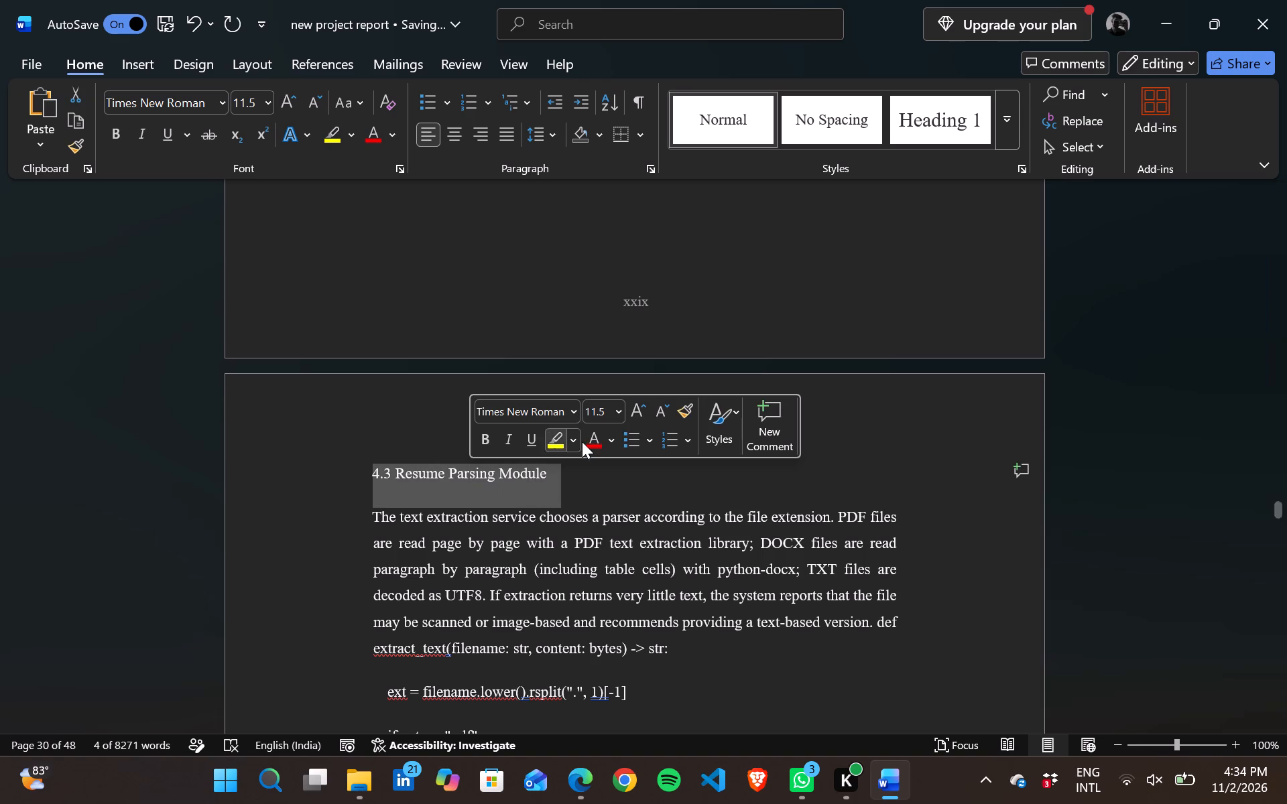
click(614, 409)
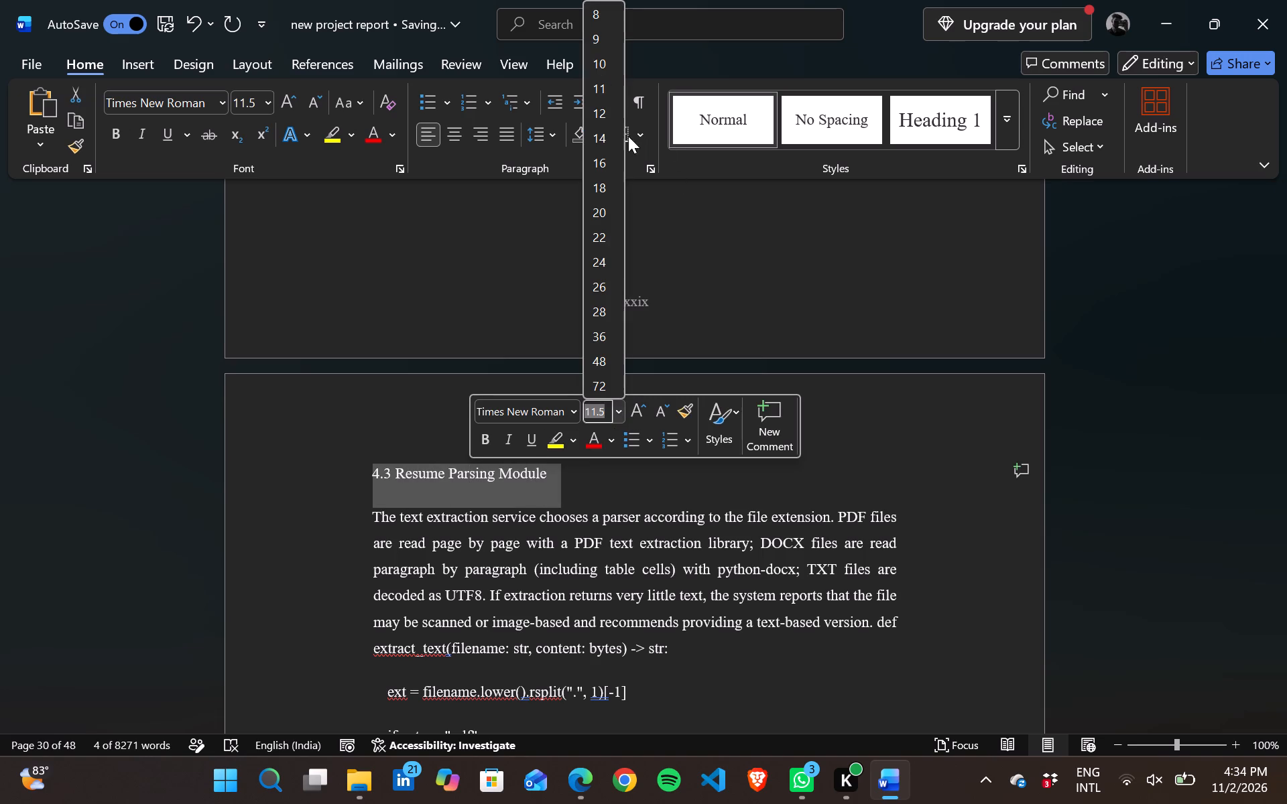
click(599, 135)
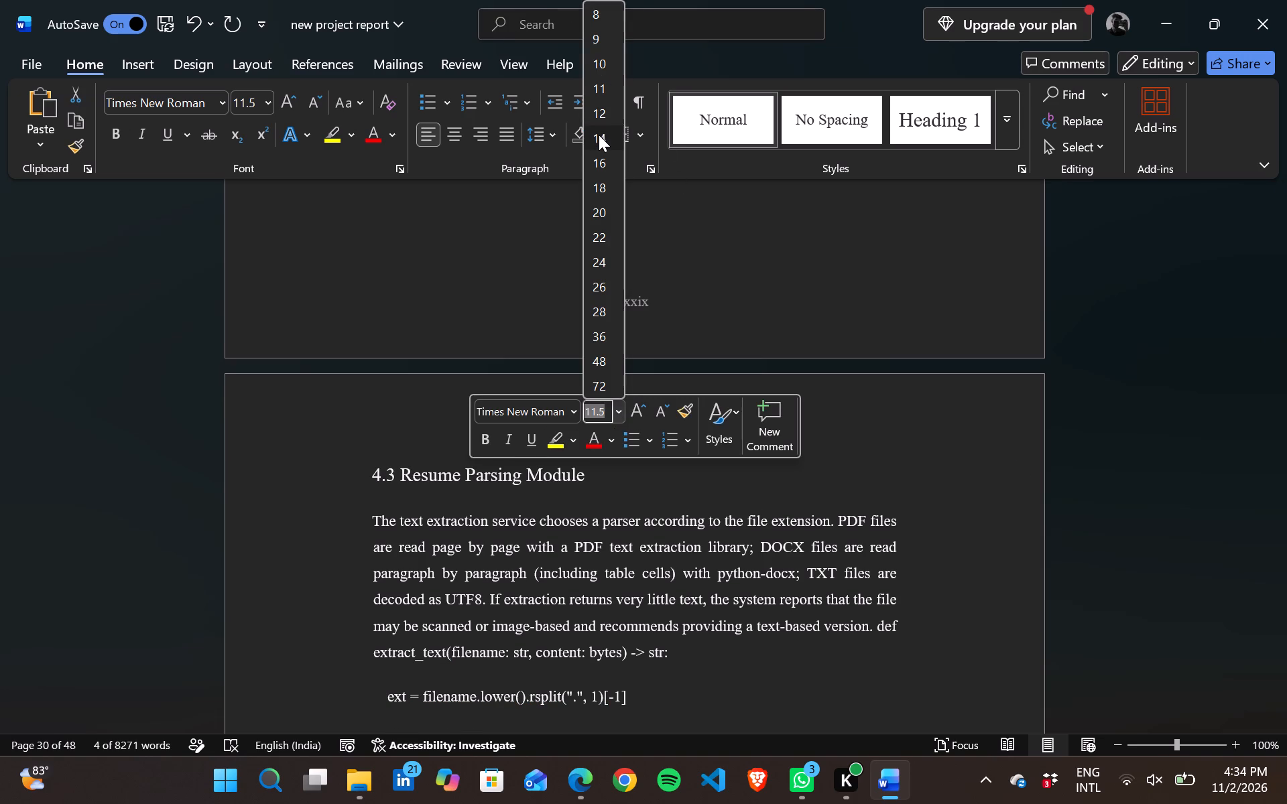
Set the line spacing of the text extraction service paragraph under heading 4.3 to 1.5 lines.
drag(370, 517, 380, 531)
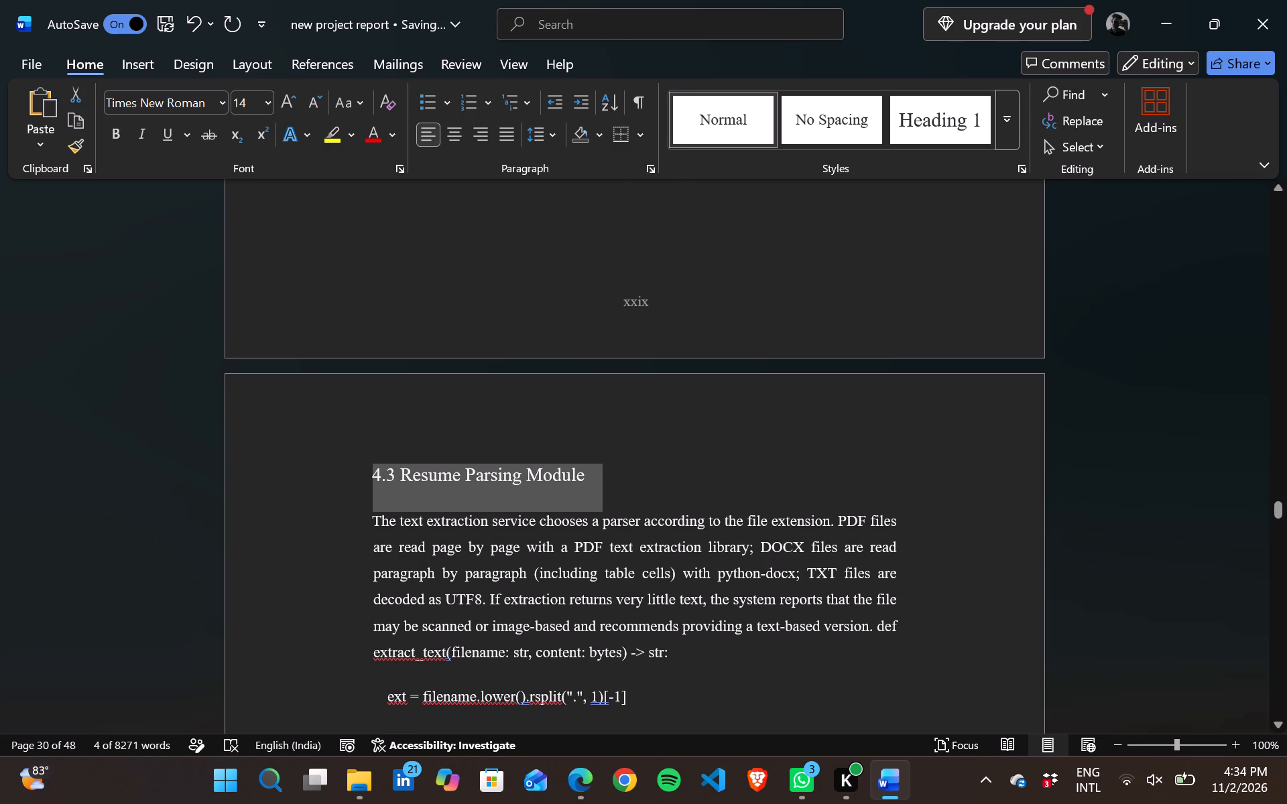
drag(380, 531, 853, 618)
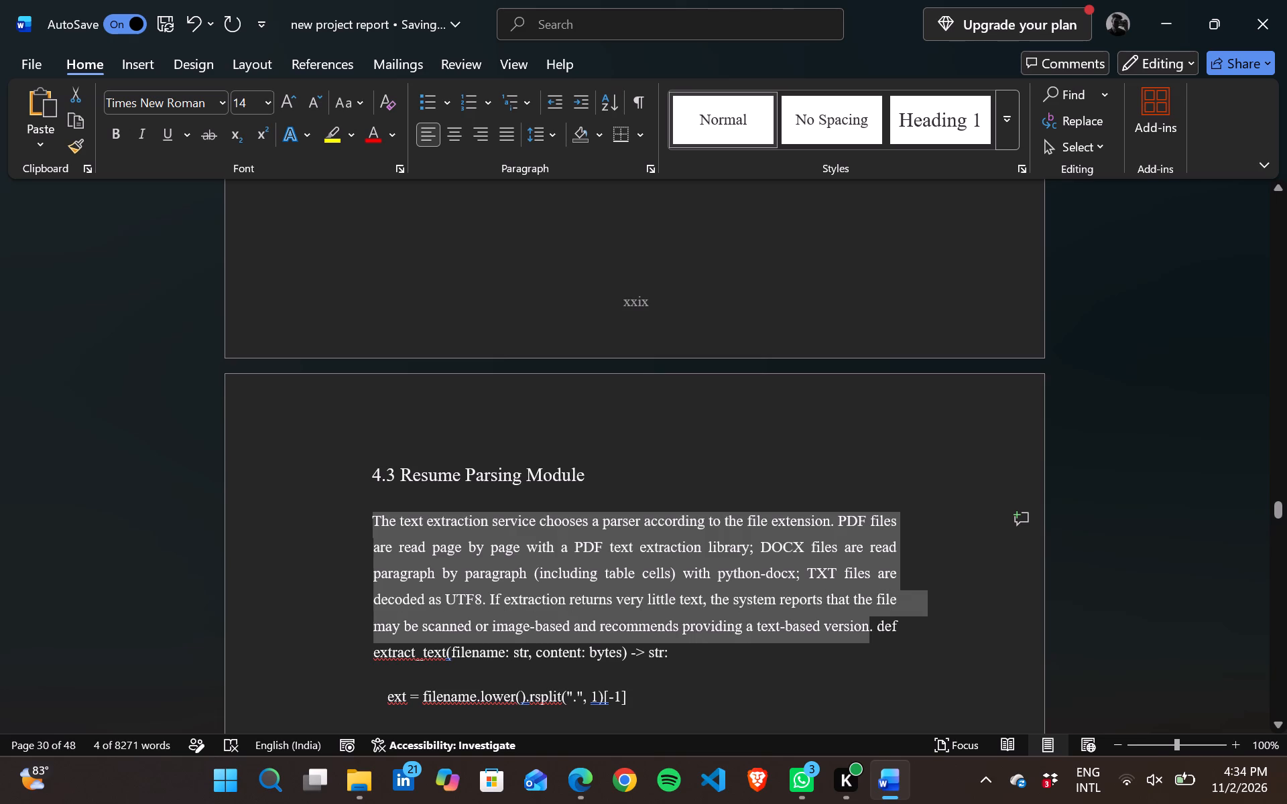
drag(853, 618, 861, 628)
right_click(861, 628)
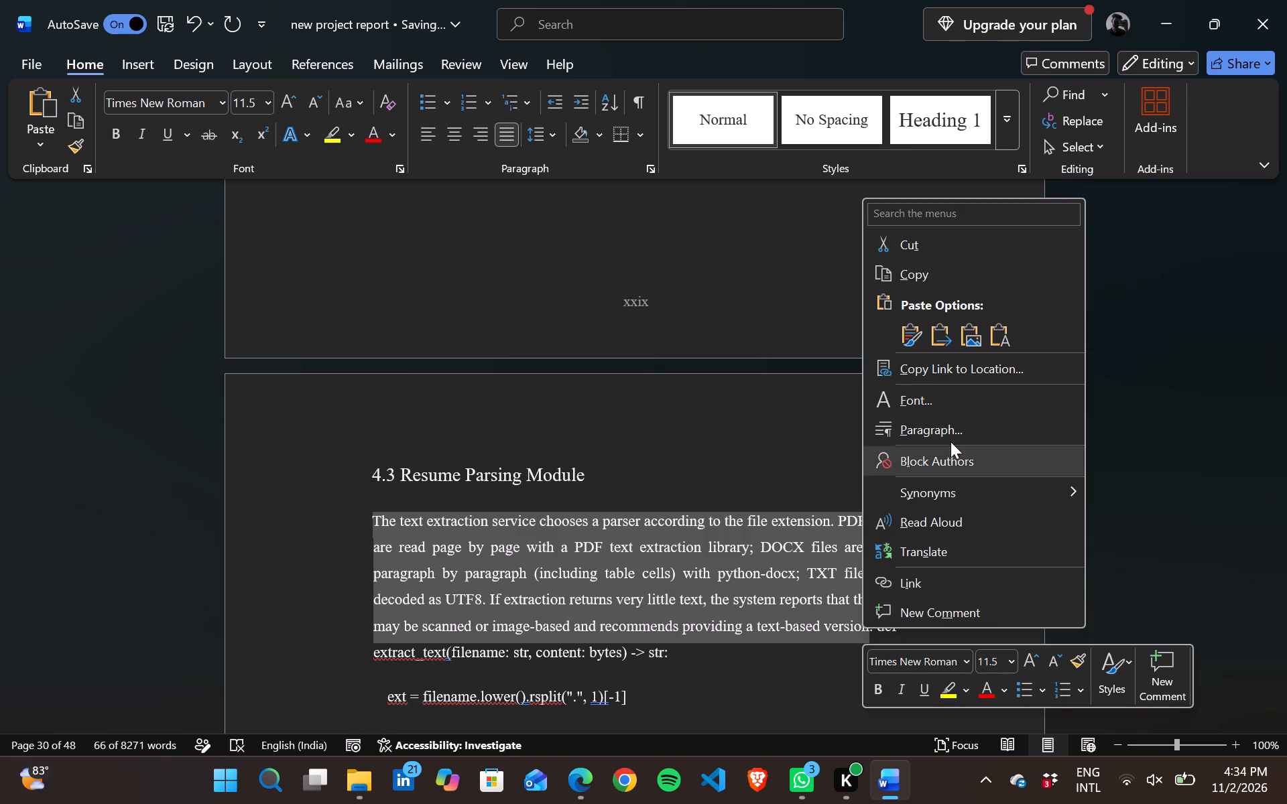
click(929, 426)
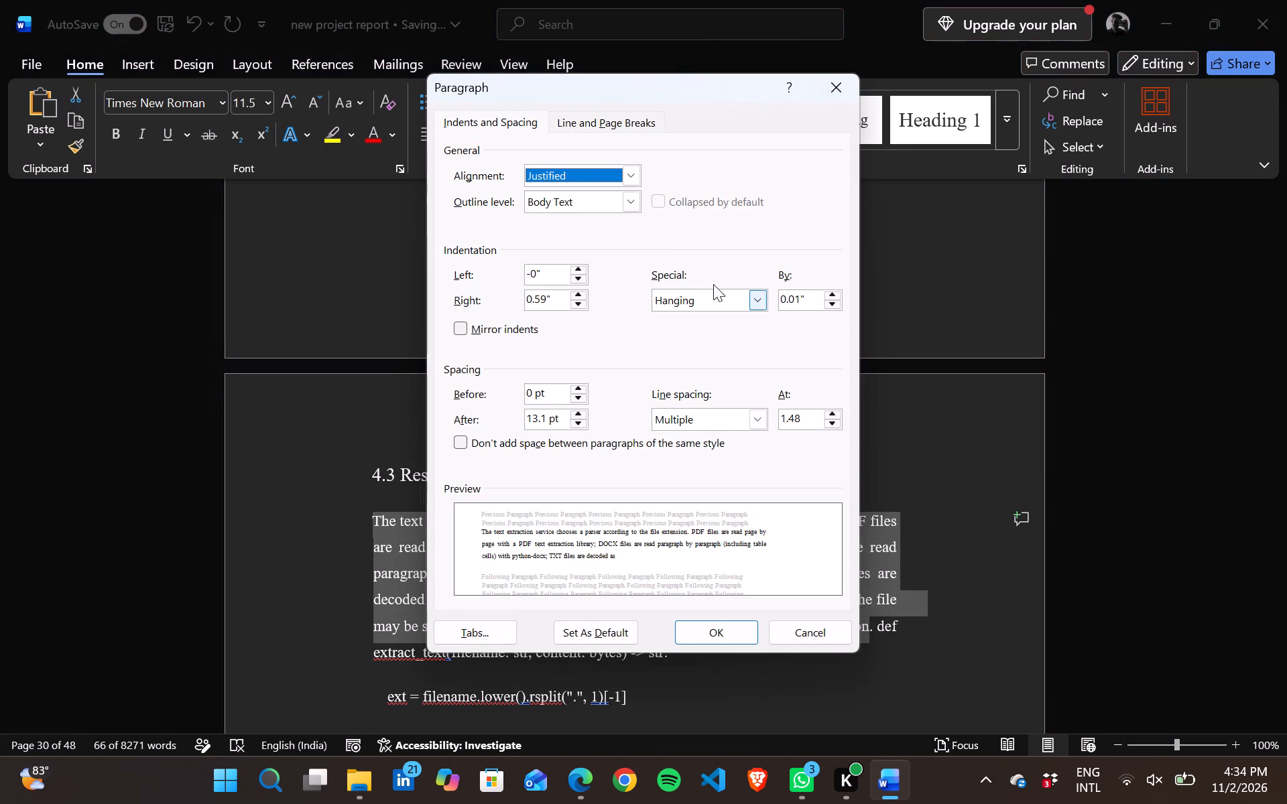
drag(760, 427, 714, 456)
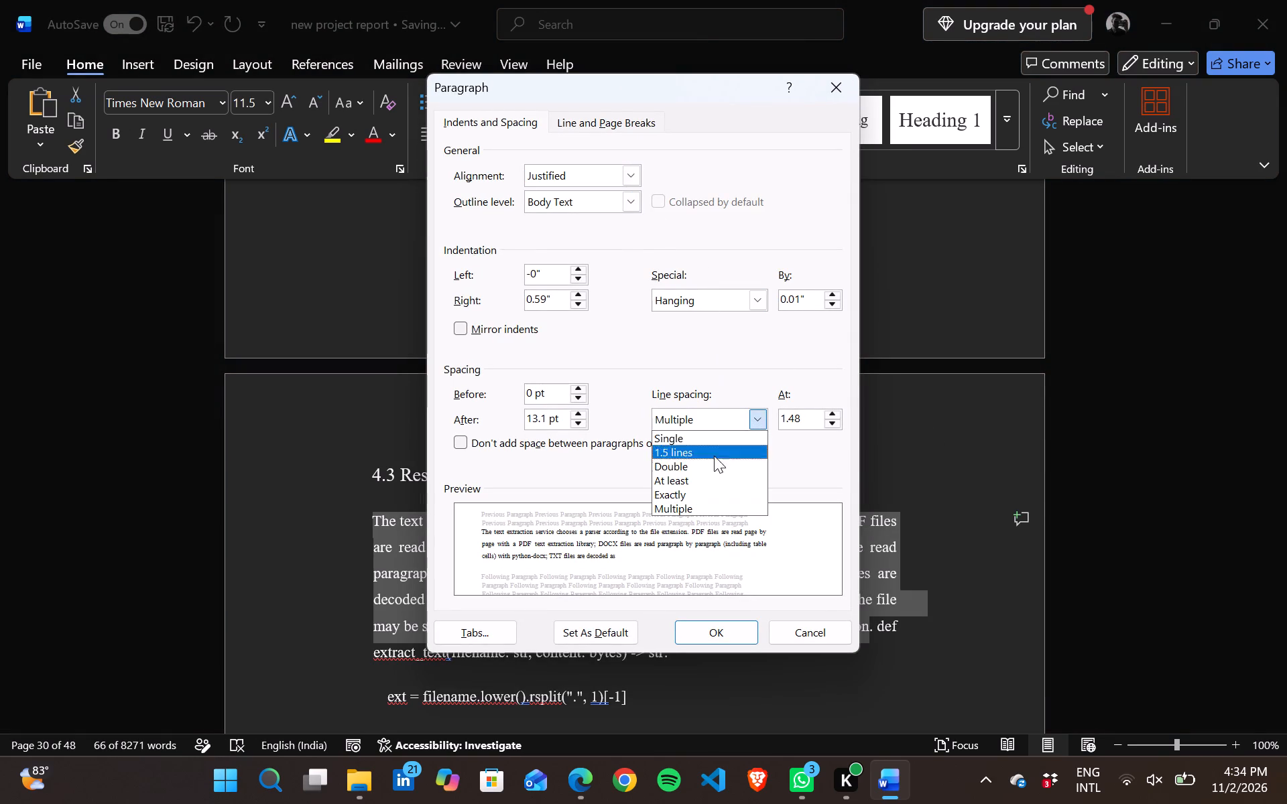
drag(714, 456, 680, 454)
click(718, 633)
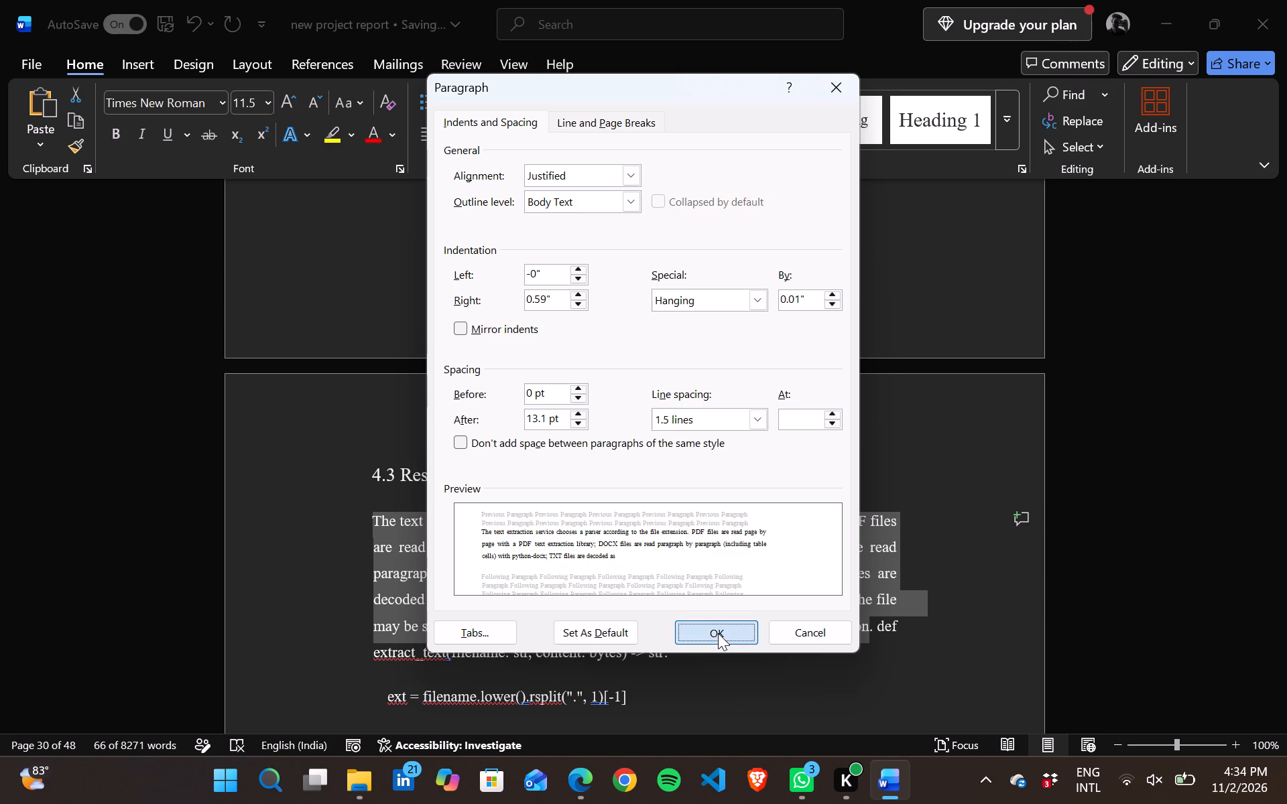
click(638, 488)
Move "def extract_text" from the end of the text extraction paragraph onto its own new line.
scroll(638, 488, down, 1)
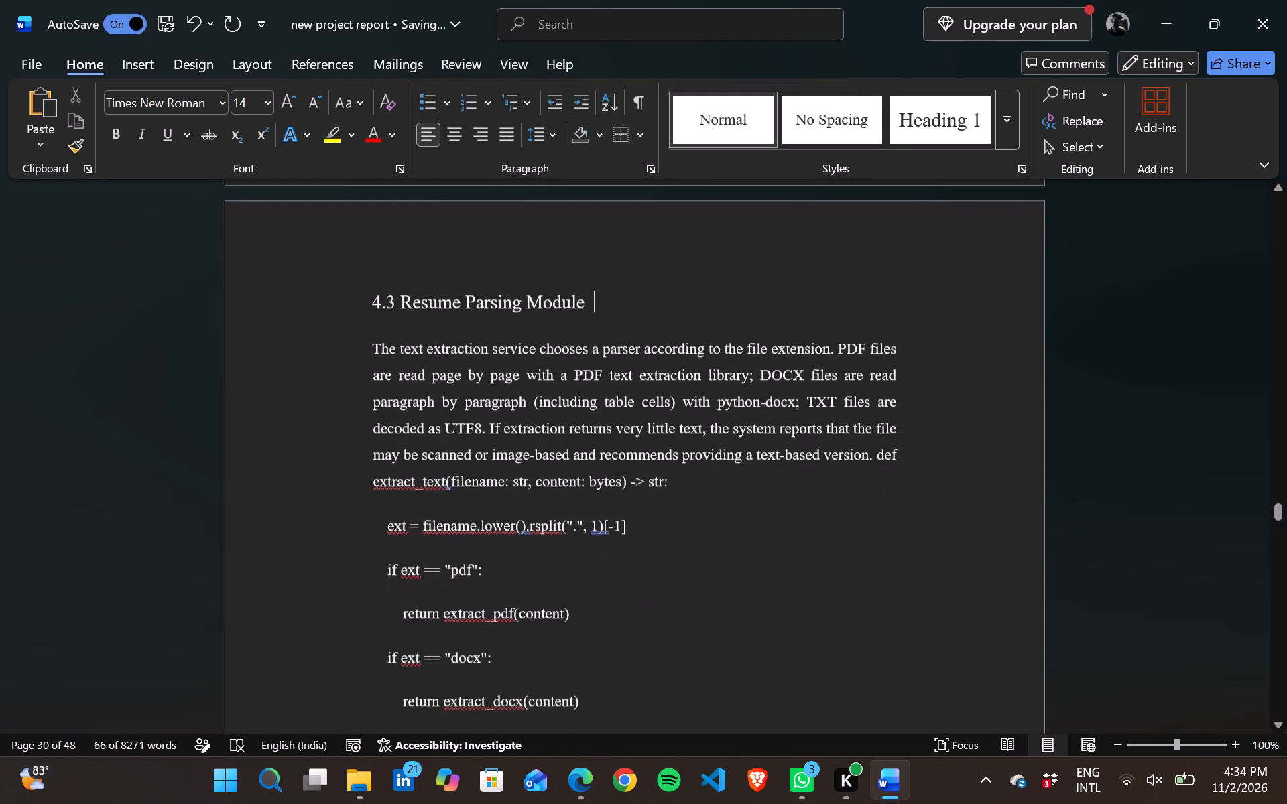
click(877, 450)
key(Return)
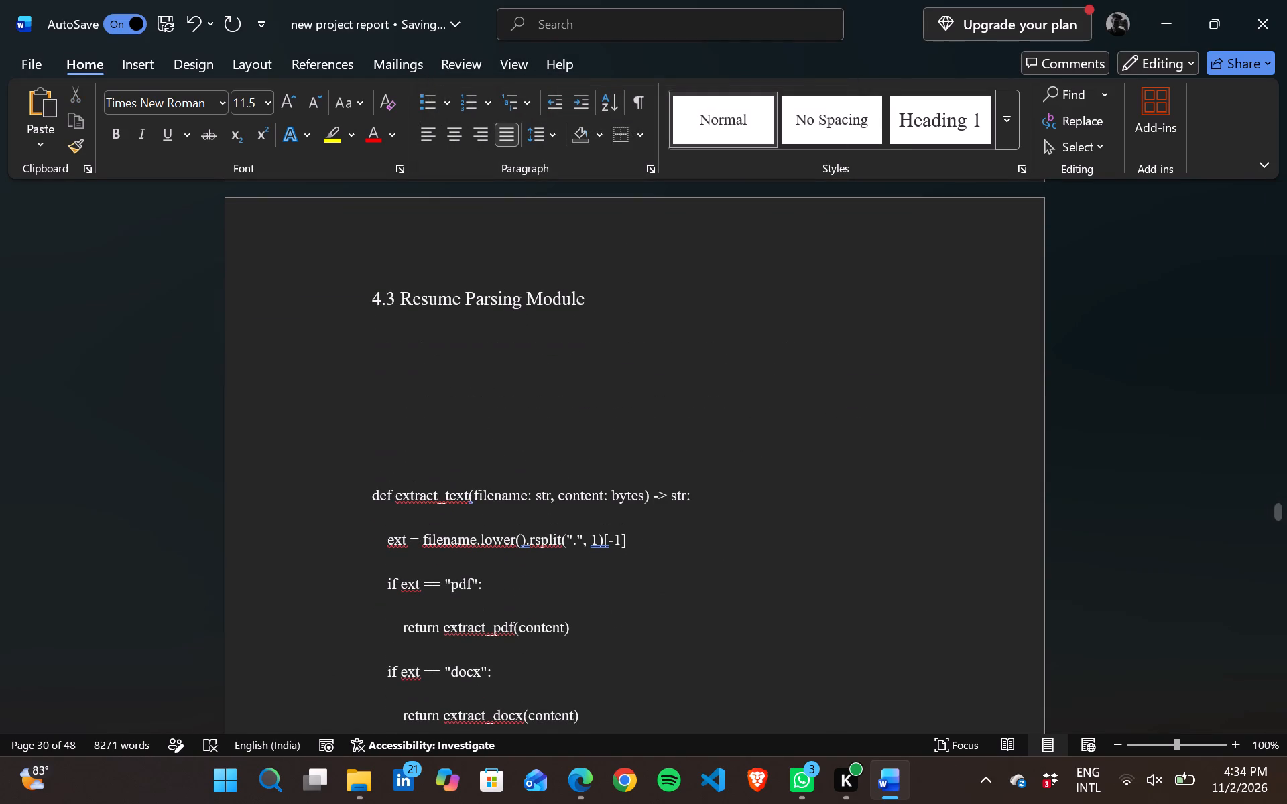
Adjust the blank lines above the heading 4.3.1 Preprocessing so that it moves to the next page.
scroll(877, 450, down, 2)
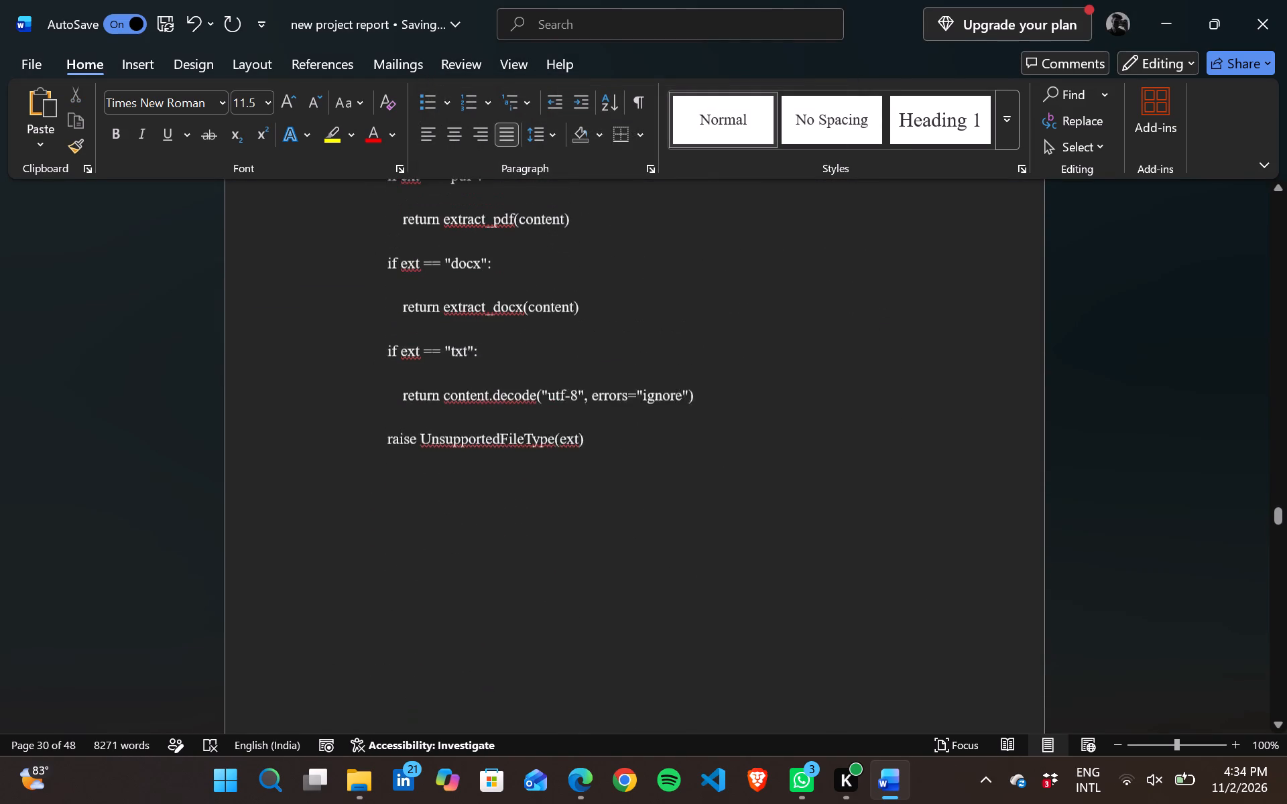
scroll(877, 450, down, 1)
click(450, 612)
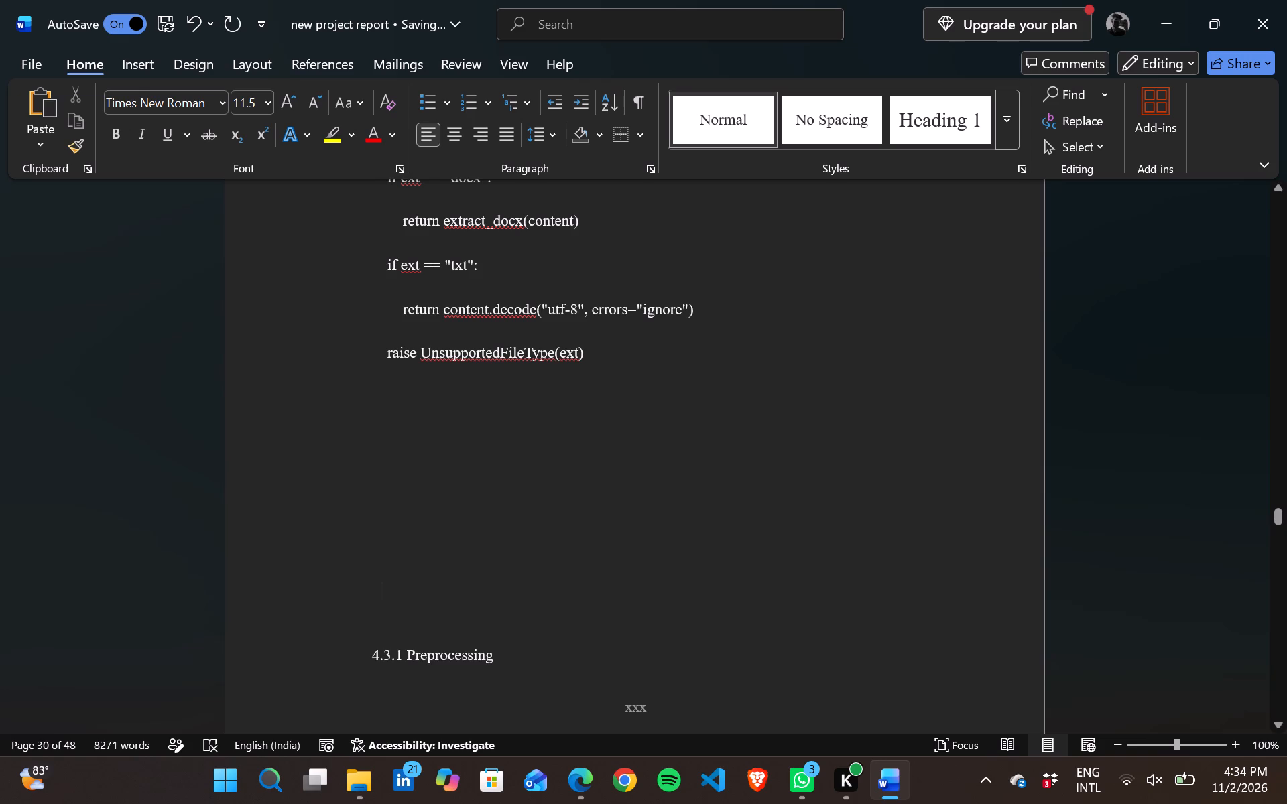
key(Return)
key(Return)
scroll(450, 612, down, 1)
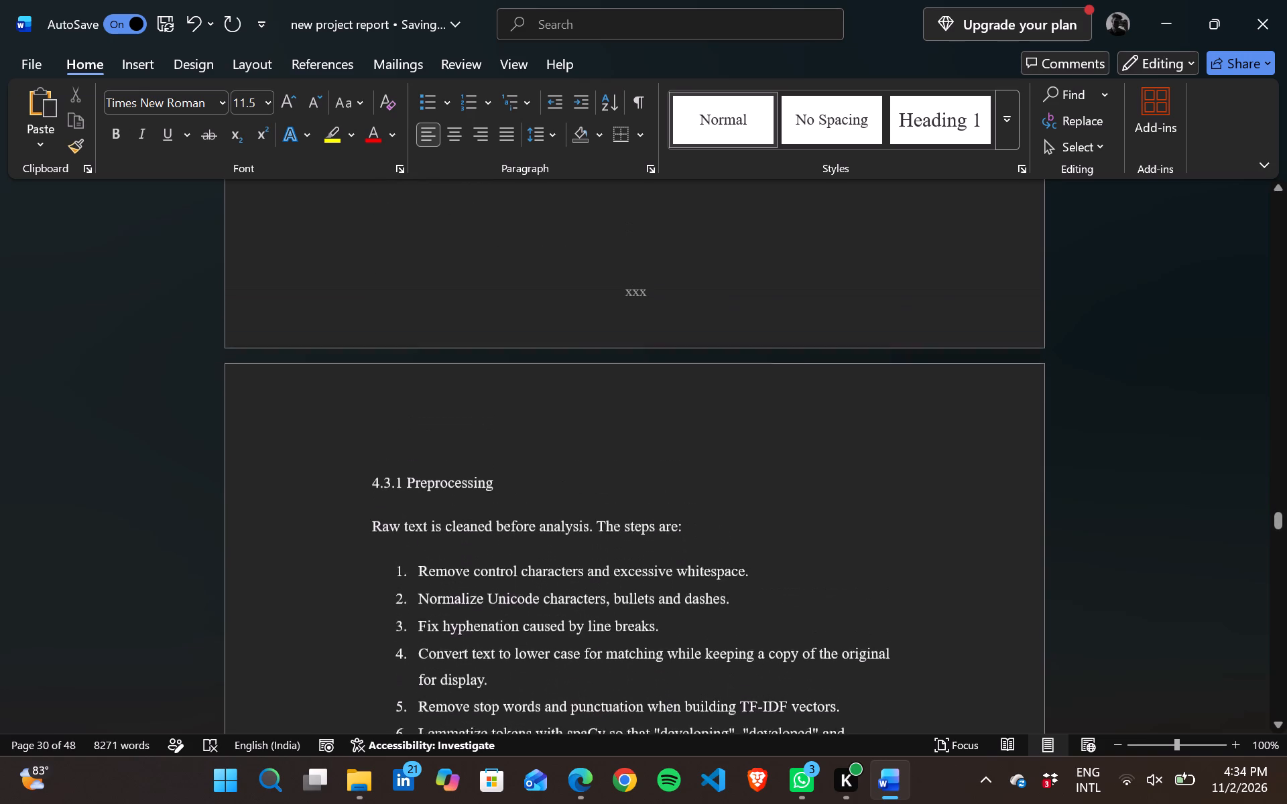
key(BackSpace)
key(BackSpace)
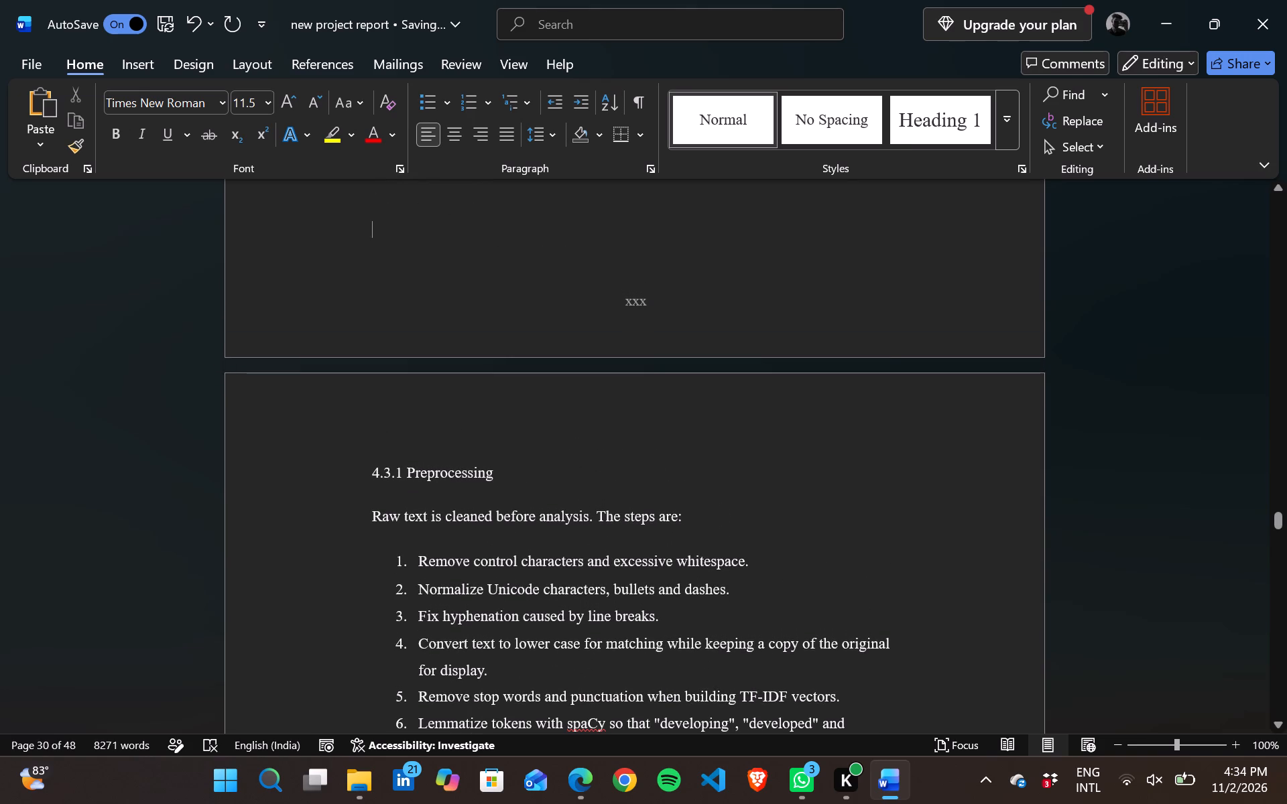
Set the extract_text code block, through the raise UnsupportedFileType line, to font size 12.
scroll(399, 608, up, 4)
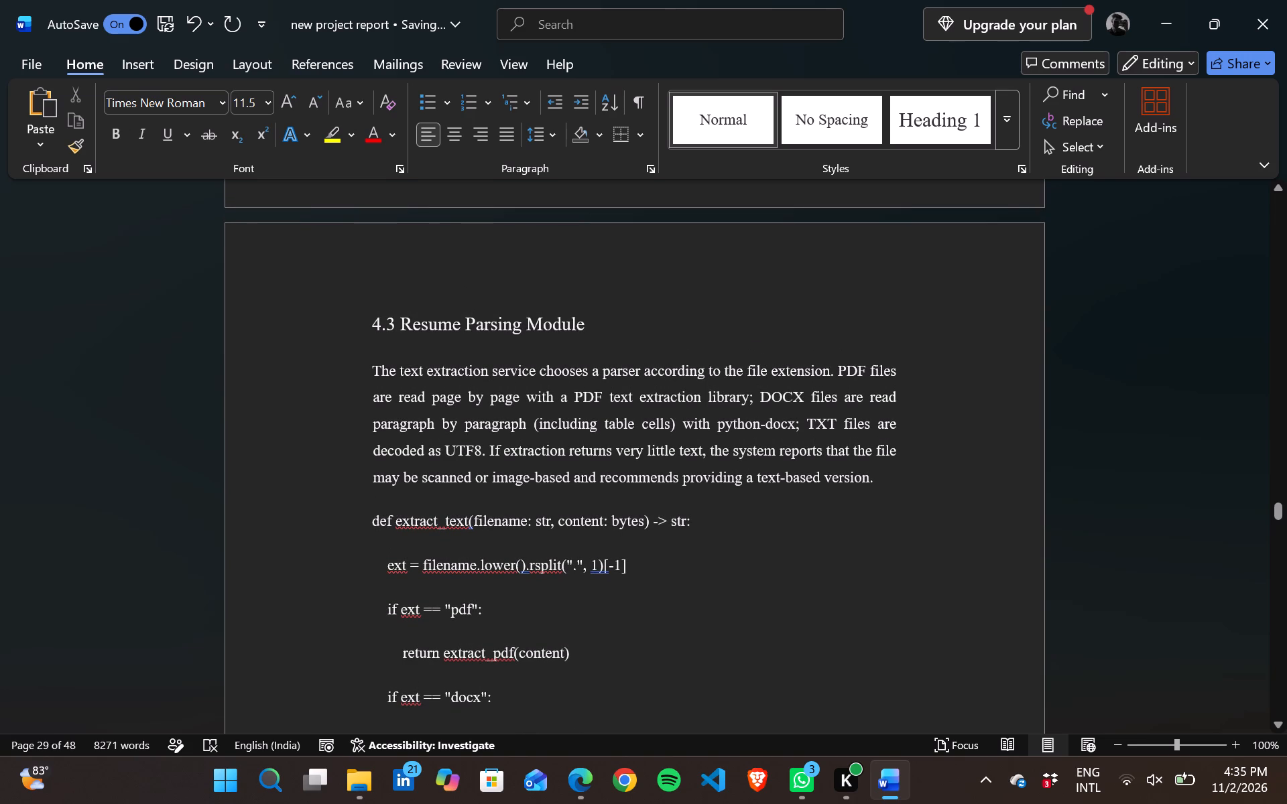
drag(369, 521, 701, 415)
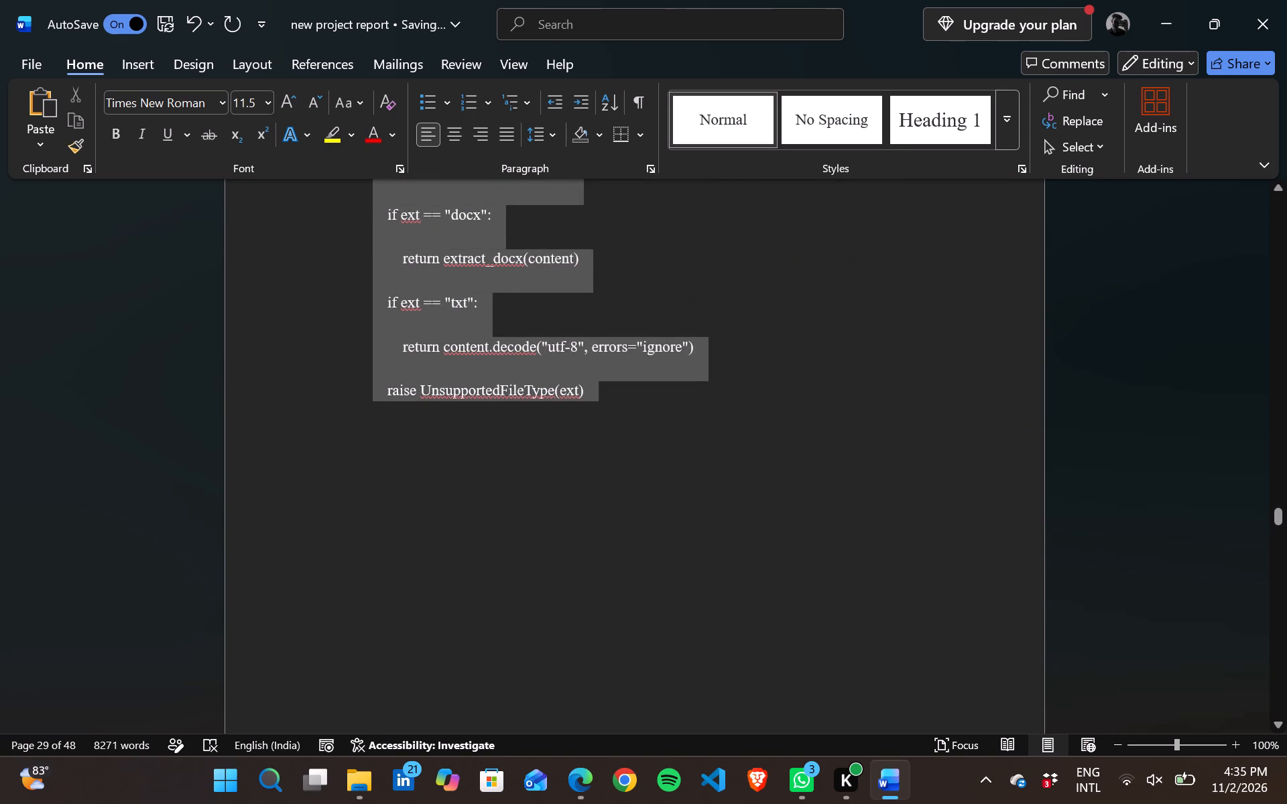
drag(701, 415, 701, 416)
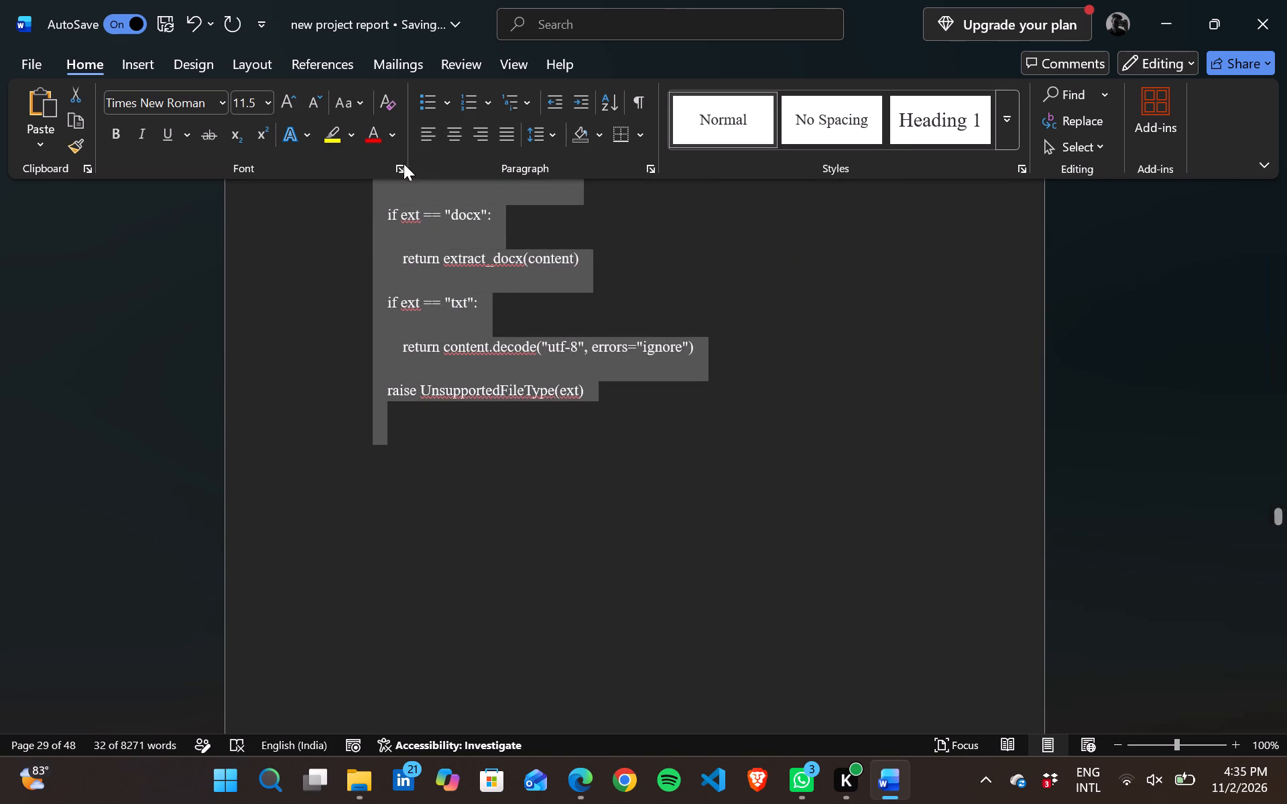
drag(265, 105, 257, 223)
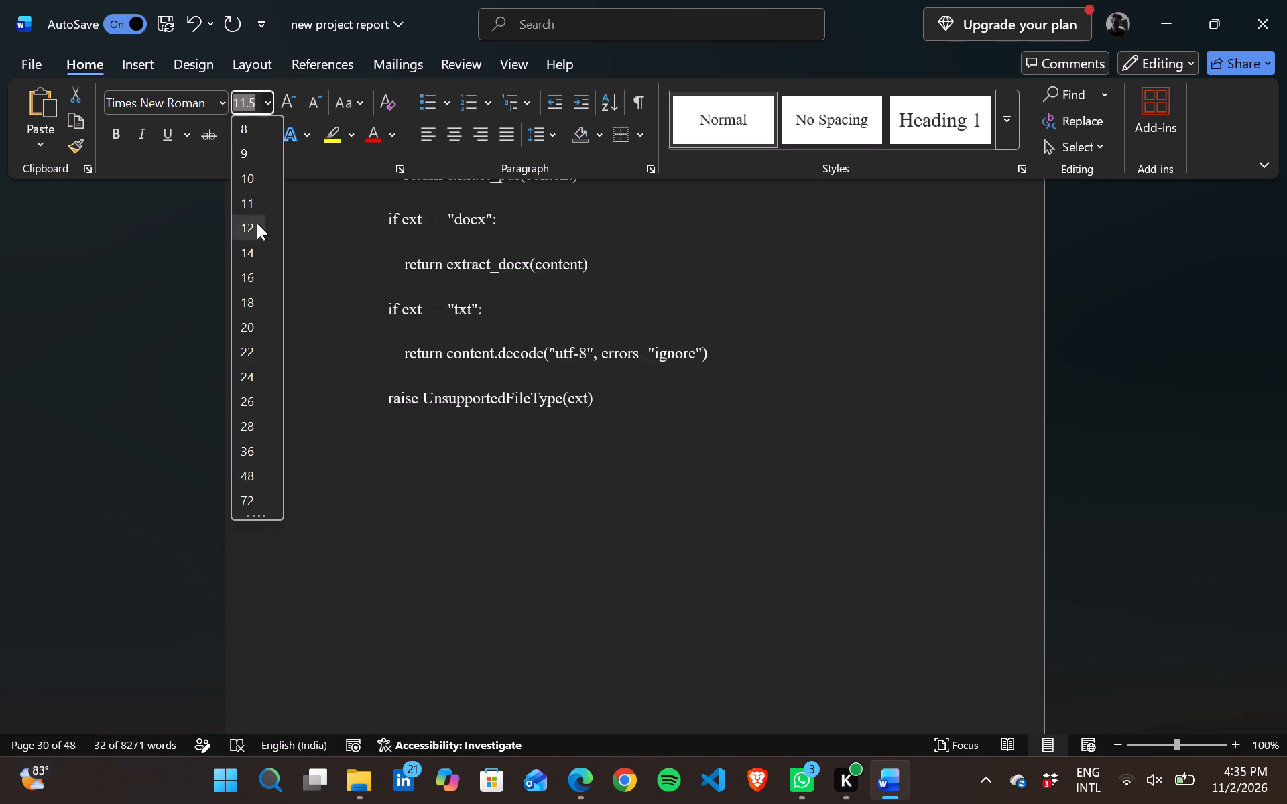
drag(257, 223, 257, 224)
Justify the extract_text code block and set its line spacing to 1.5 lines.
right_click(635, 492)
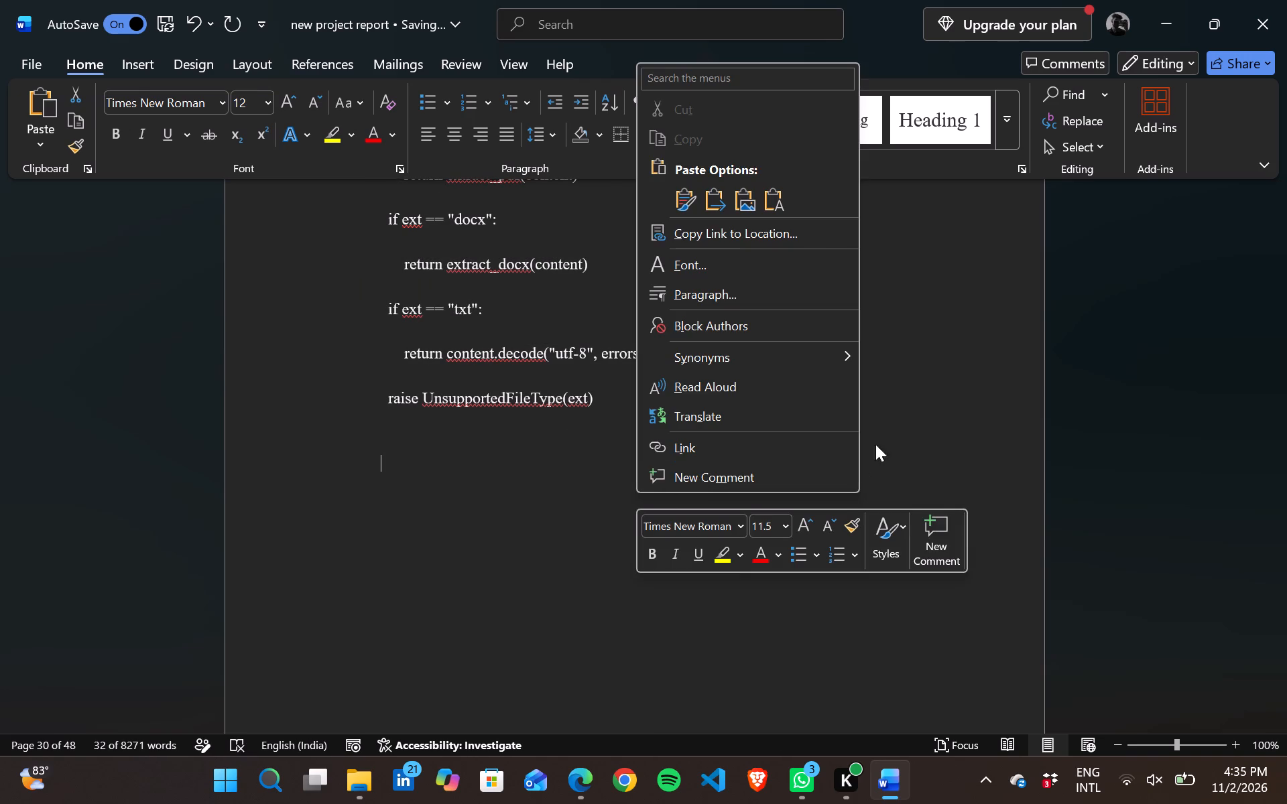
click(430, 515)
scroll(430, 515, up, 2)
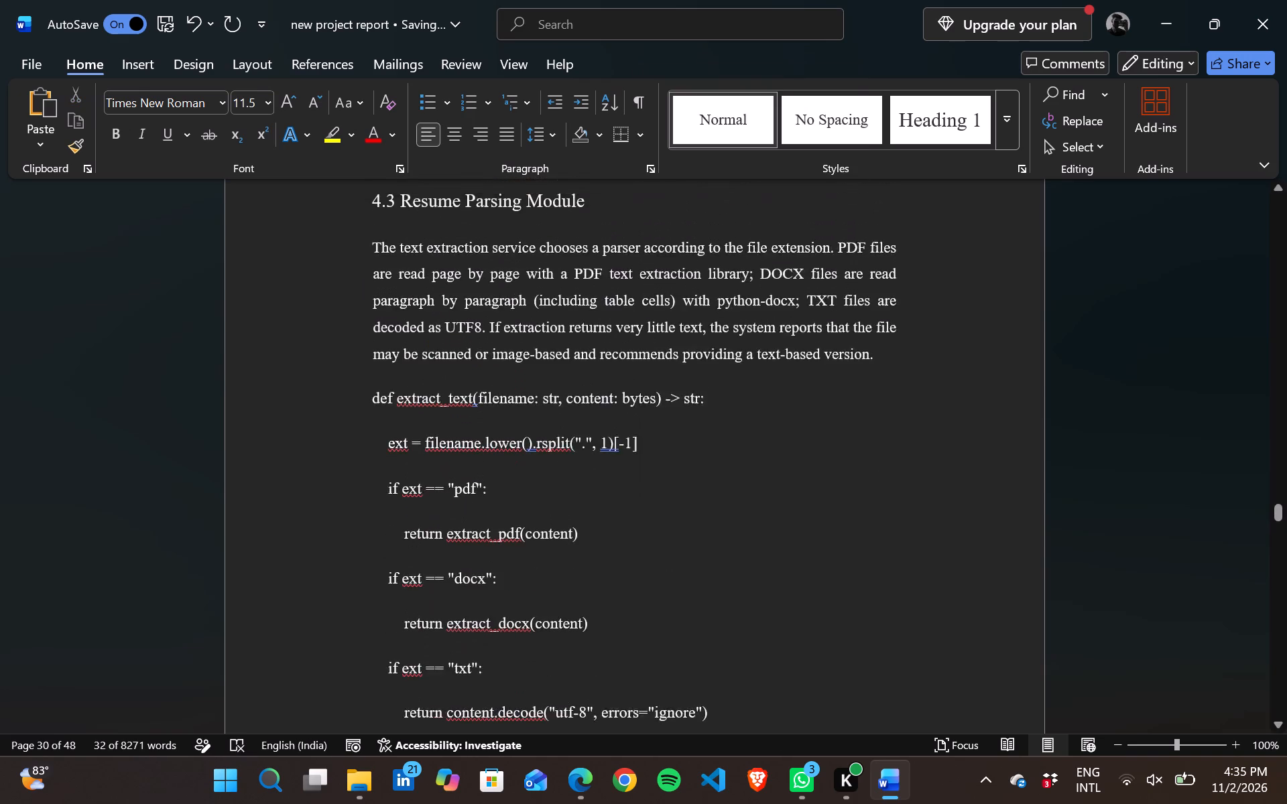
drag(358, 397, 674, 577)
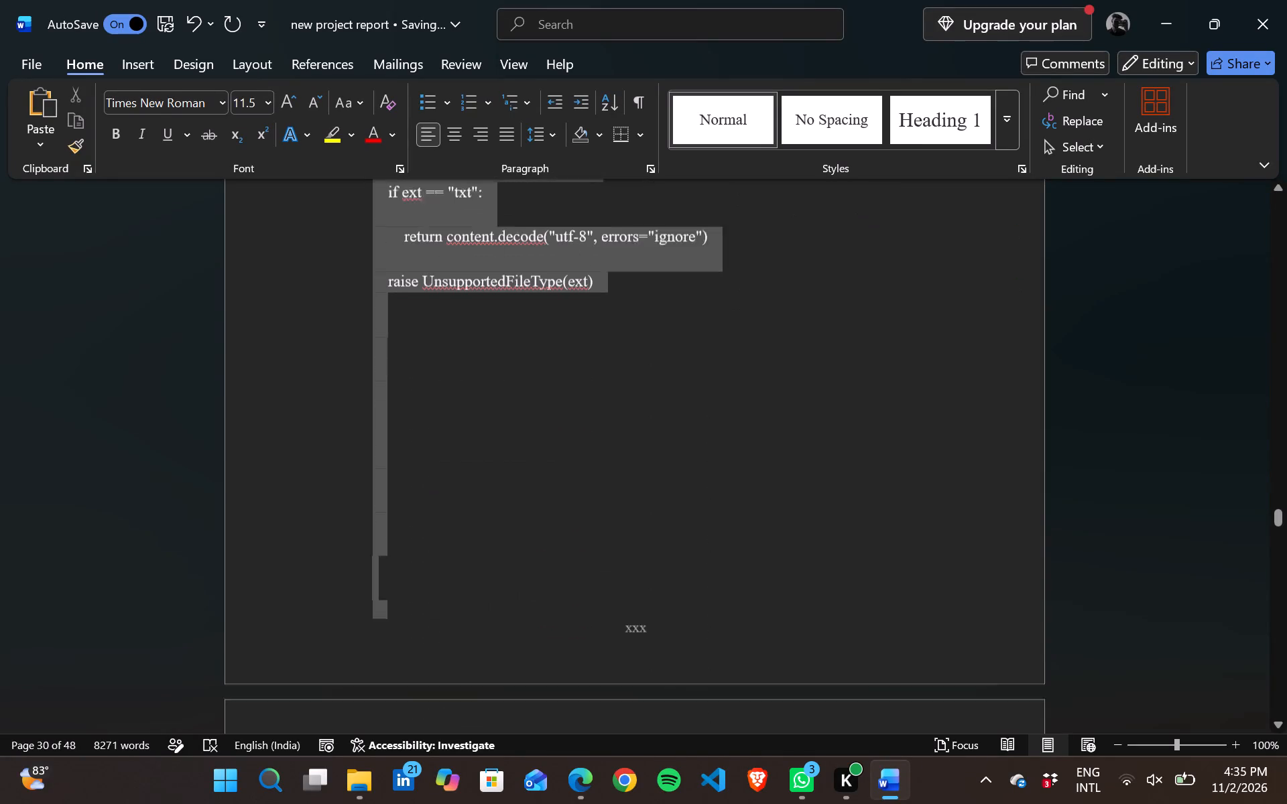
drag(674, 577, 629, 224)
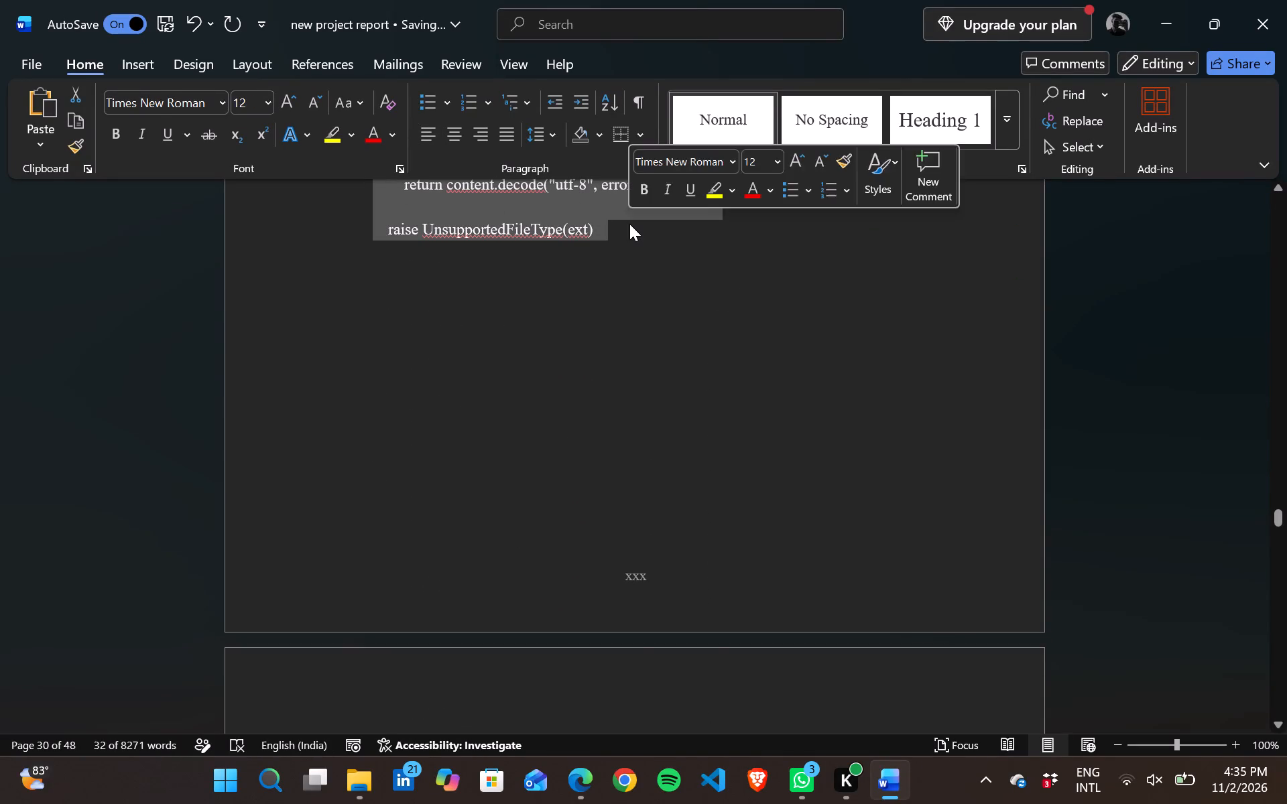
right_click(629, 224)
click(686, 456)
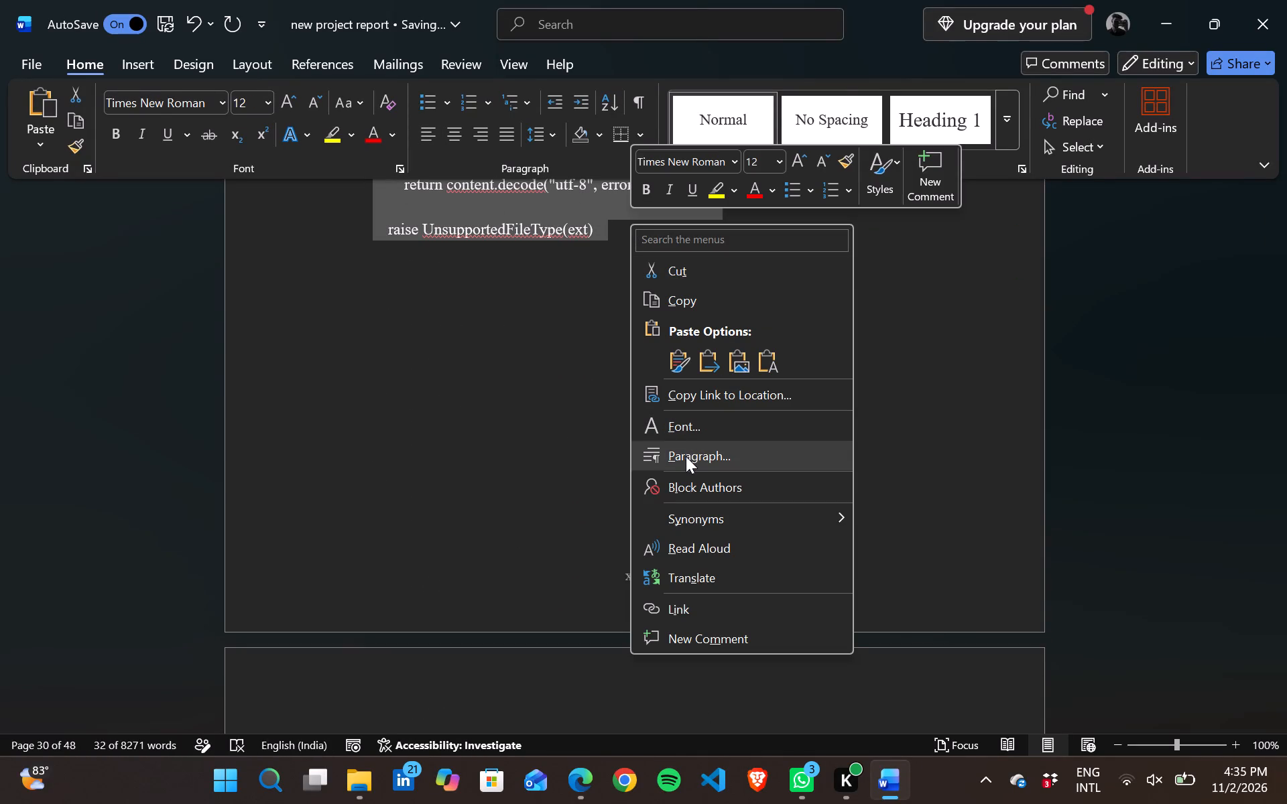
drag(629, 167, 562, 217)
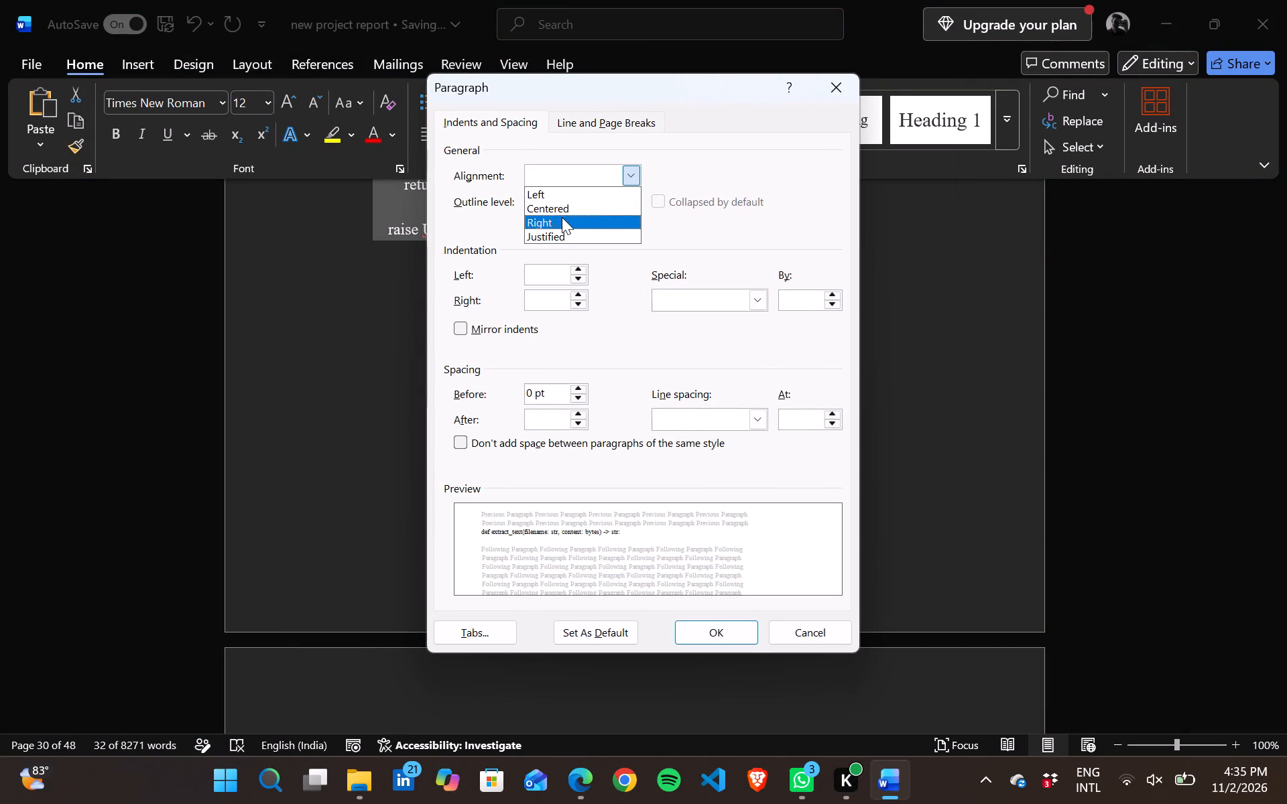
drag(562, 217, 550, 244)
drag(757, 423, 685, 450)
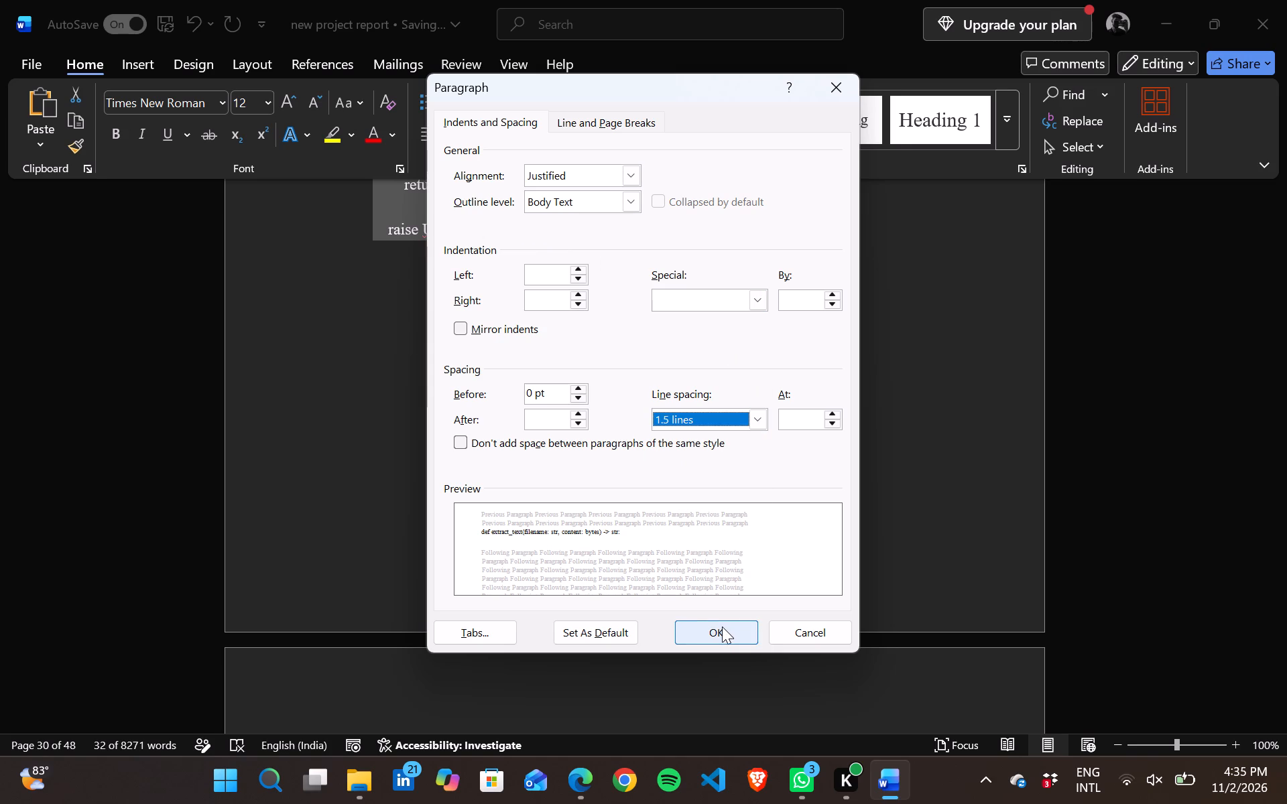
click(722, 626)
click(480, 466)
Delete the blank lines above the heading 4.3.1 Preprocessing so it starts at the top of its page.
scroll(480, 466, down, 1)
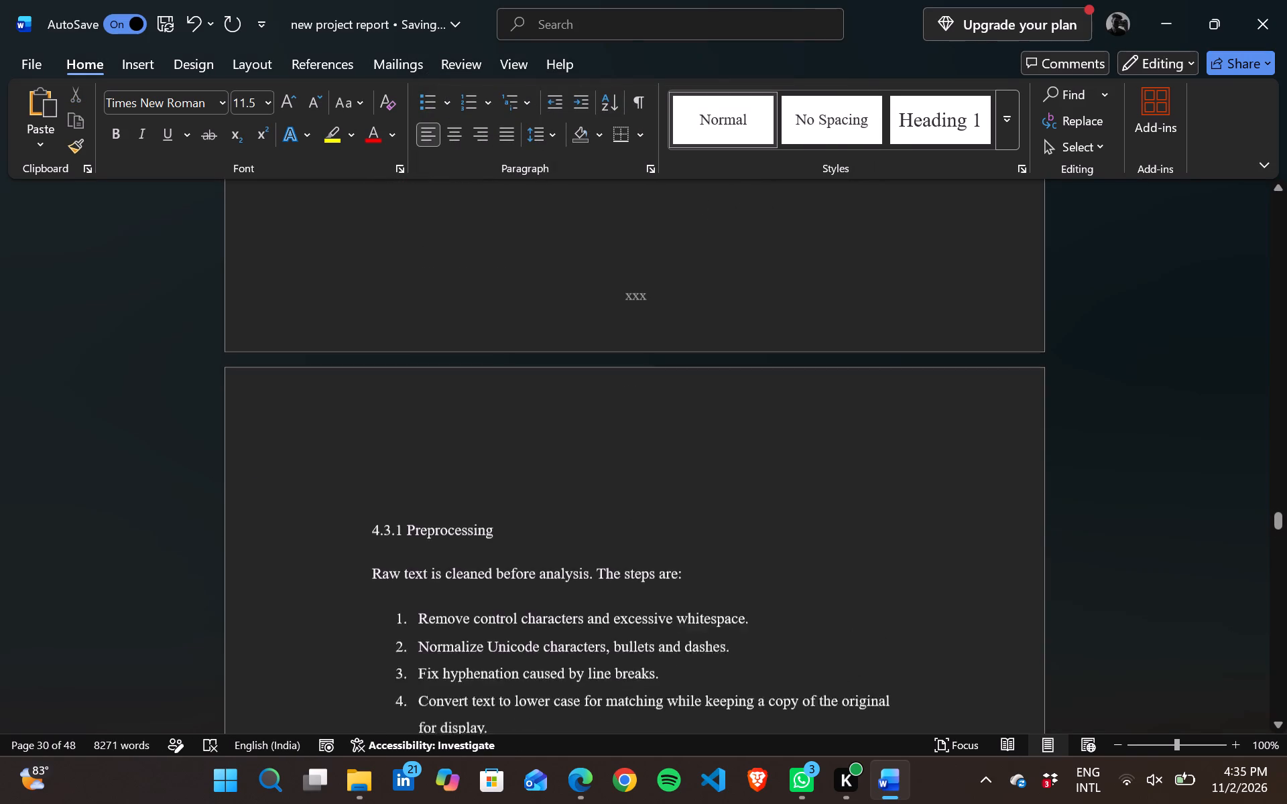
scroll(480, 466, down, 1)
click(382, 423)
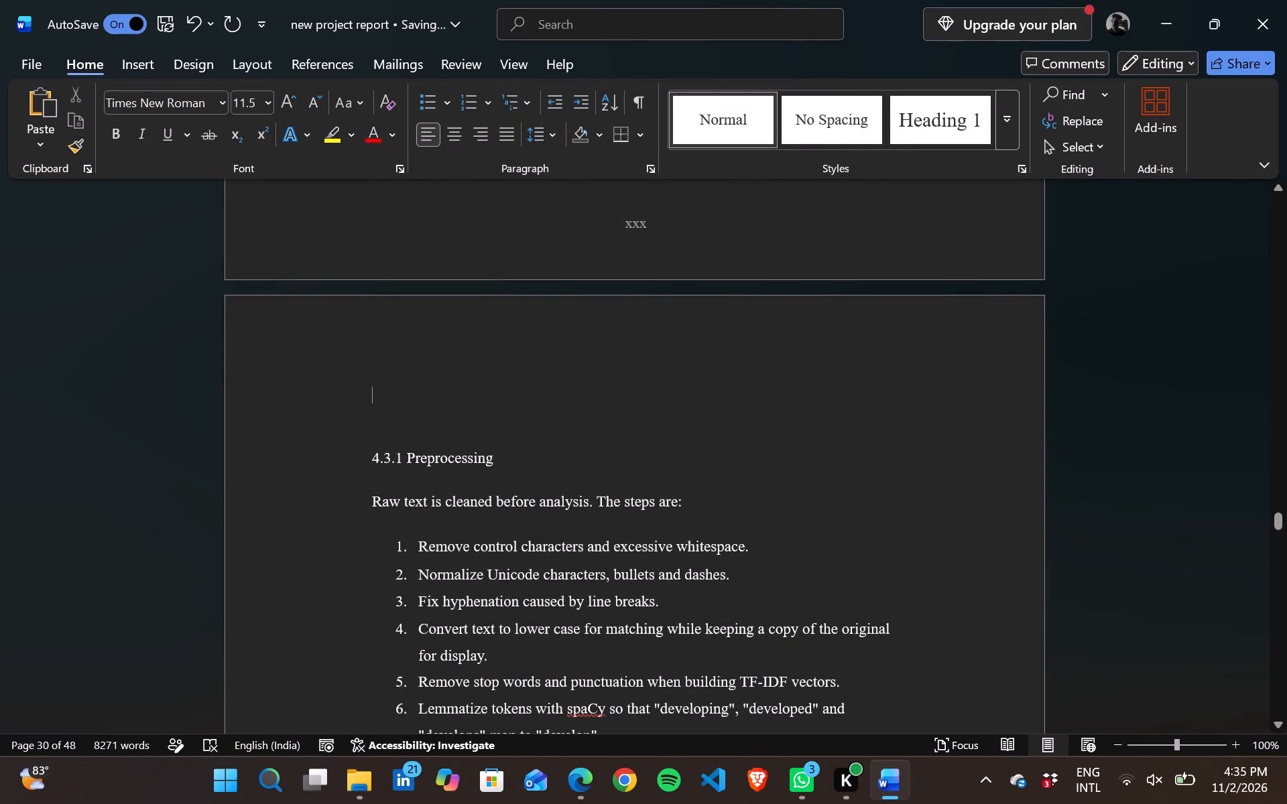
key(BackSpace)
key(BackSpace)
key(BackSpace)
key(Down)
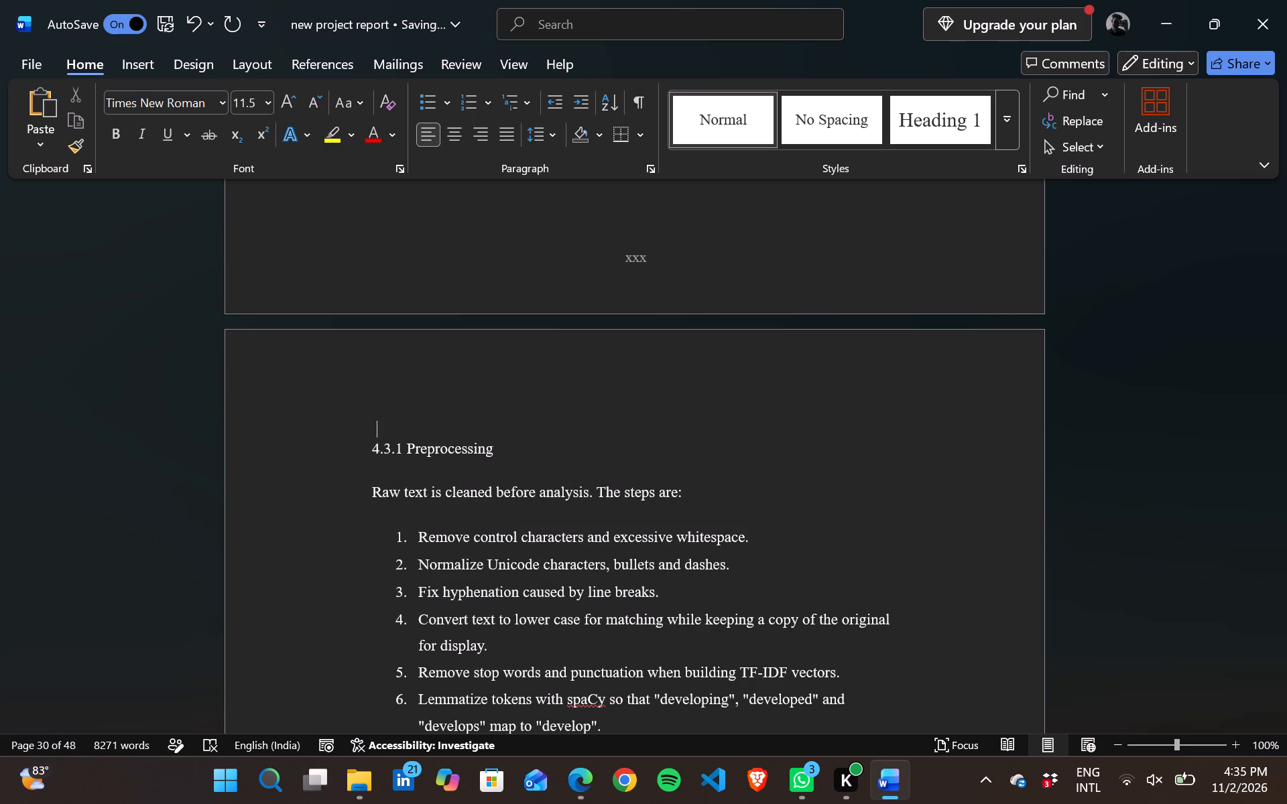
key(BackSpace)
key(BackSpace)
key(BackSpace)
key(BackSpace)
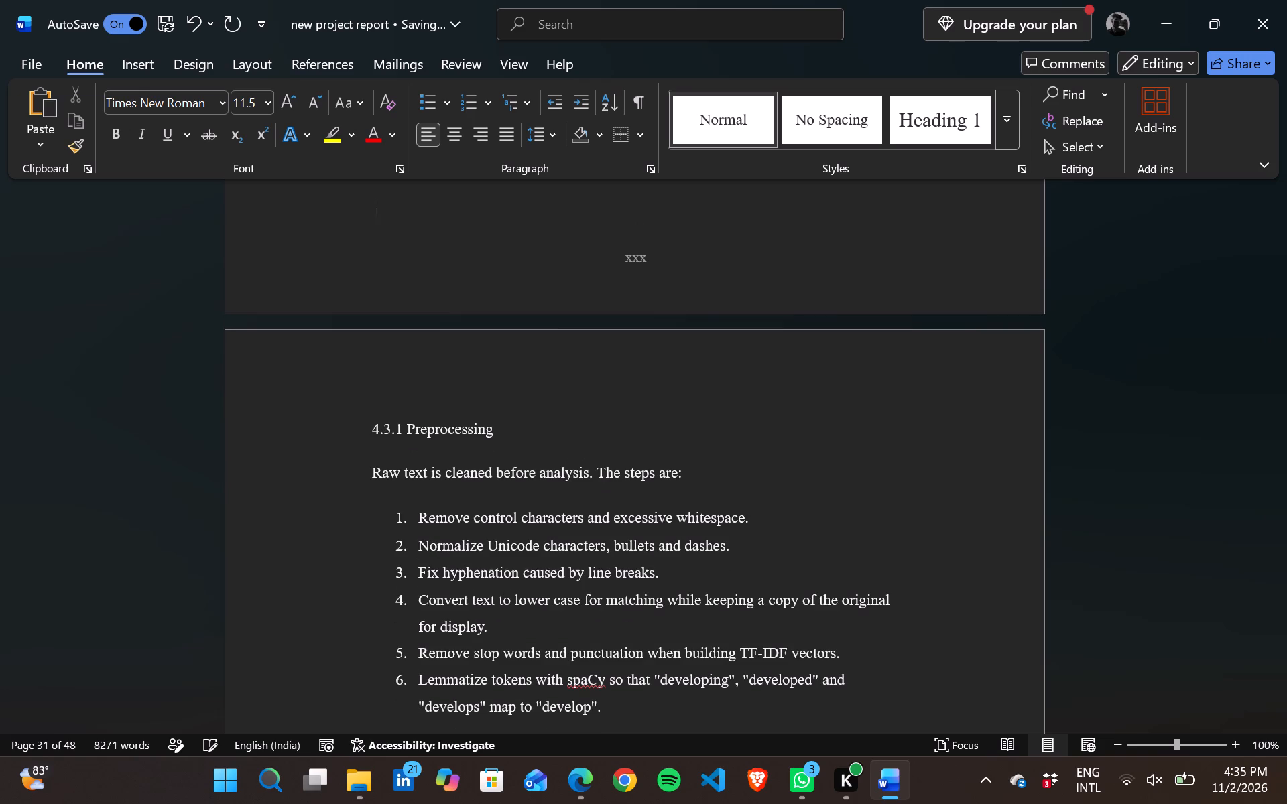
Set the heading 4.3.1 Preprocessing to font size 14.
triple_click(425, 429)
click(425, 429)
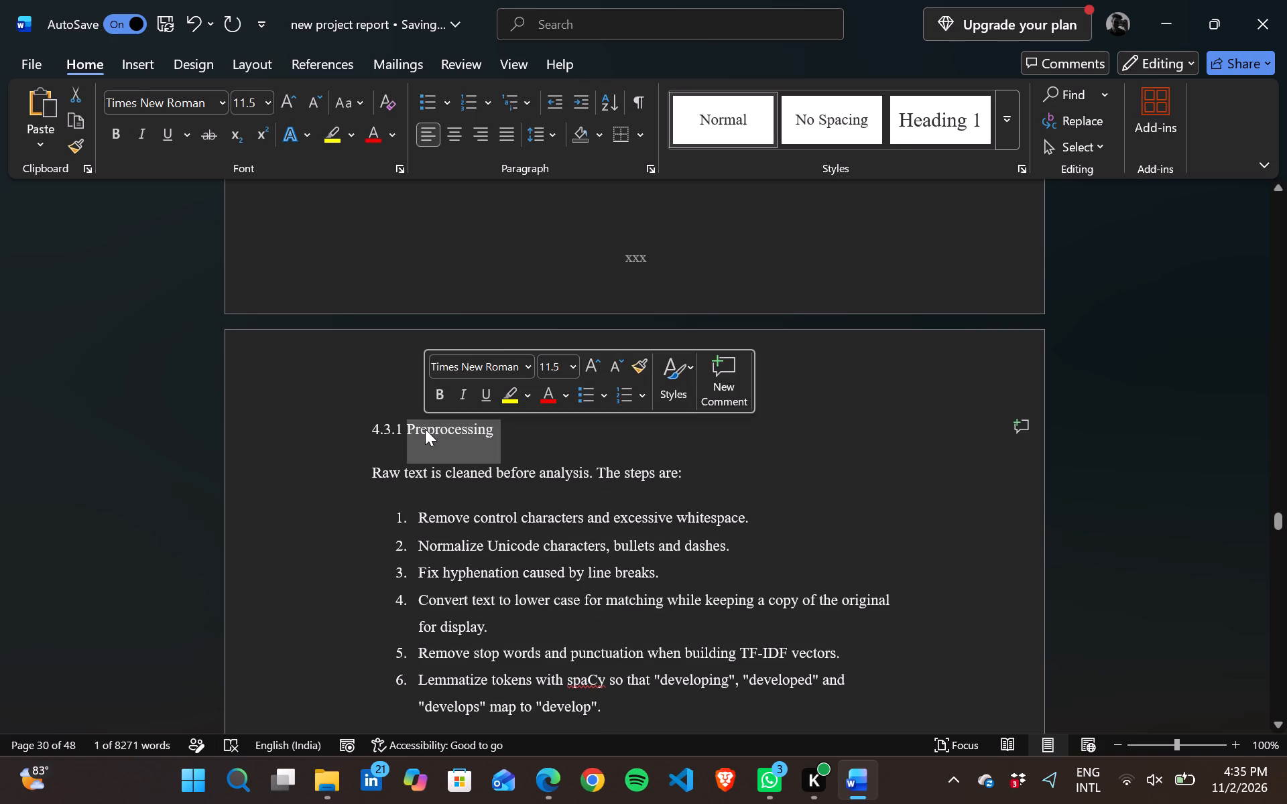
triple_click(425, 429)
drag(573, 359, 552, 521)
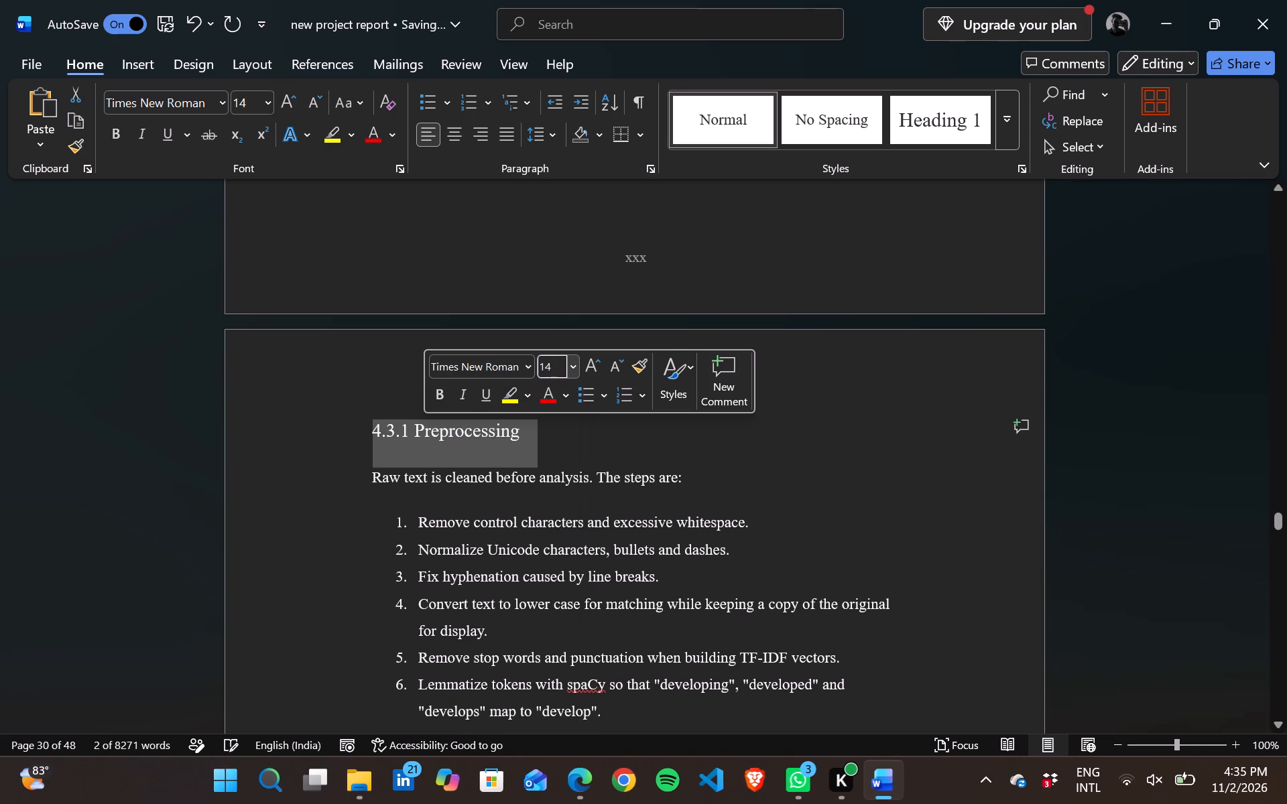
Justify the introductory sentence and six numbered steps under 4.3.1 Preprocessing and set their line spacing to 1.5 lines.
drag(374, 480, 637, 711)
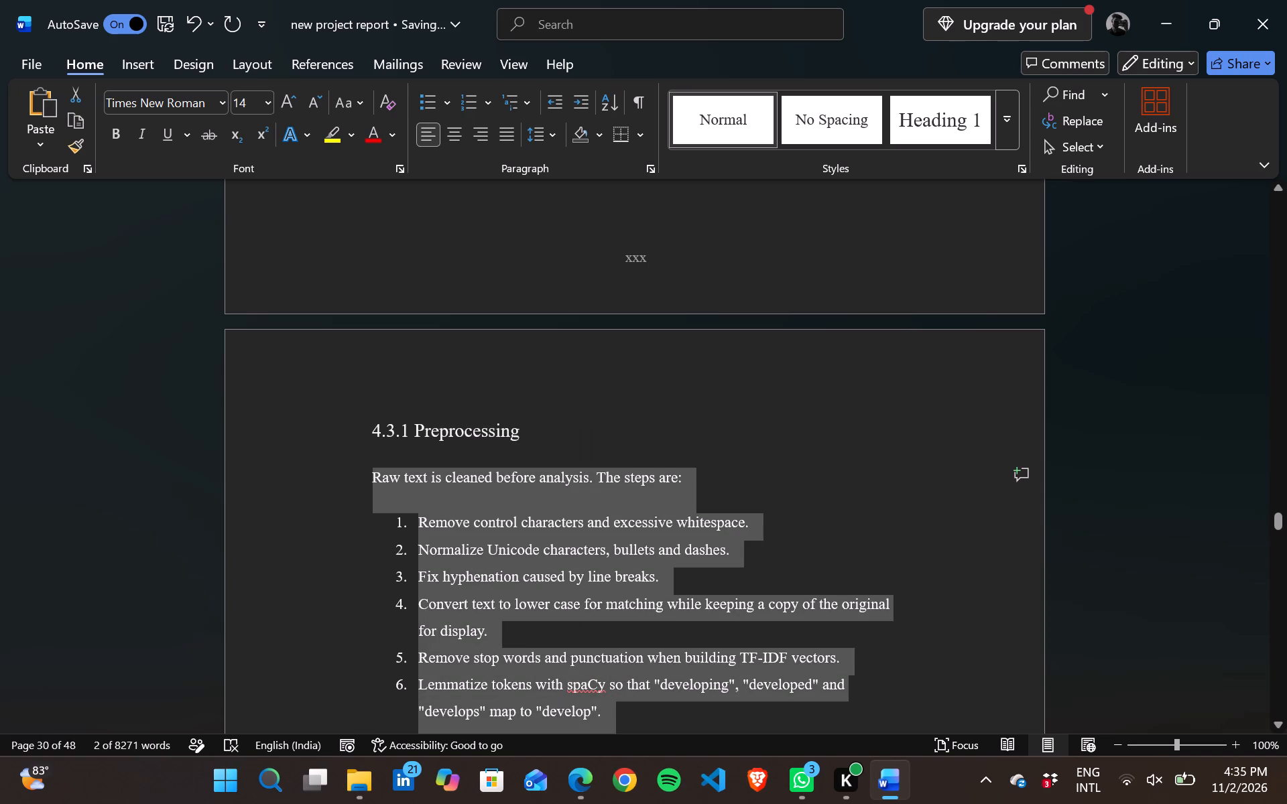
drag(637, 711, 623, 336)
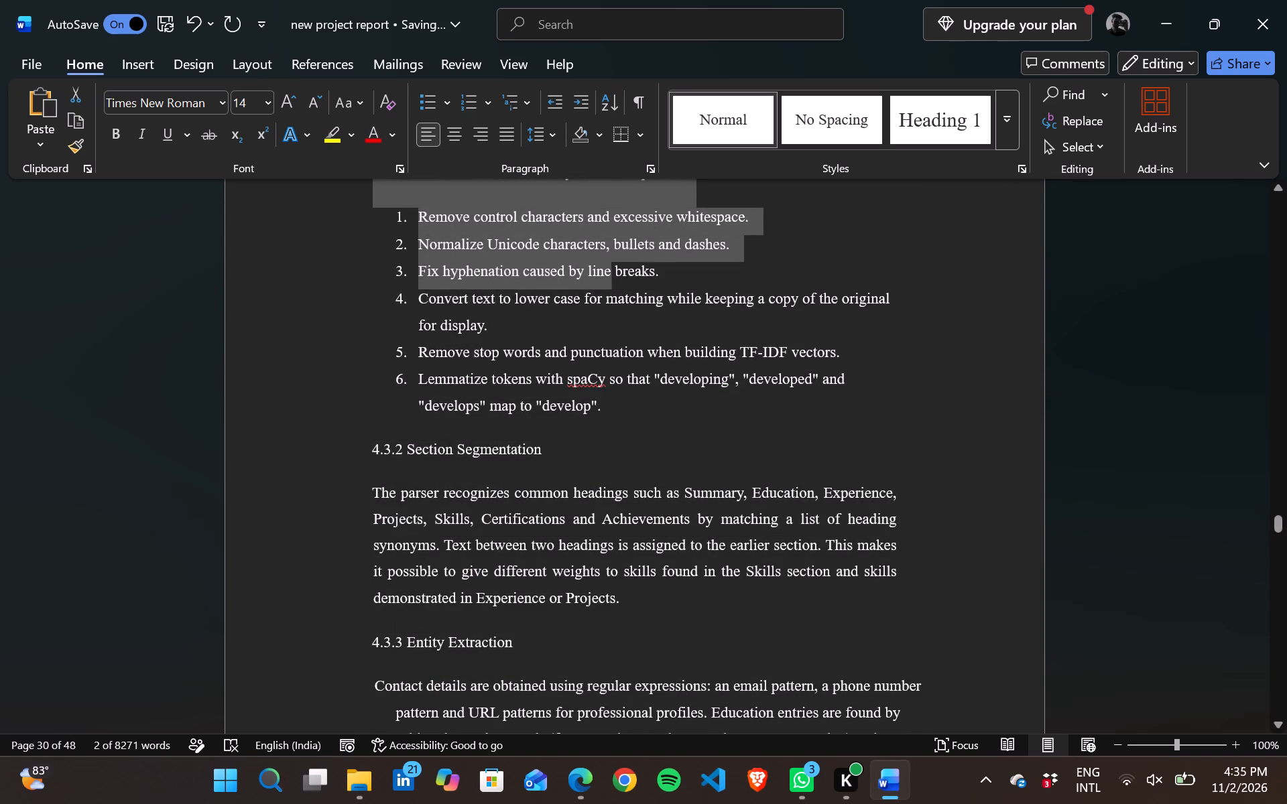
drag(623, 336, 623, 396)
right_click(623, 396)
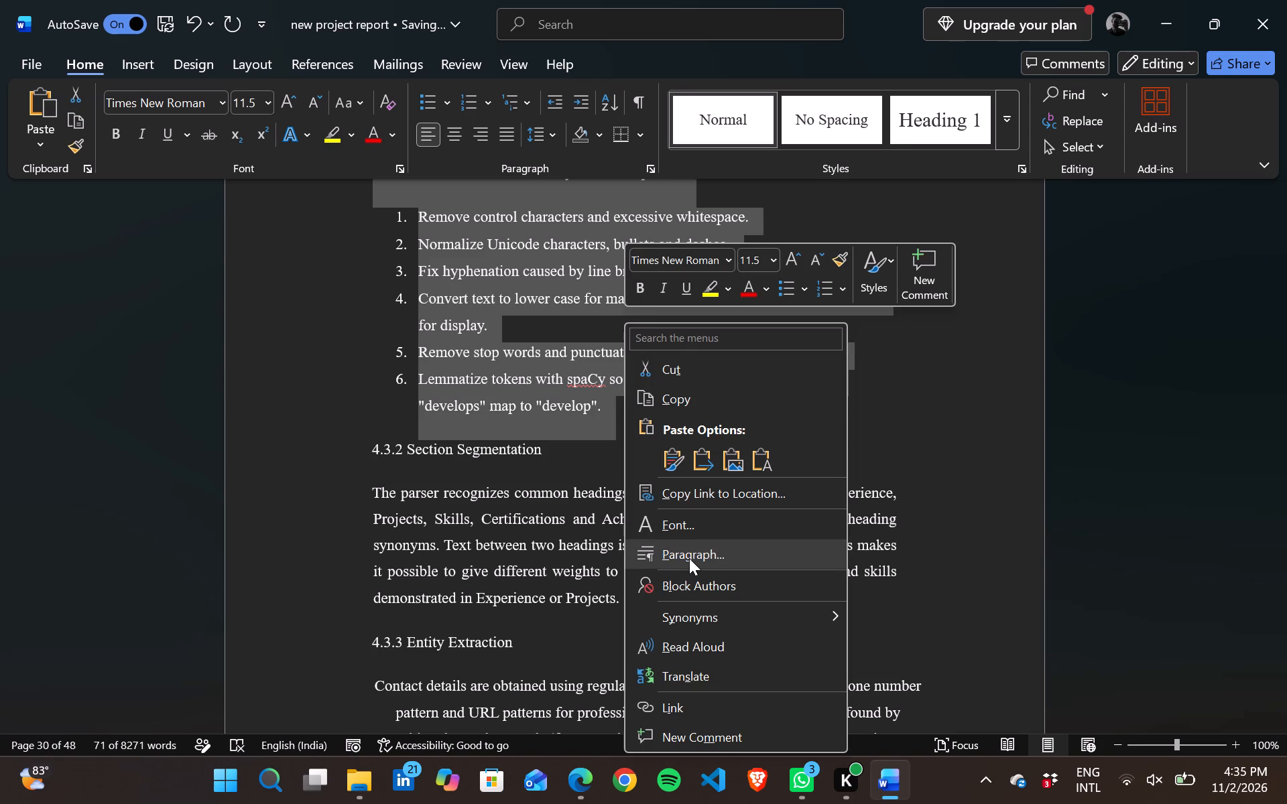
click(684, 558)
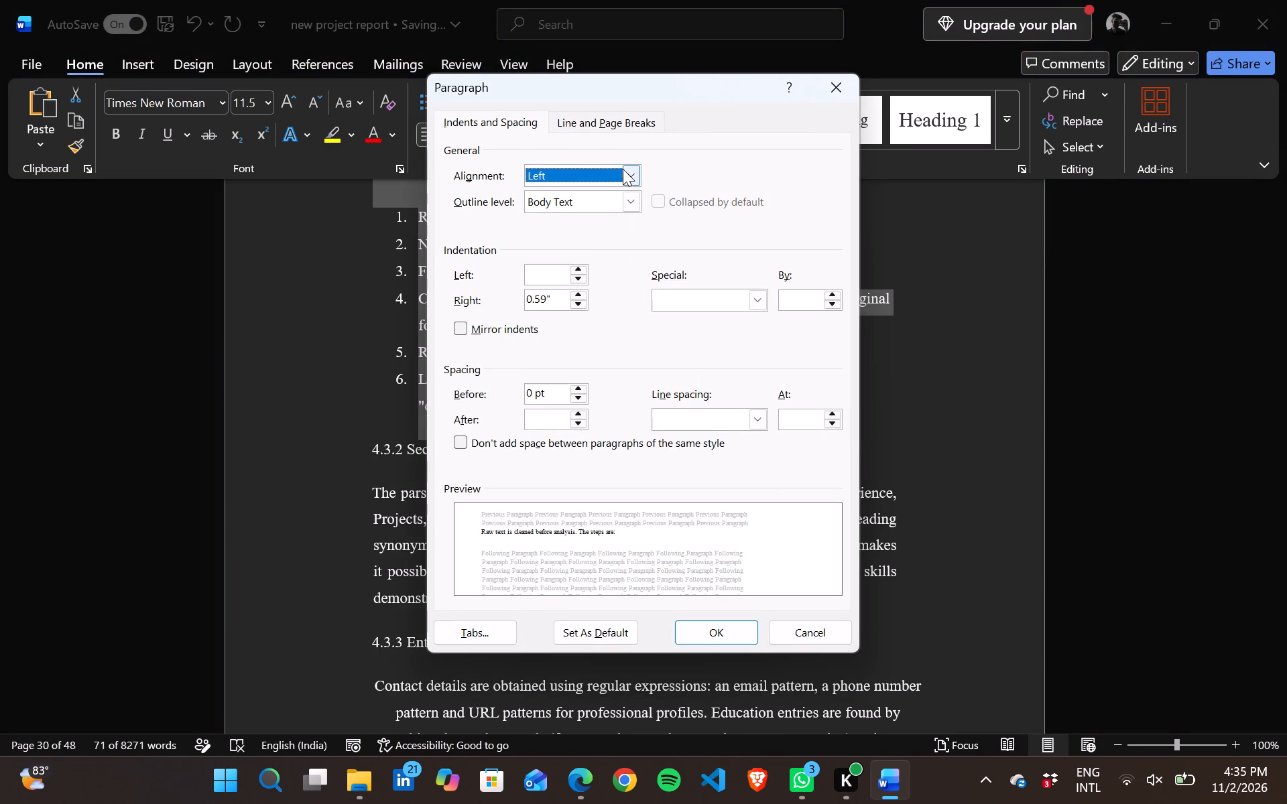
drag(623, 174, 564, 234)
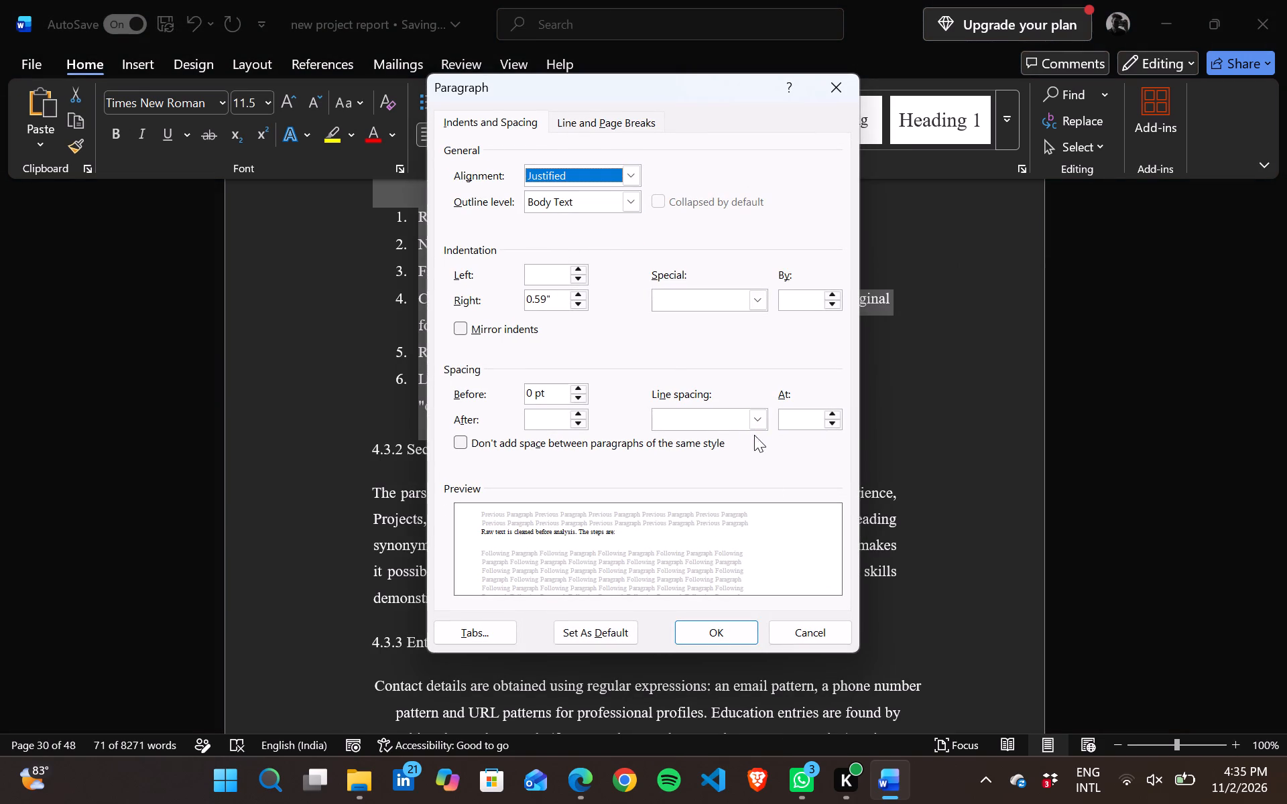
click(754, 425)
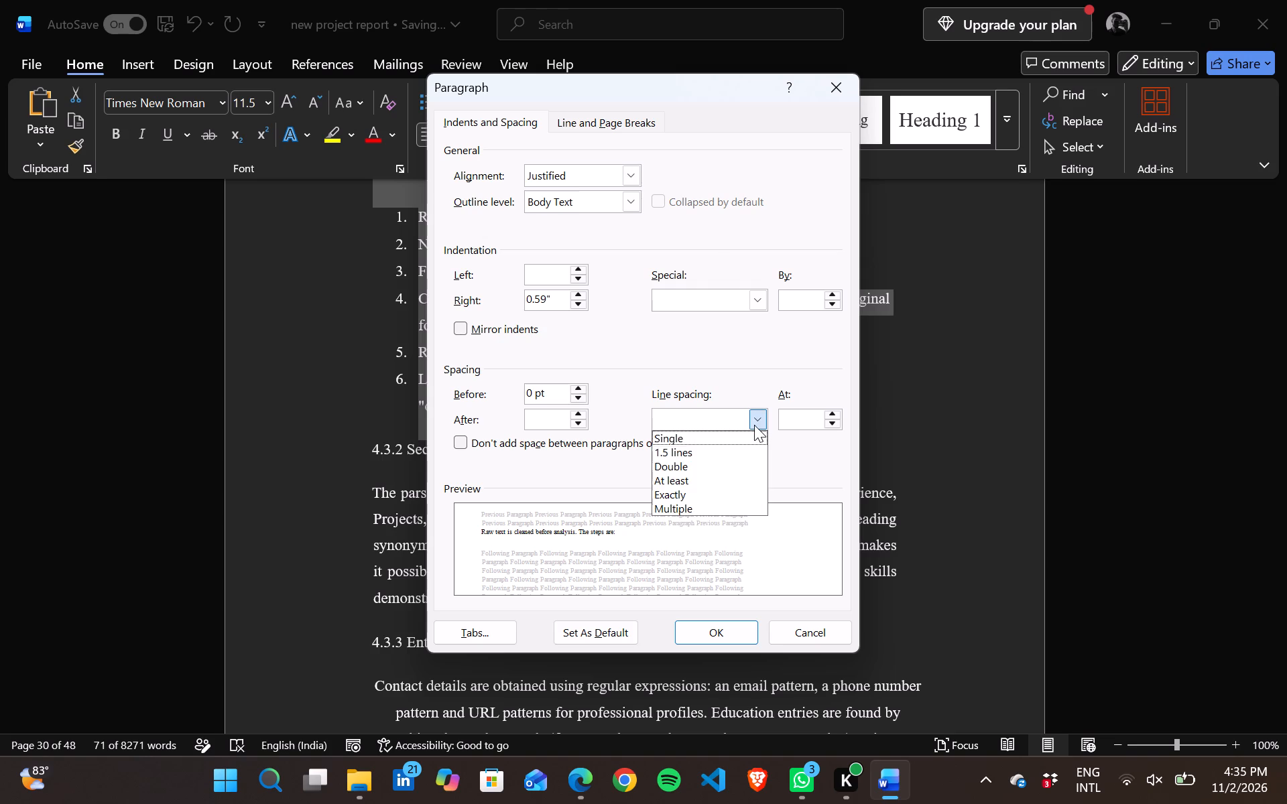
click(693, 451)
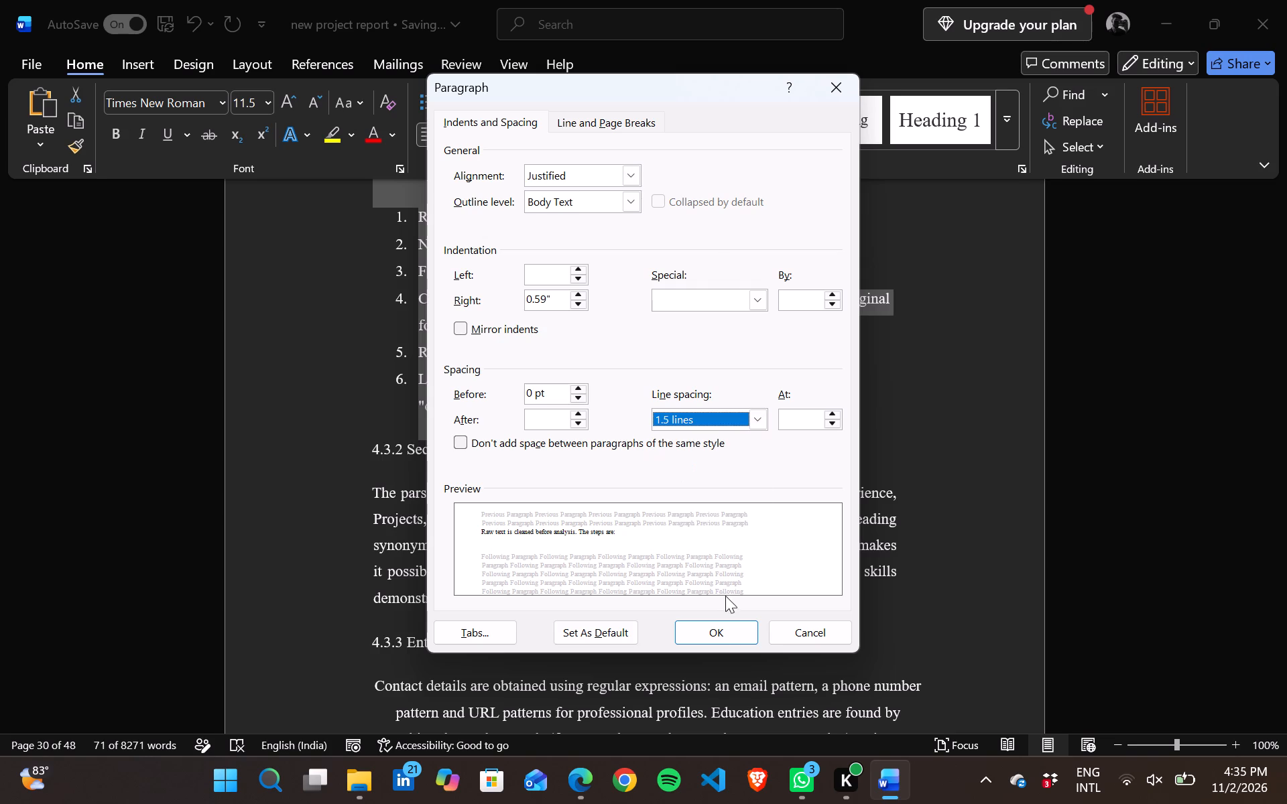
click(721, 634)
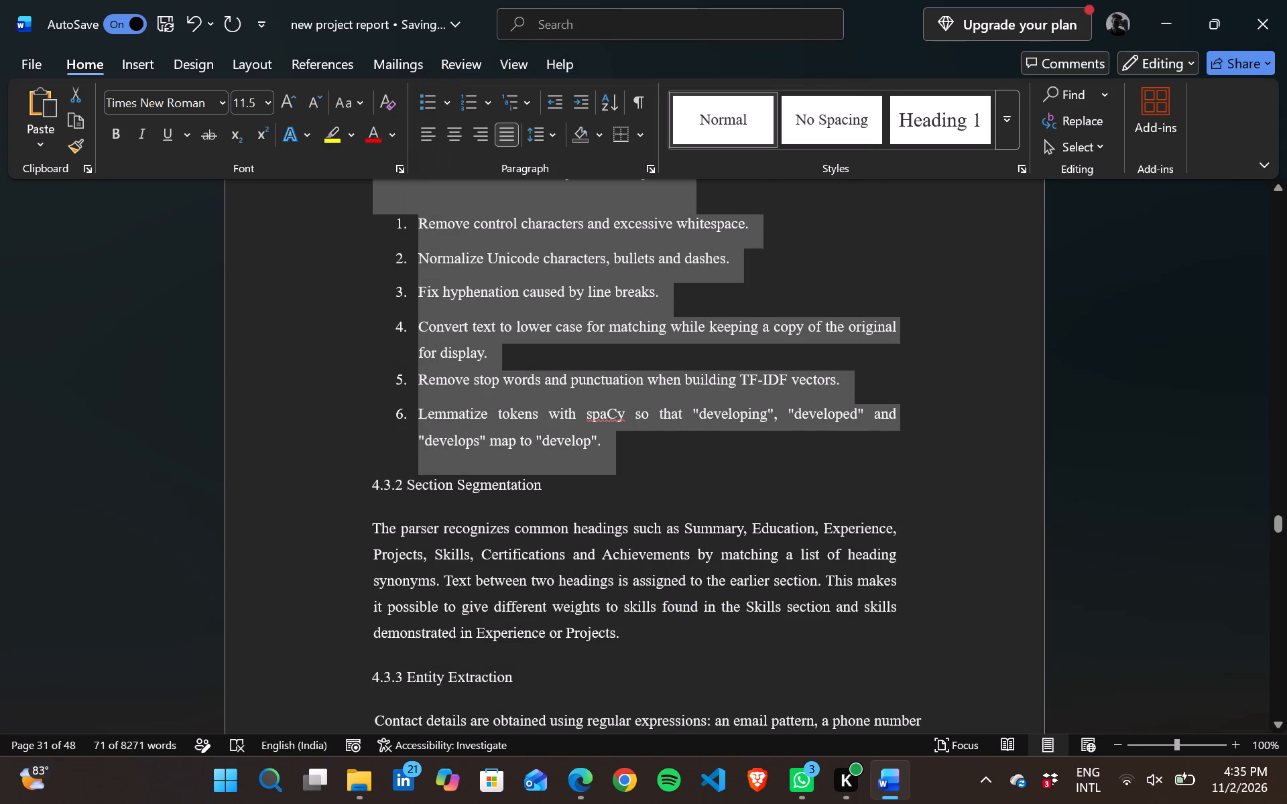
Set the heading 4.3.2 Section Segmentation to font size 14, keeping its left alignment.
drag(690, 479, 355, 485)
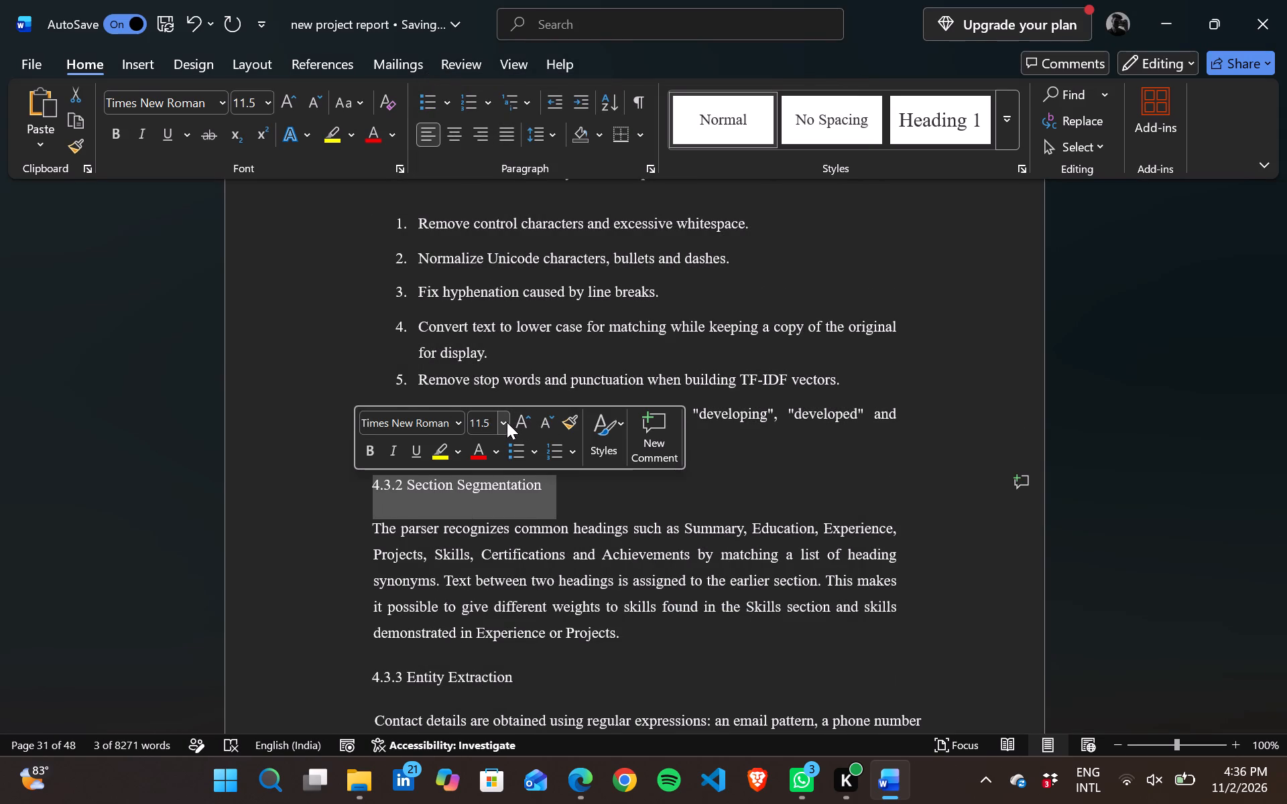
drag(507, 422, 485, 143)
click(485, 143)
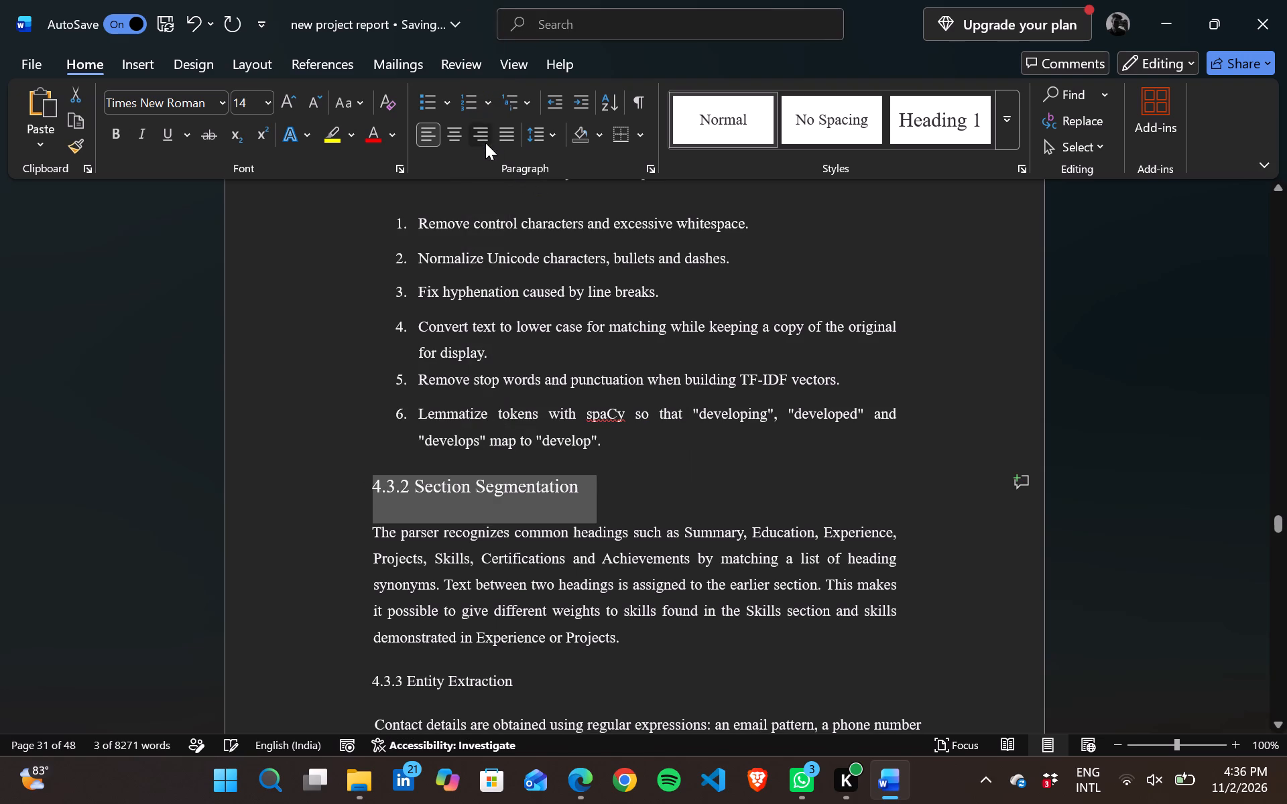
key(ctrl+z)
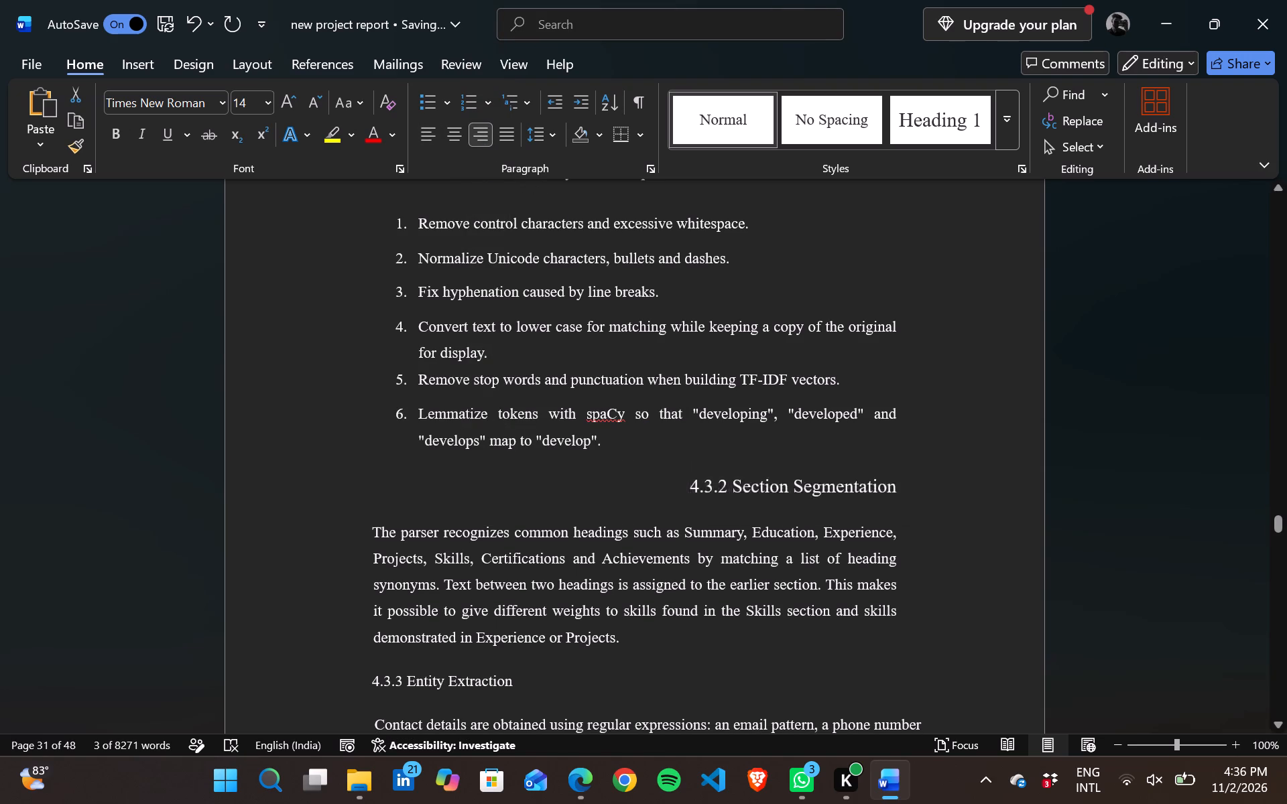
Set the introductory sentence and numbered list under 4.3.1 Preprocessing to font size 12.
scroll(509, 309, up, 1)
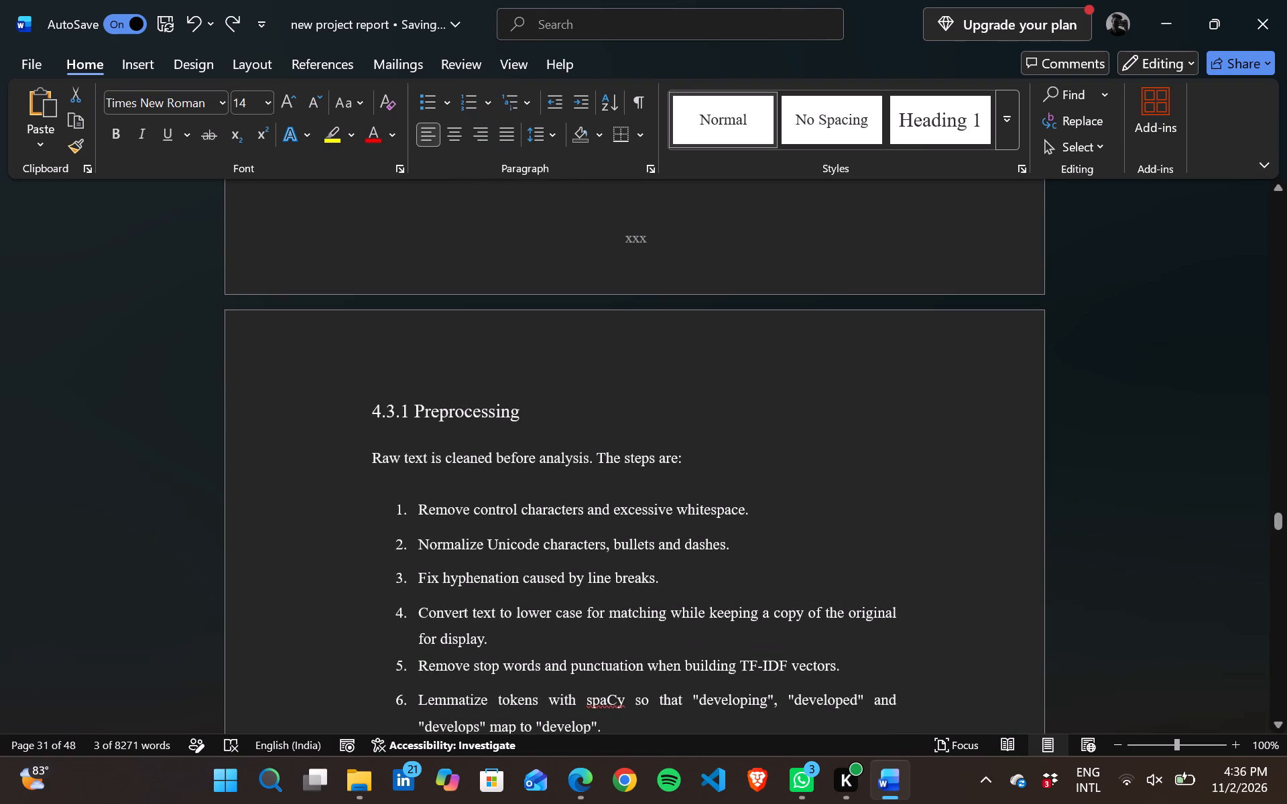
drag(365, 451, 587, 764)
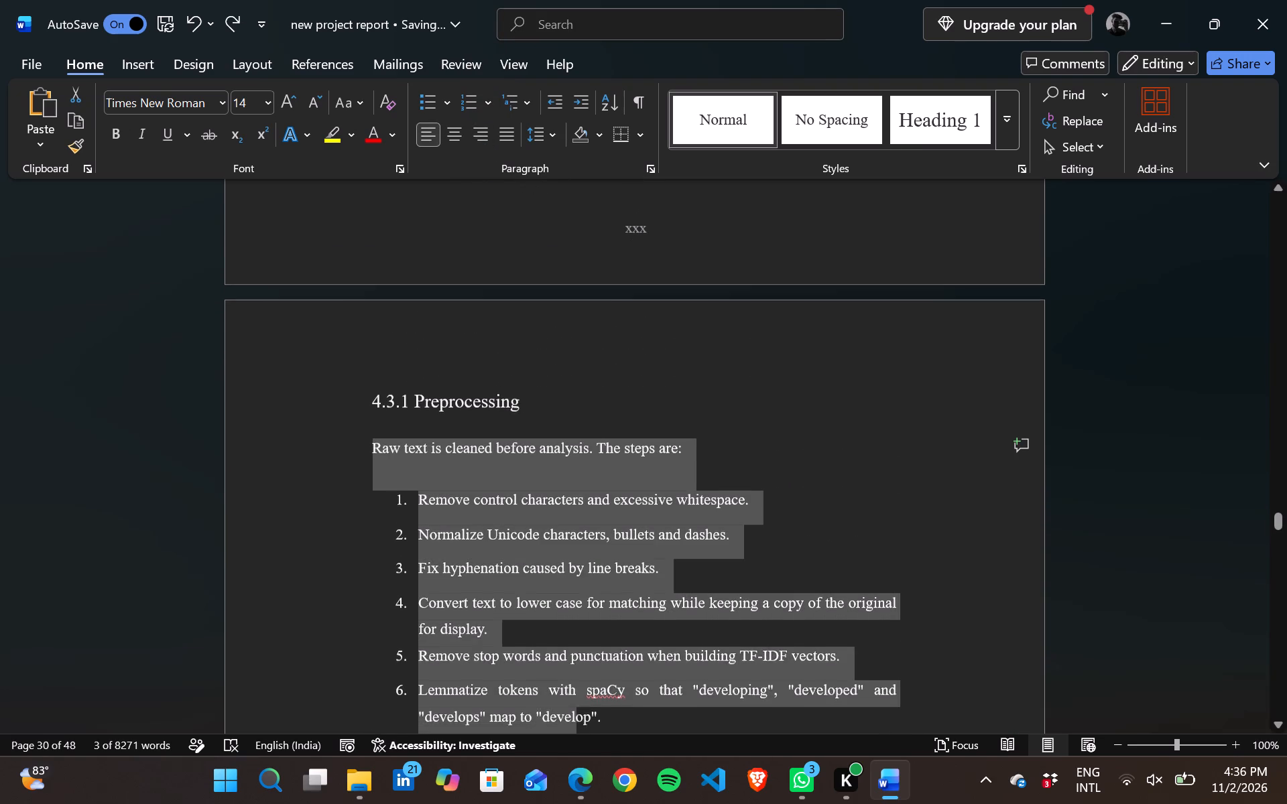
drag(587, 764, 611, 228)
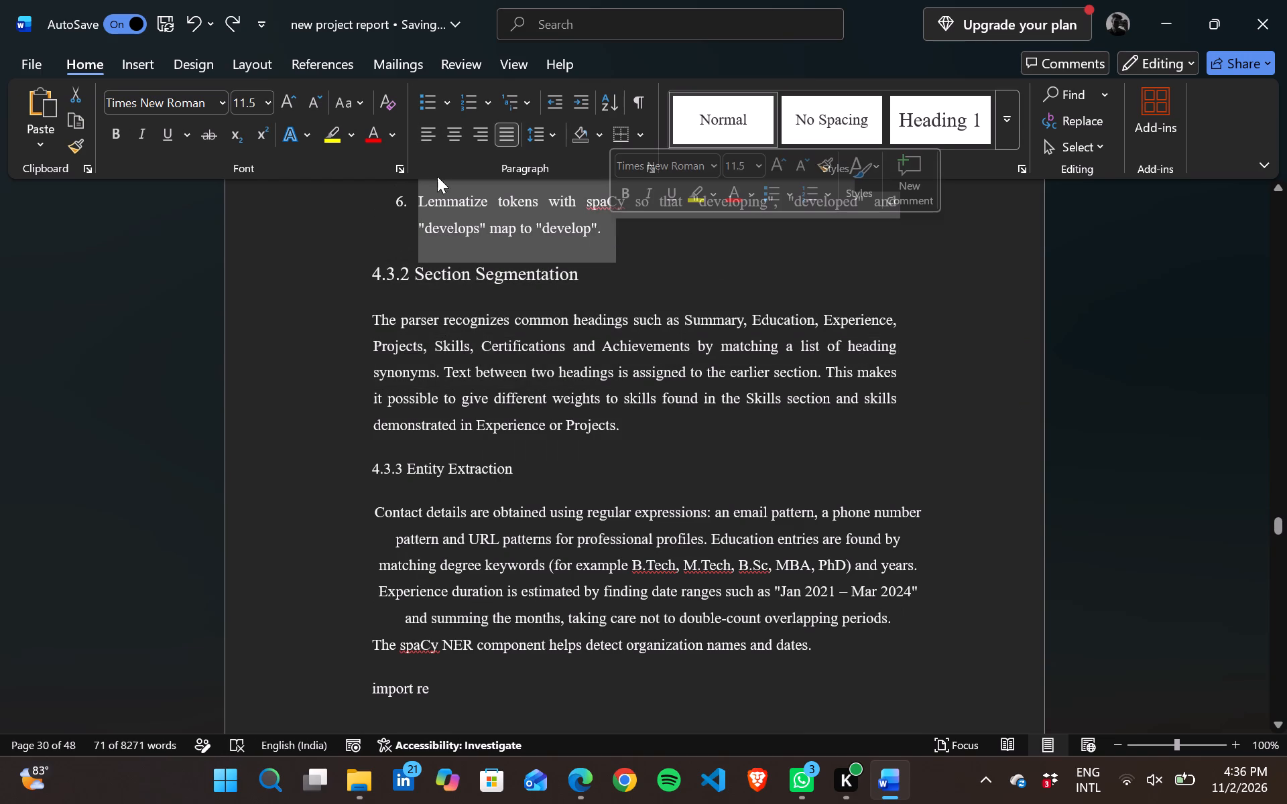
drag(264, 99, 249, 236)
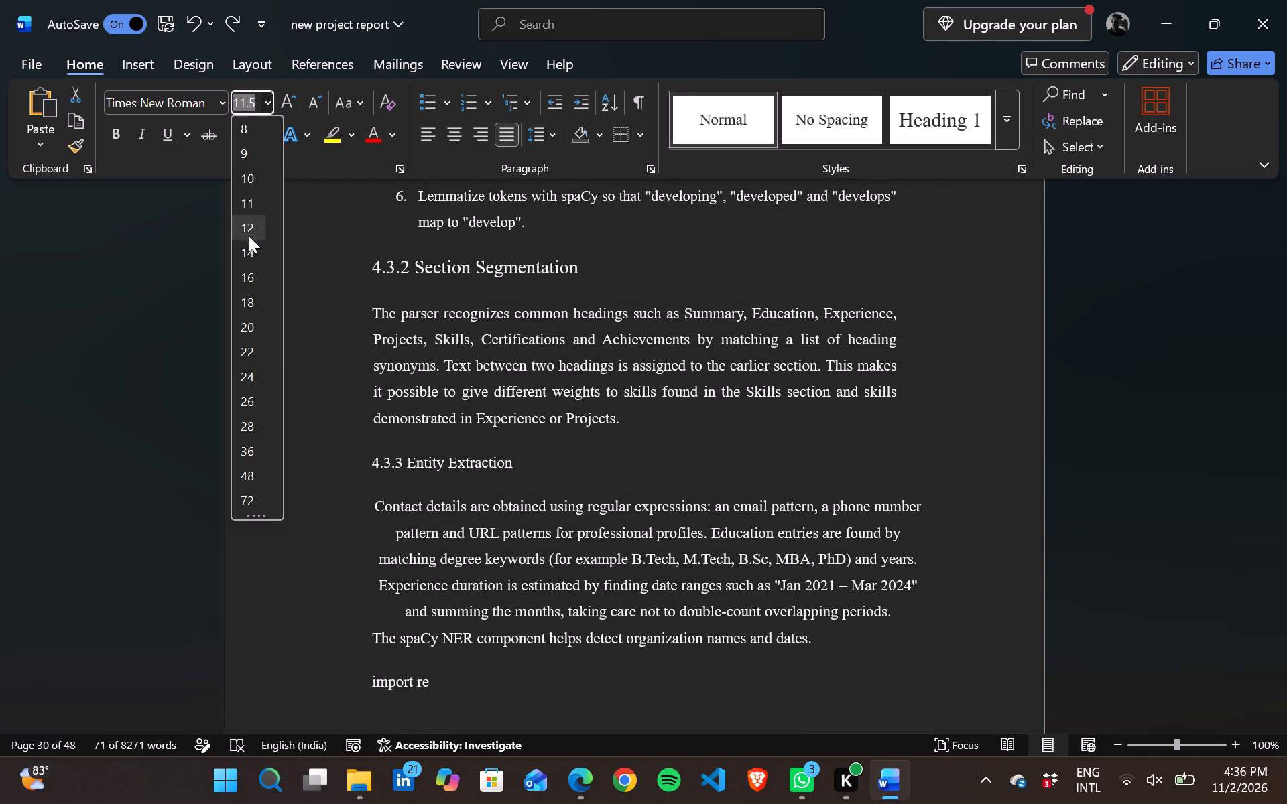
drag(249, 236, 247, 230)
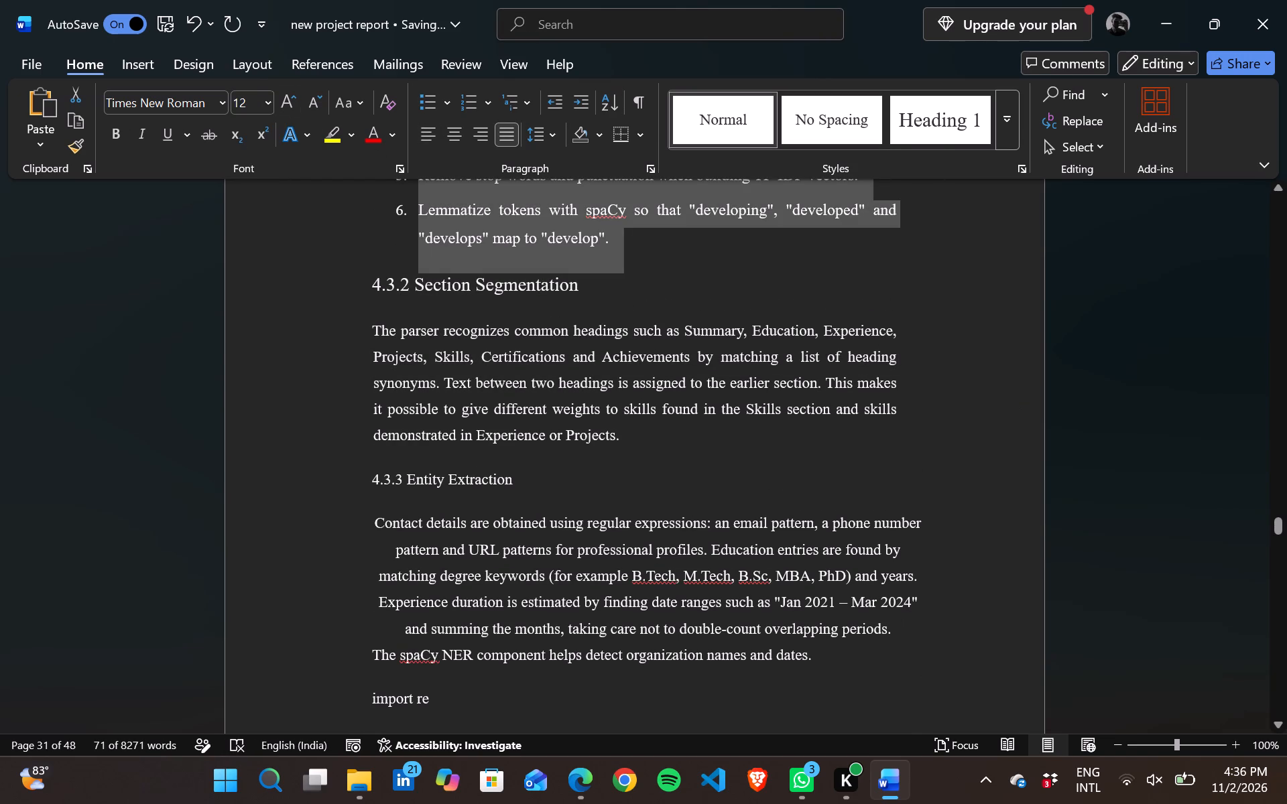
Set the body paragraph under 4.3.2 Section Segmentation to font size 12.
drag(372, 326, 634, 446)
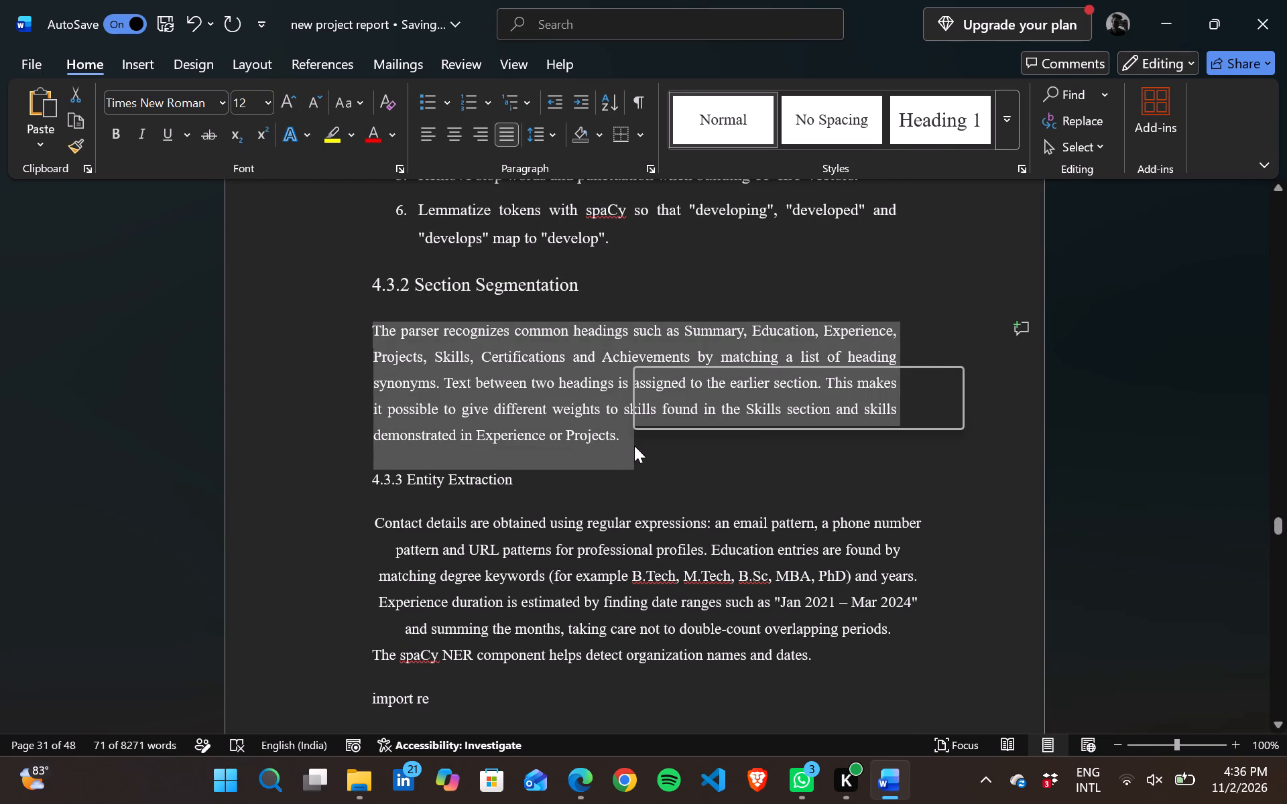
click(778, 381)
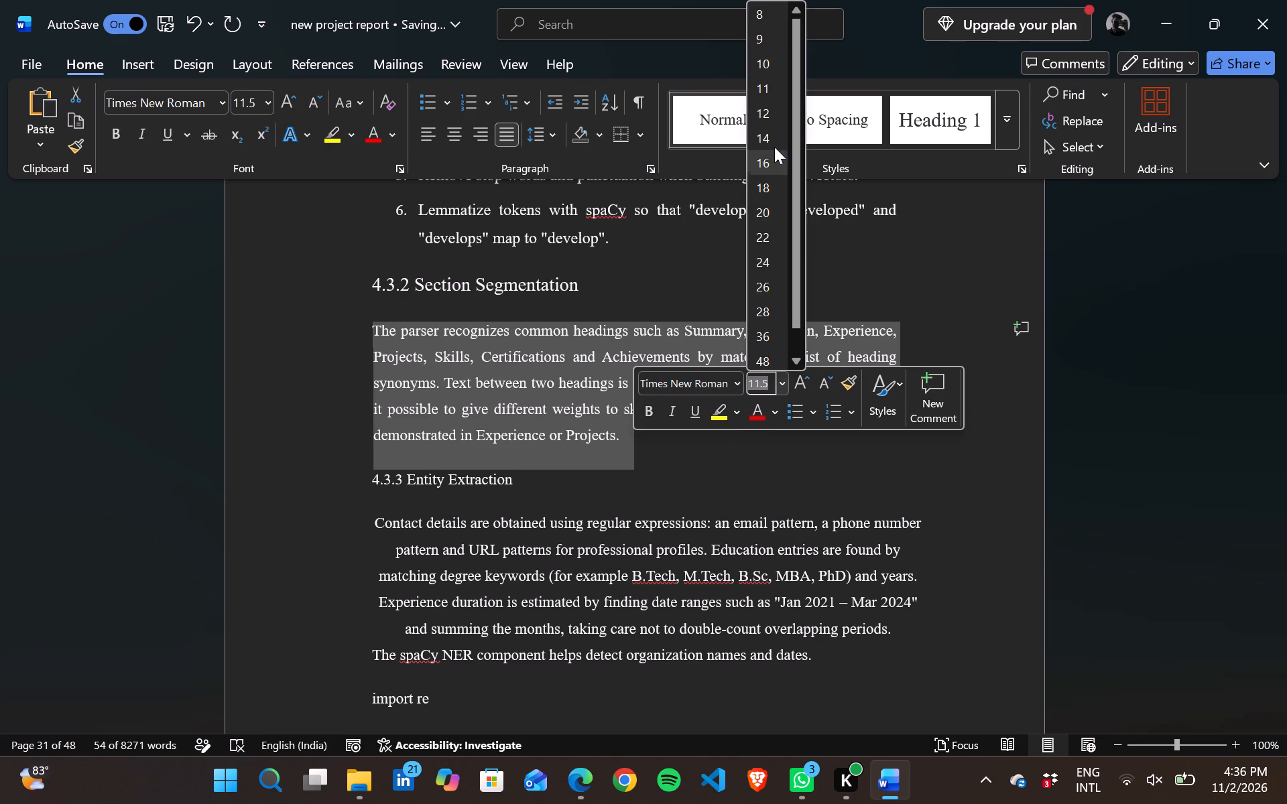
click(763, 107)
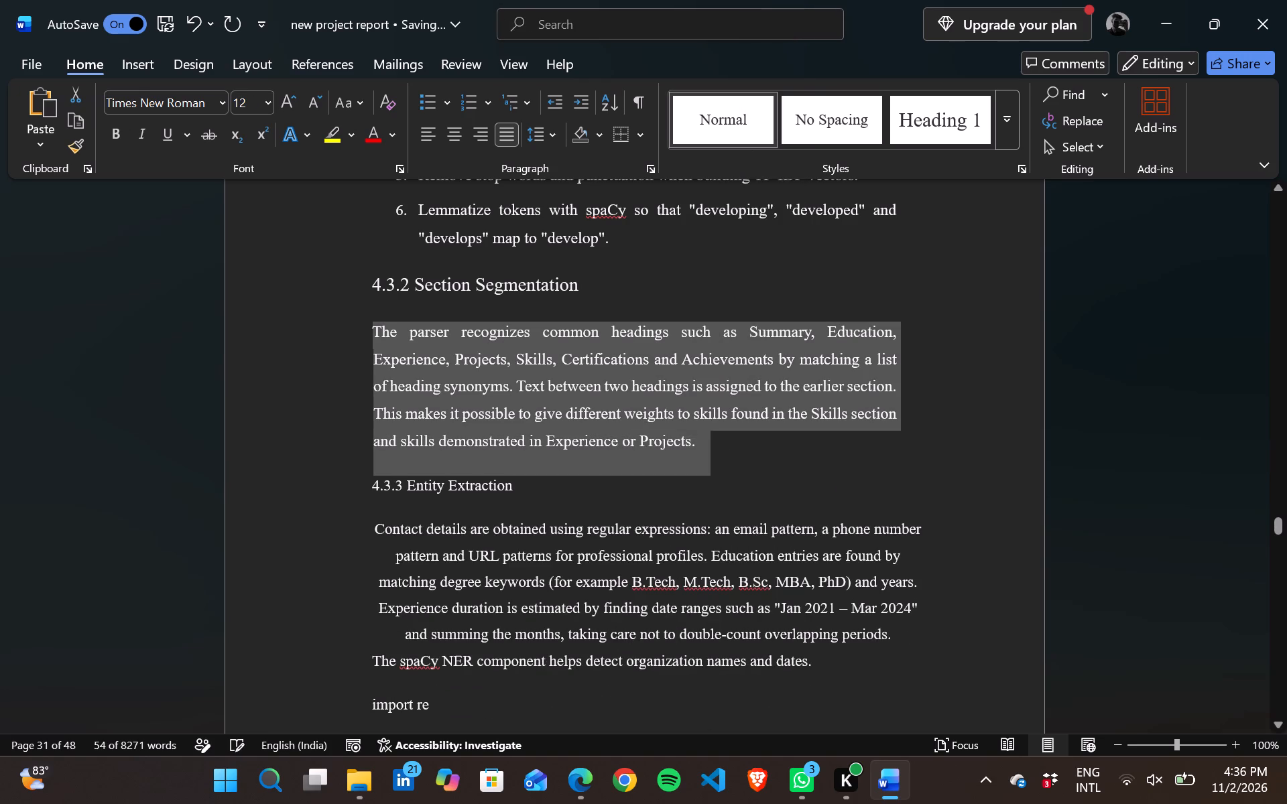
Set the line spacing of the paragraph under 4.3.2 Section Segmentation to 1.5 lines.
right_click(665, 330)
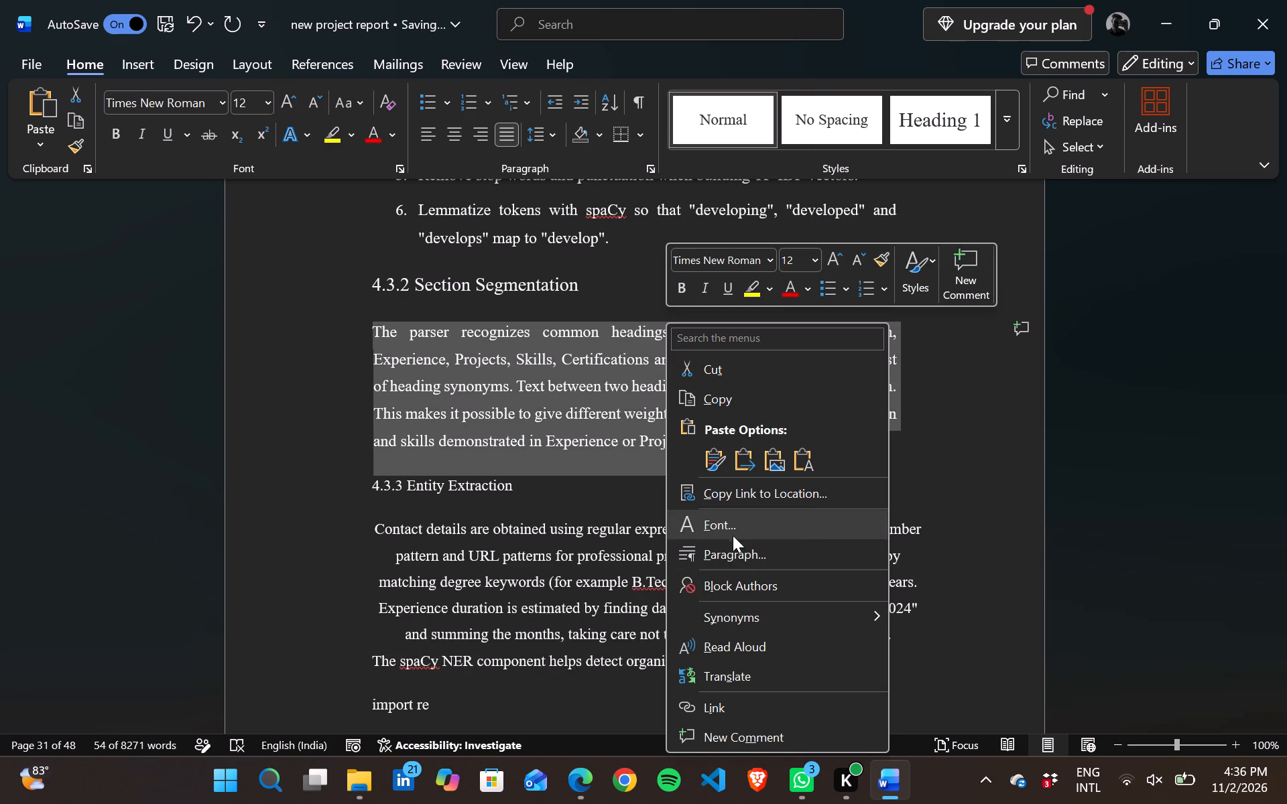
click(713, 563)
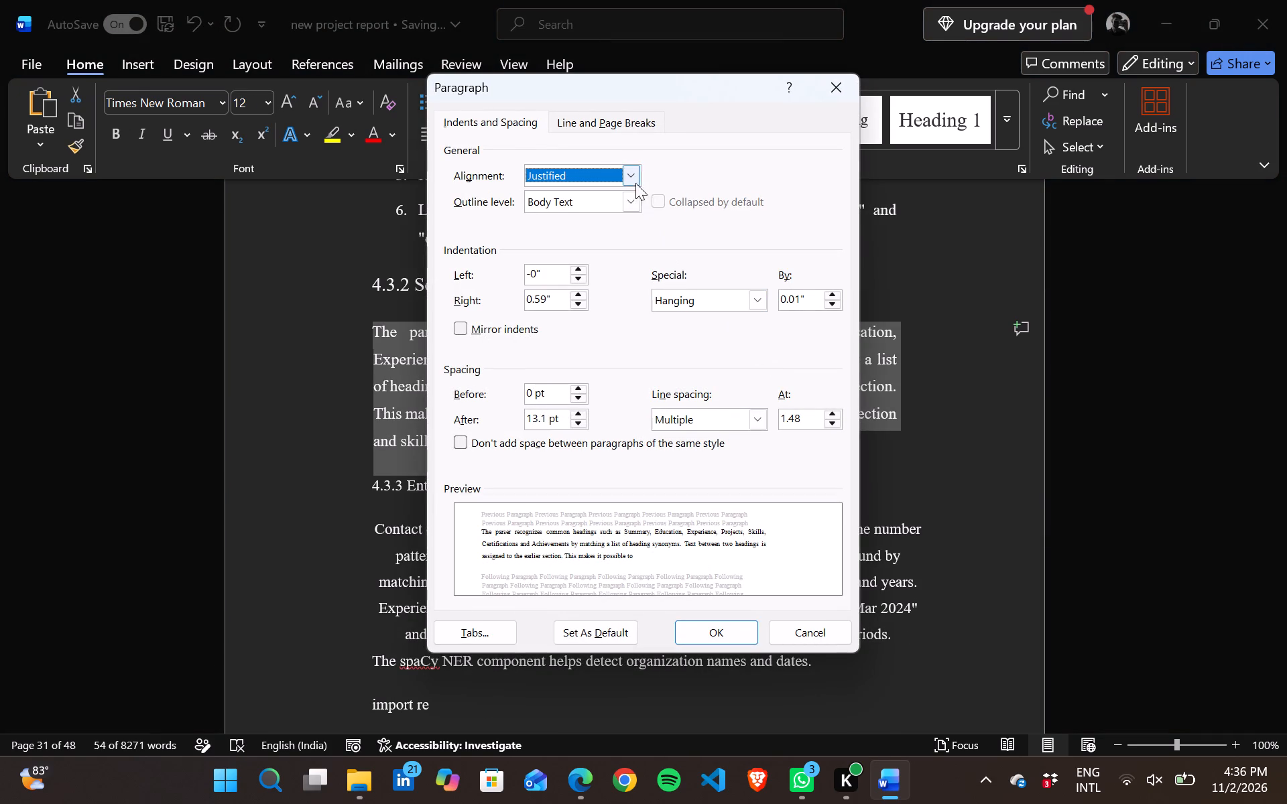
drag(750, 418, 719, 454)
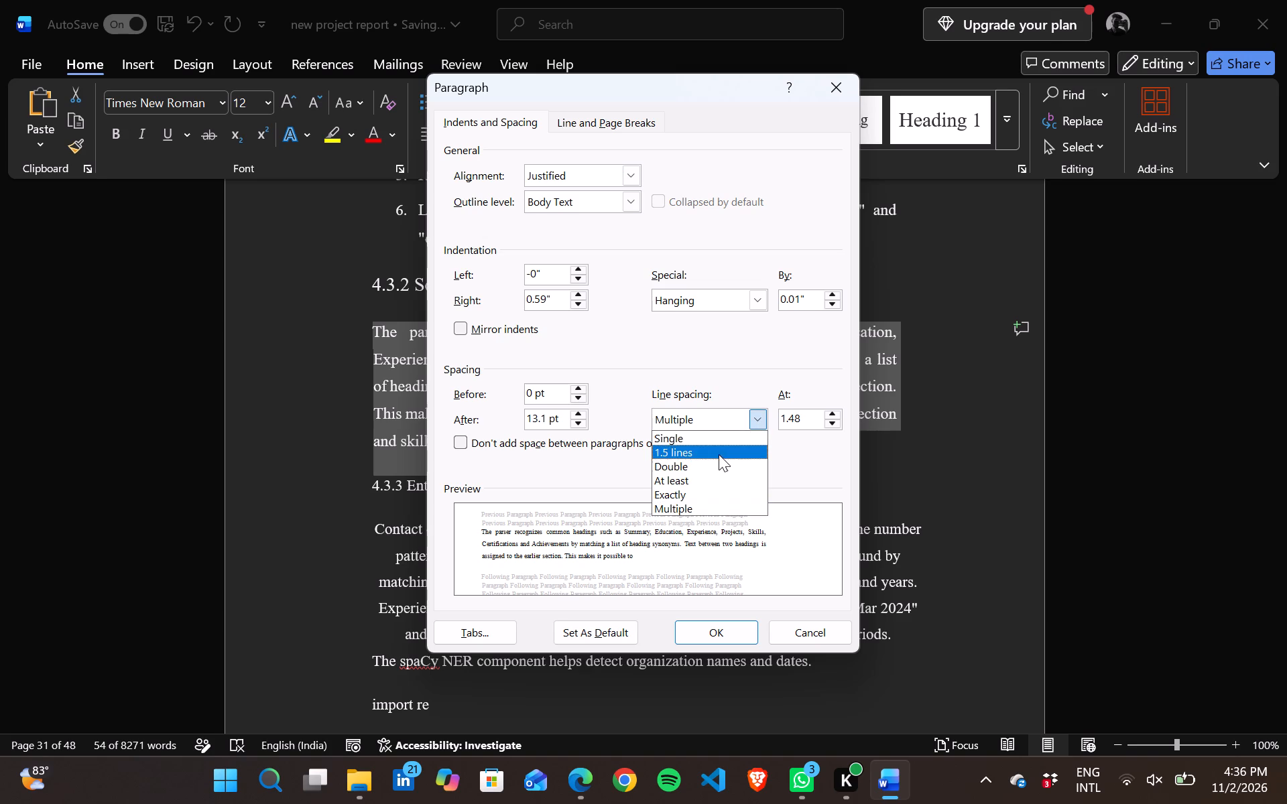
drag(719, 454, 684, 448)
click(684, 448)
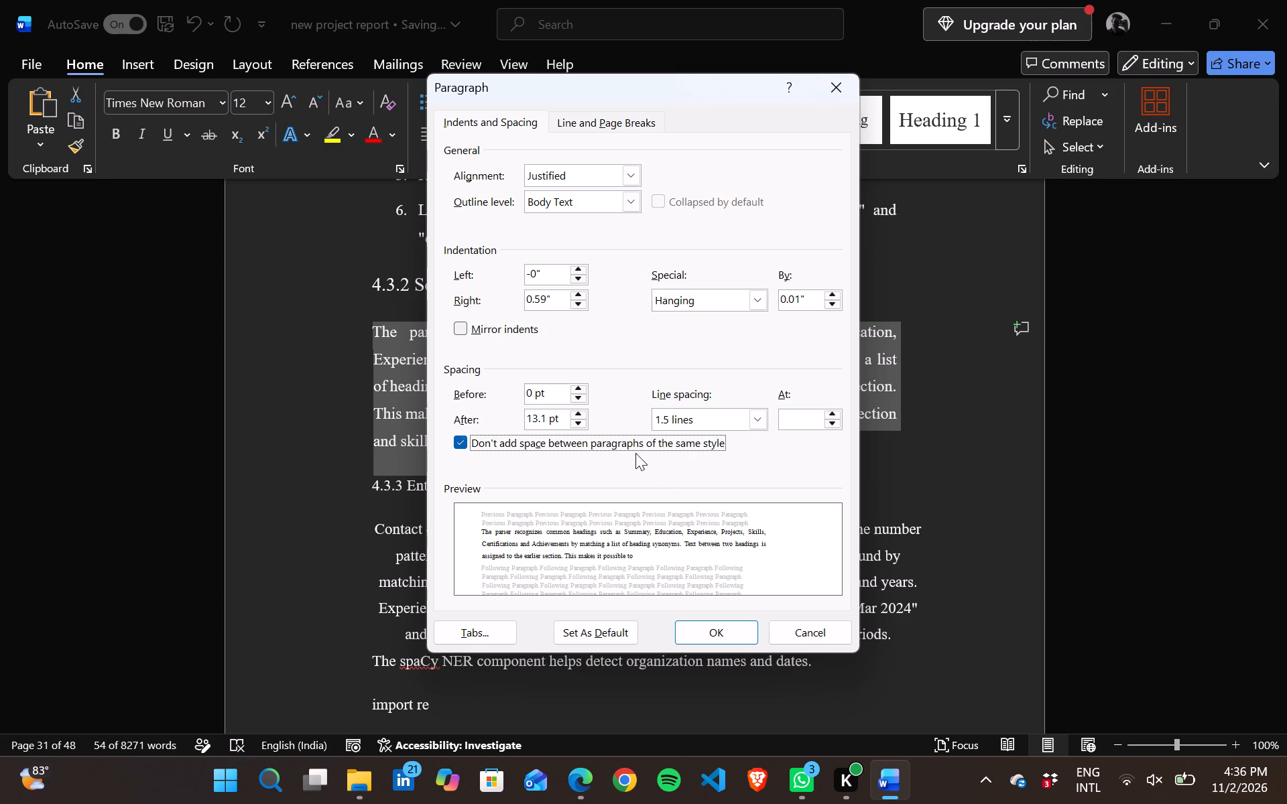
drag(626, 443, 570, 443)
click(570, 443)
click(570, 443)
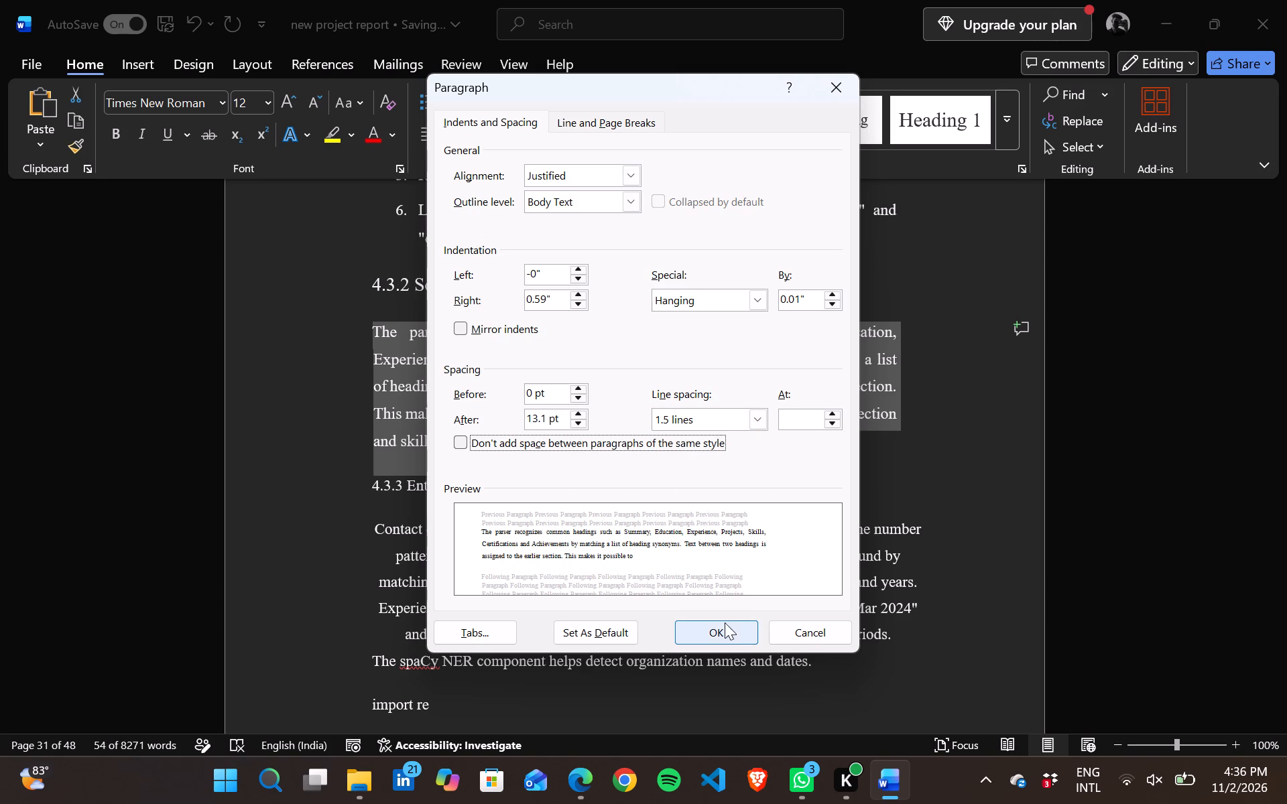
click(725, 628)
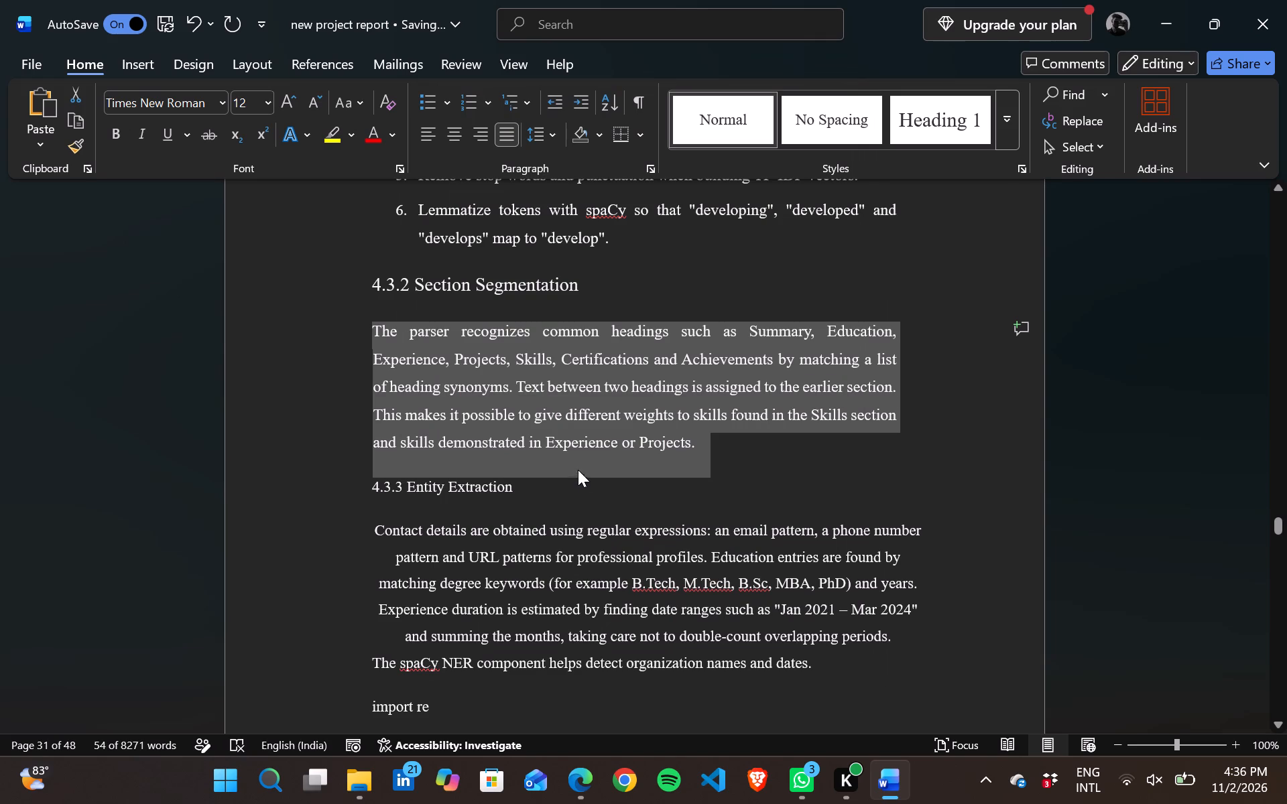
Set the heading 4.3.3 Entity Extraction to font size 14.
triple_click(458, 490)
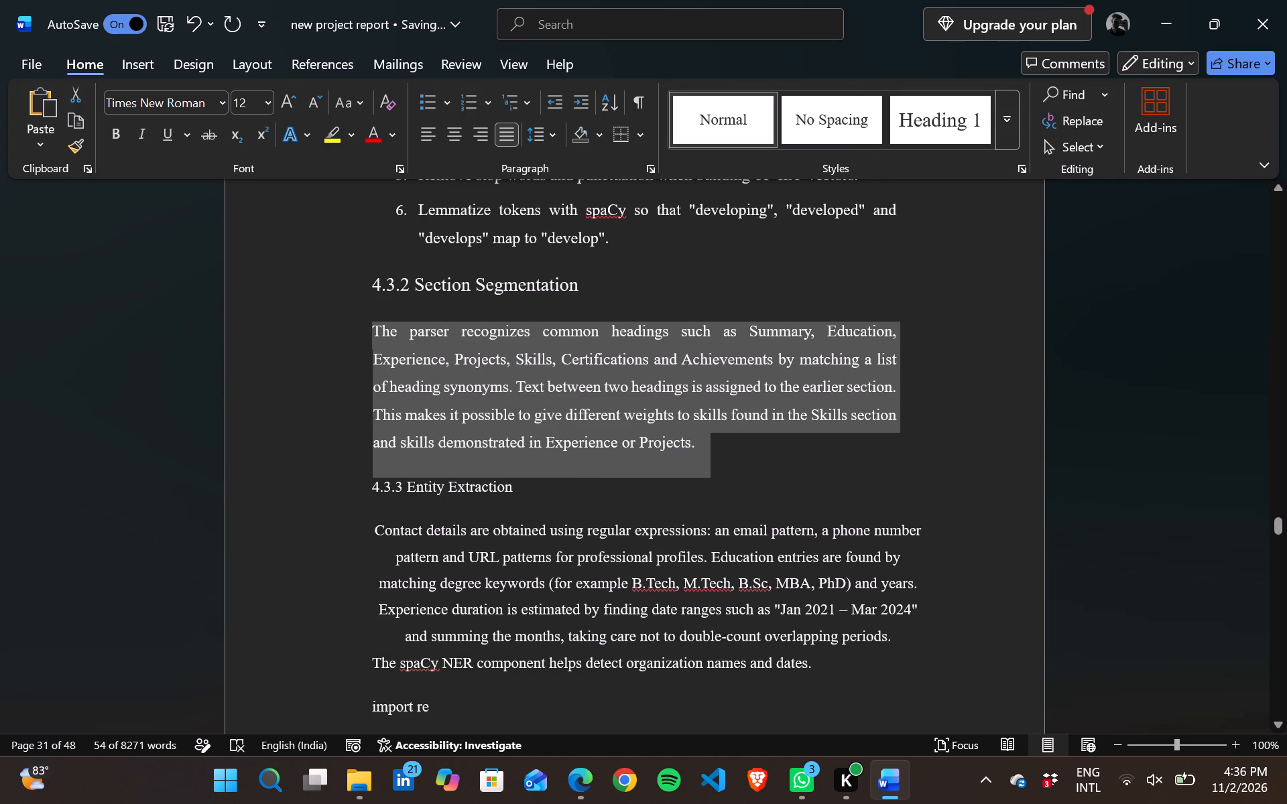
click(458, 490)
double_click(458, 490)
triple_click(458, 490)
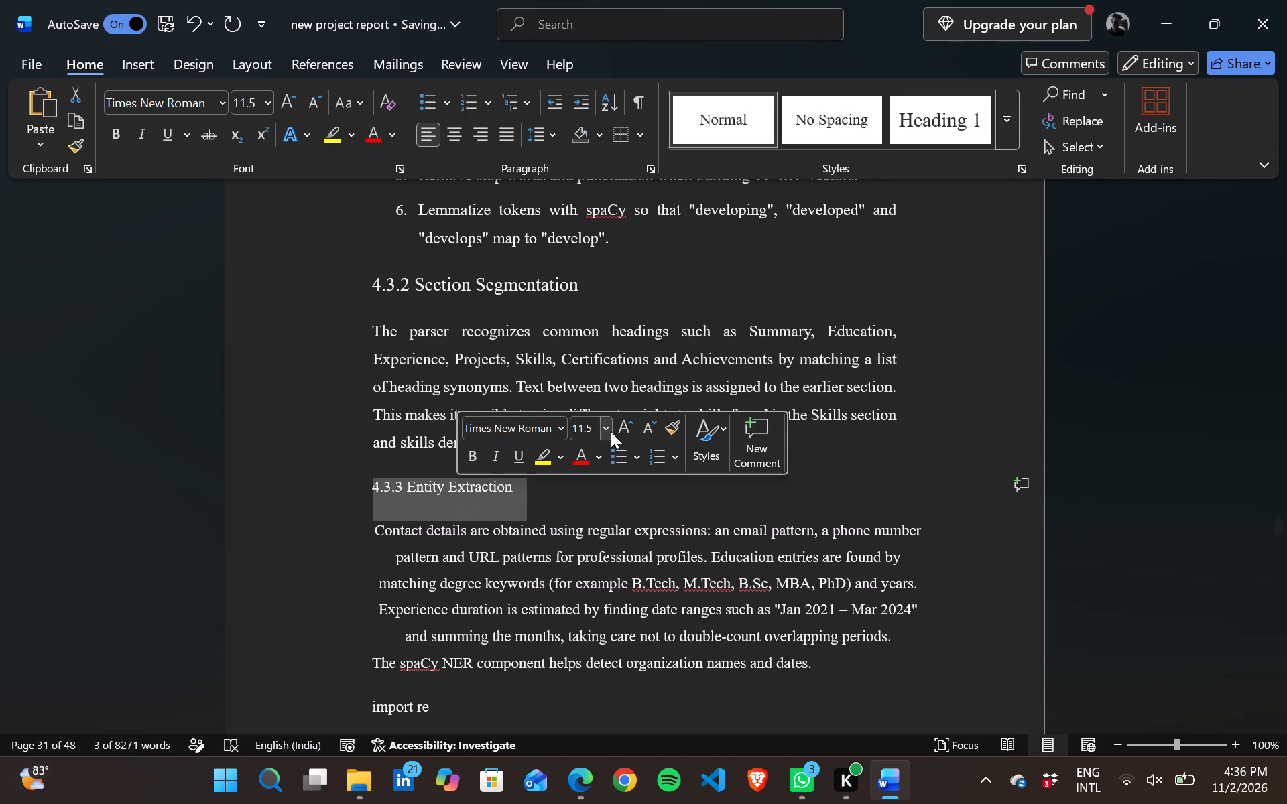
drag(611, 431, 589, 132)
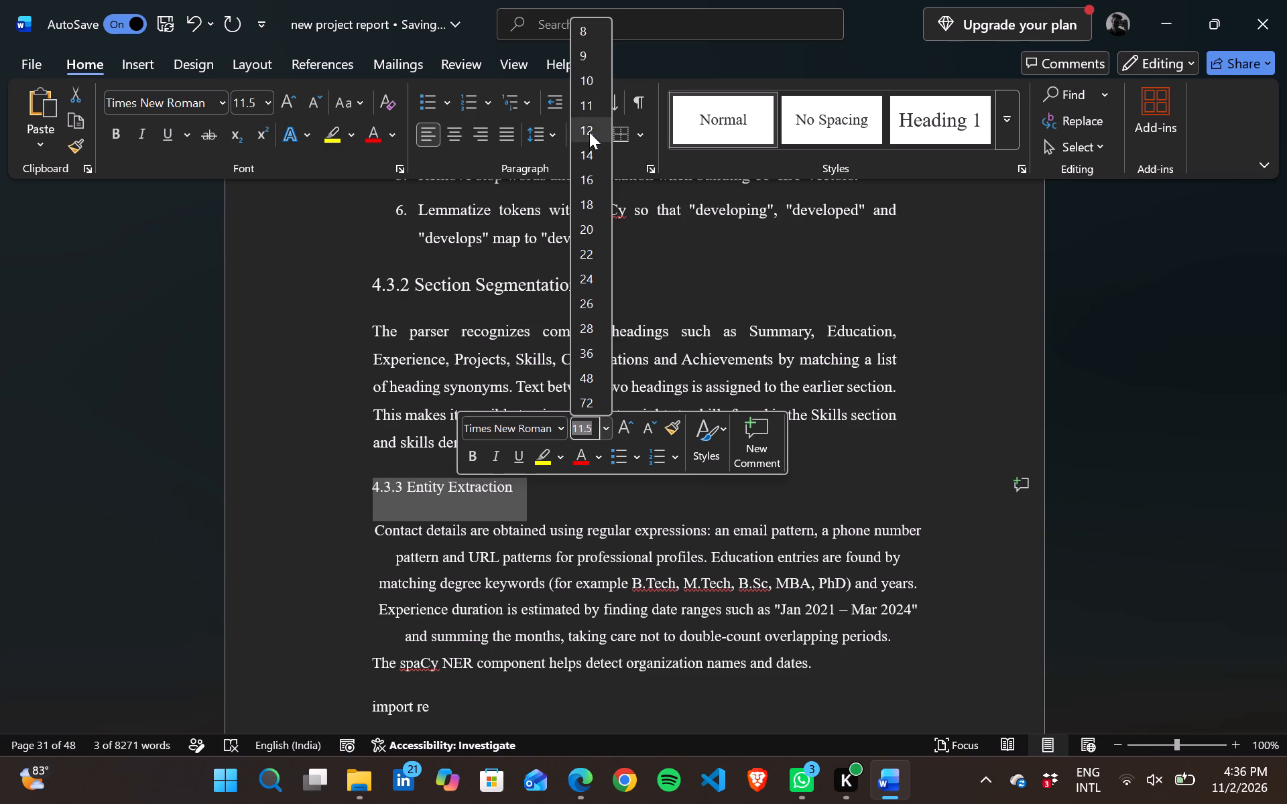
drag(589, 132, 593, 159)
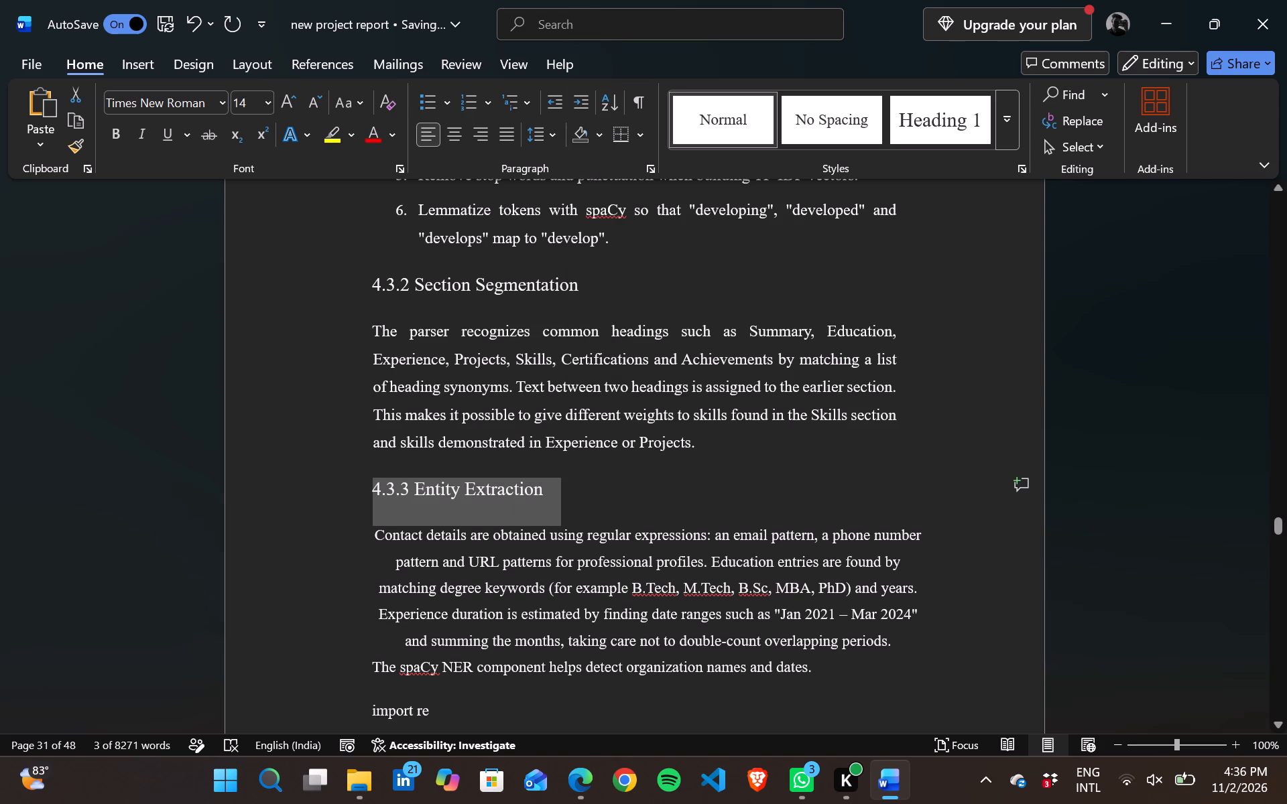
Justify the body text under 4.3.3 Entity Extraction and set its line spacing to 1.5 lines.
drag(377, 533, 839, 697)
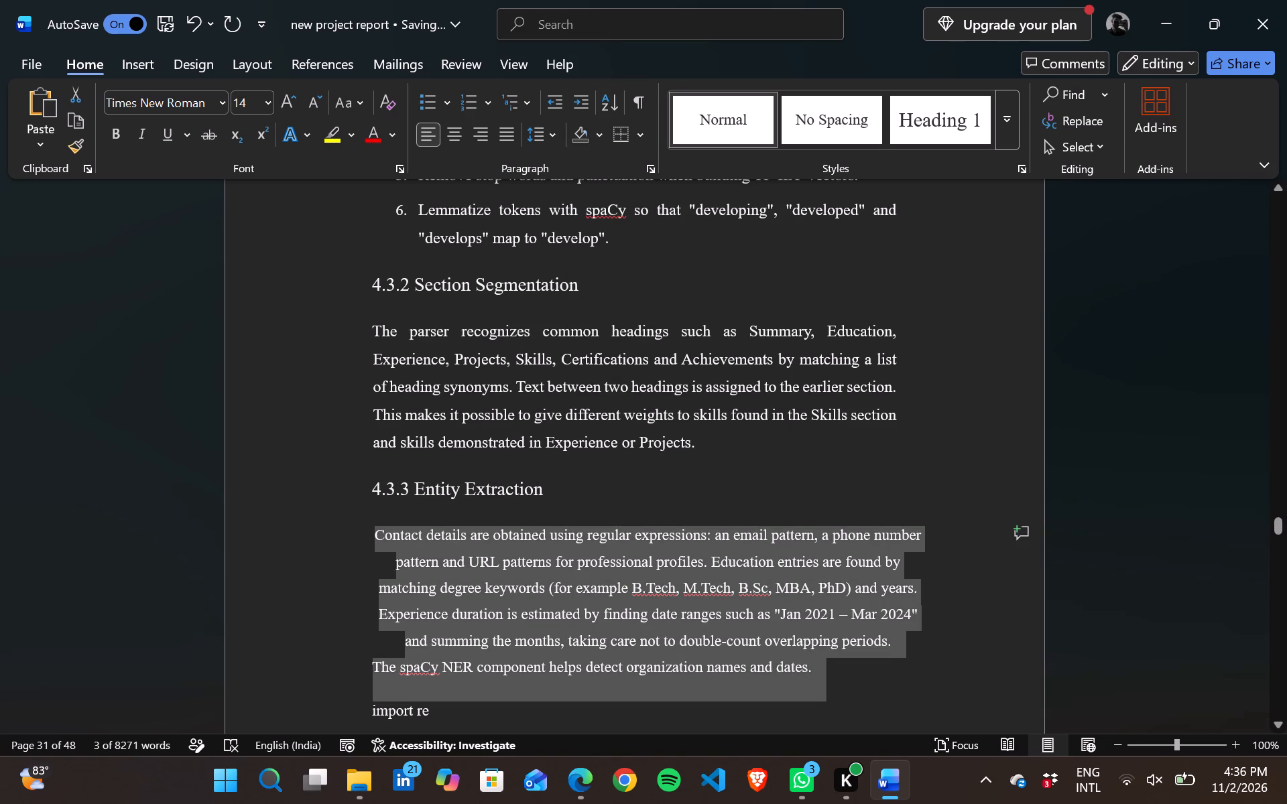
drag(839, 697, 920, 681)
right_click(920, 681)
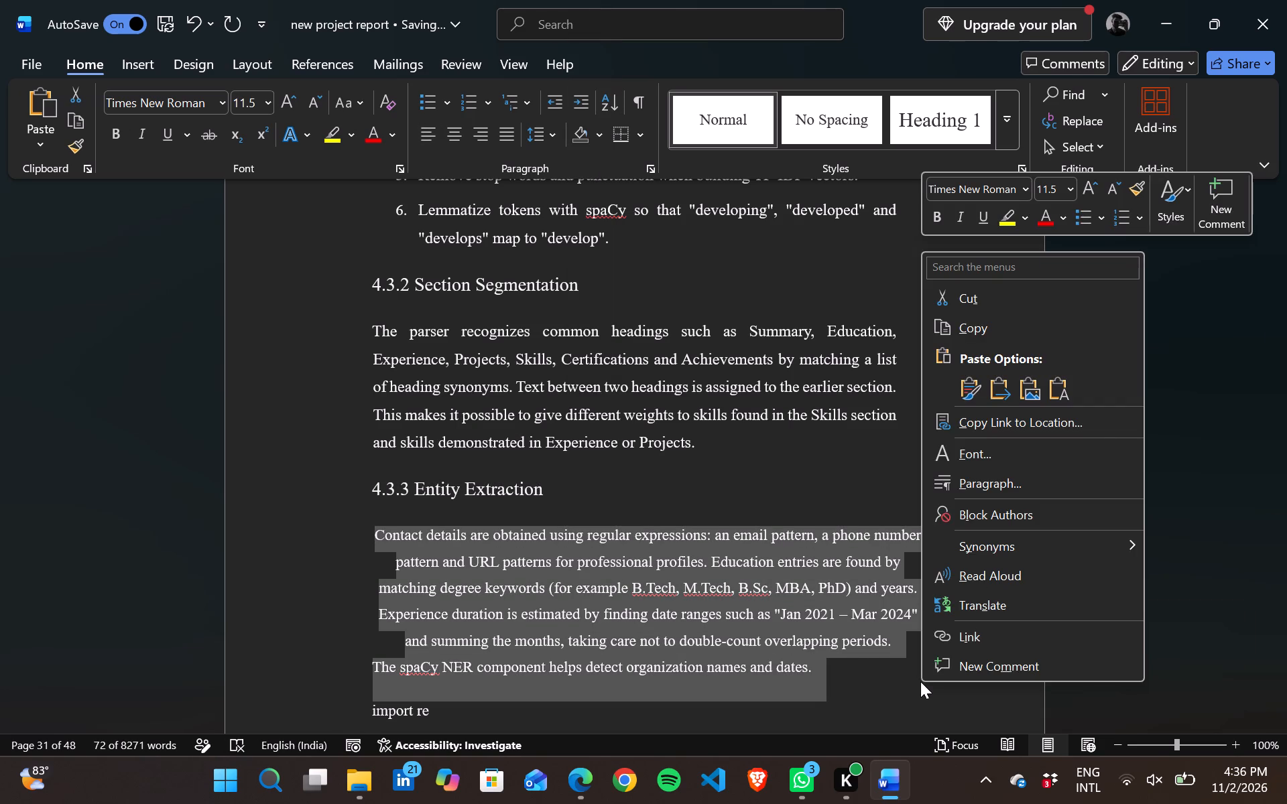
click(991, 484)
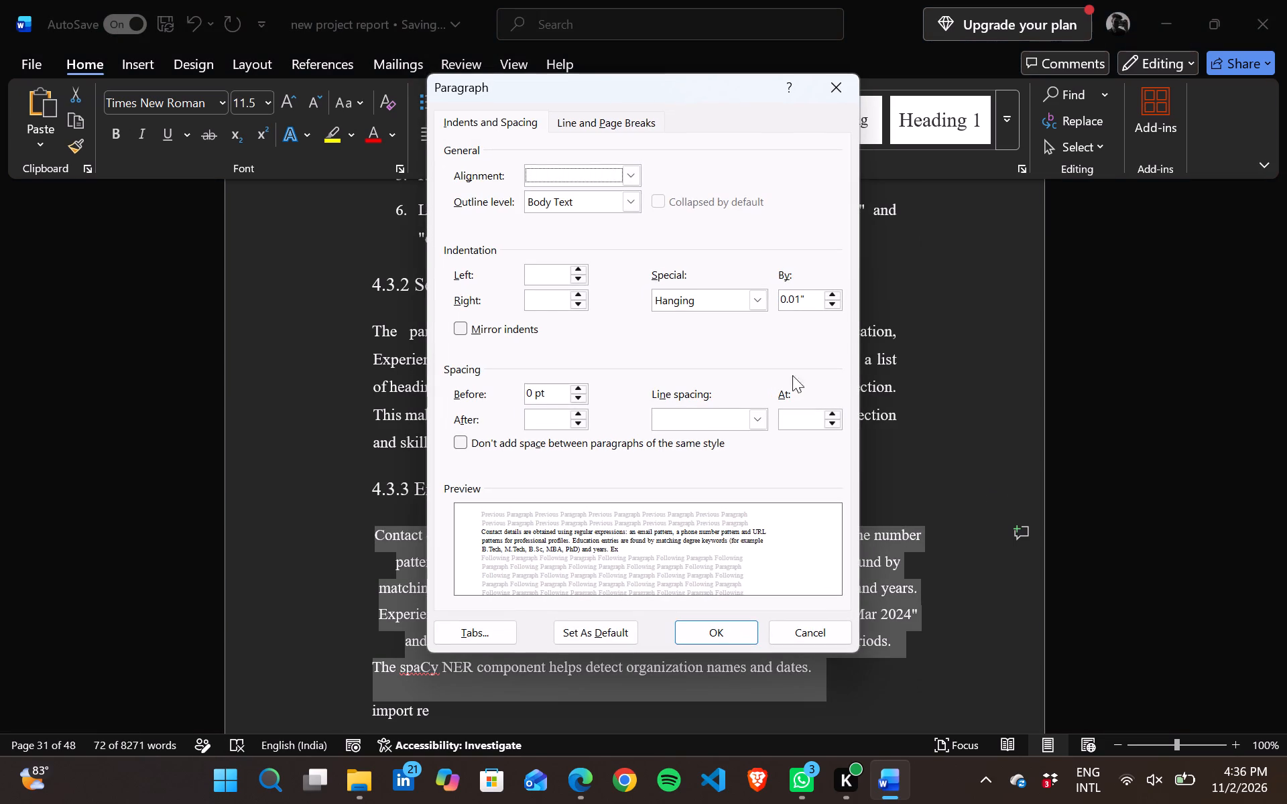
click(631, 170)
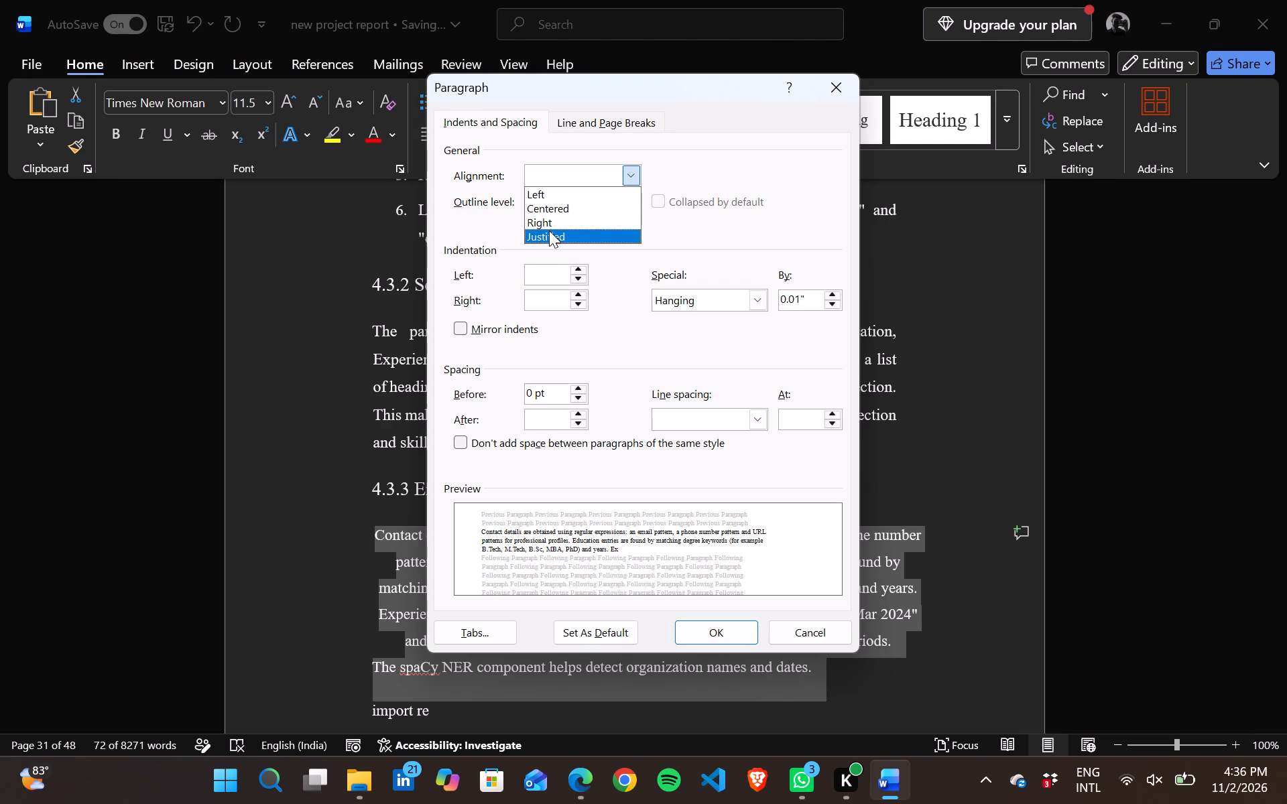
click(549, 230)
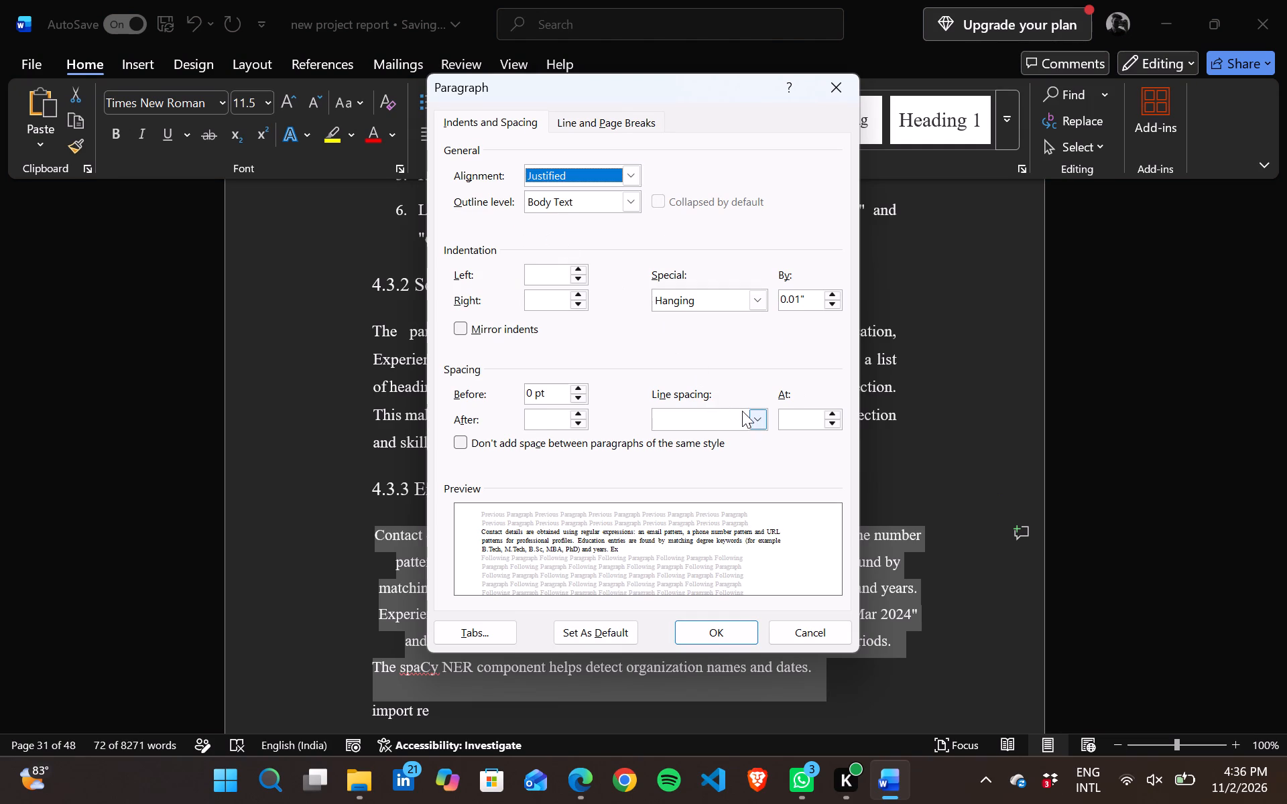
click(744, 415)
click(682, 456)
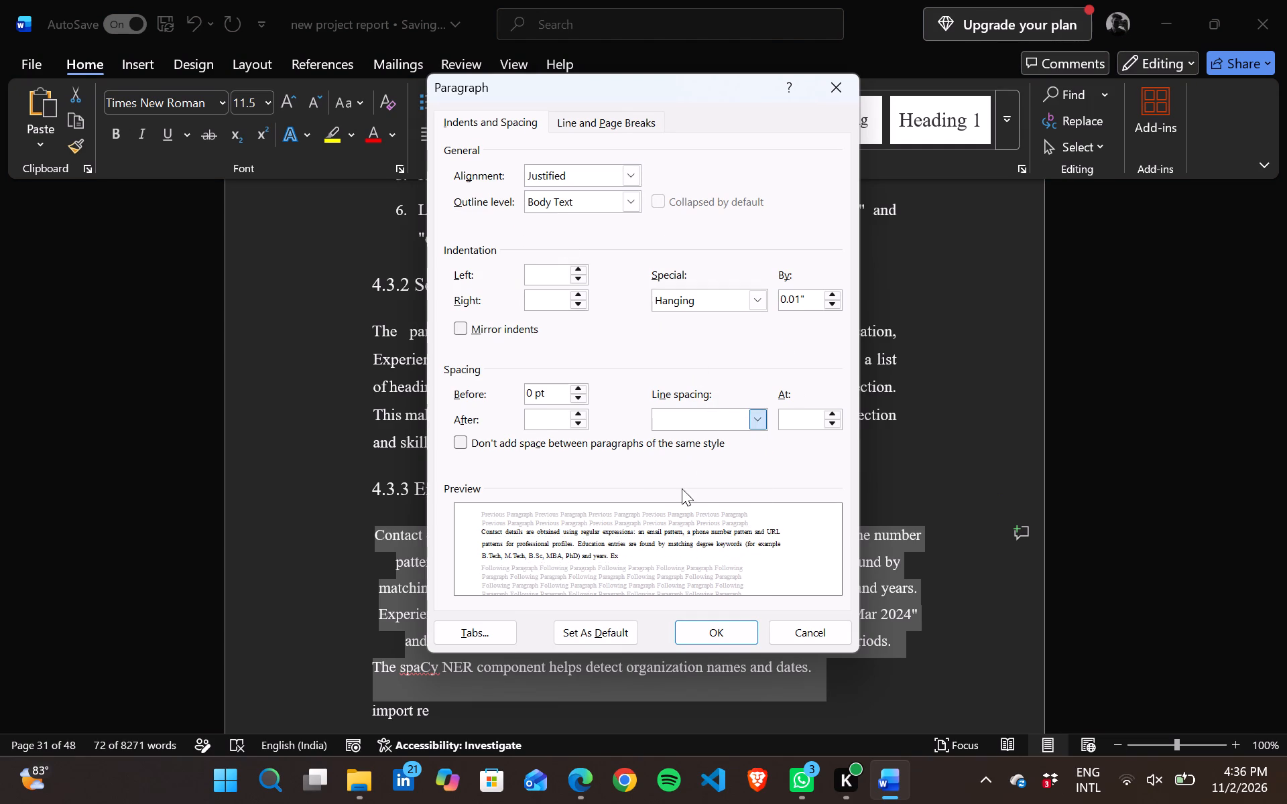
click(716, 630)
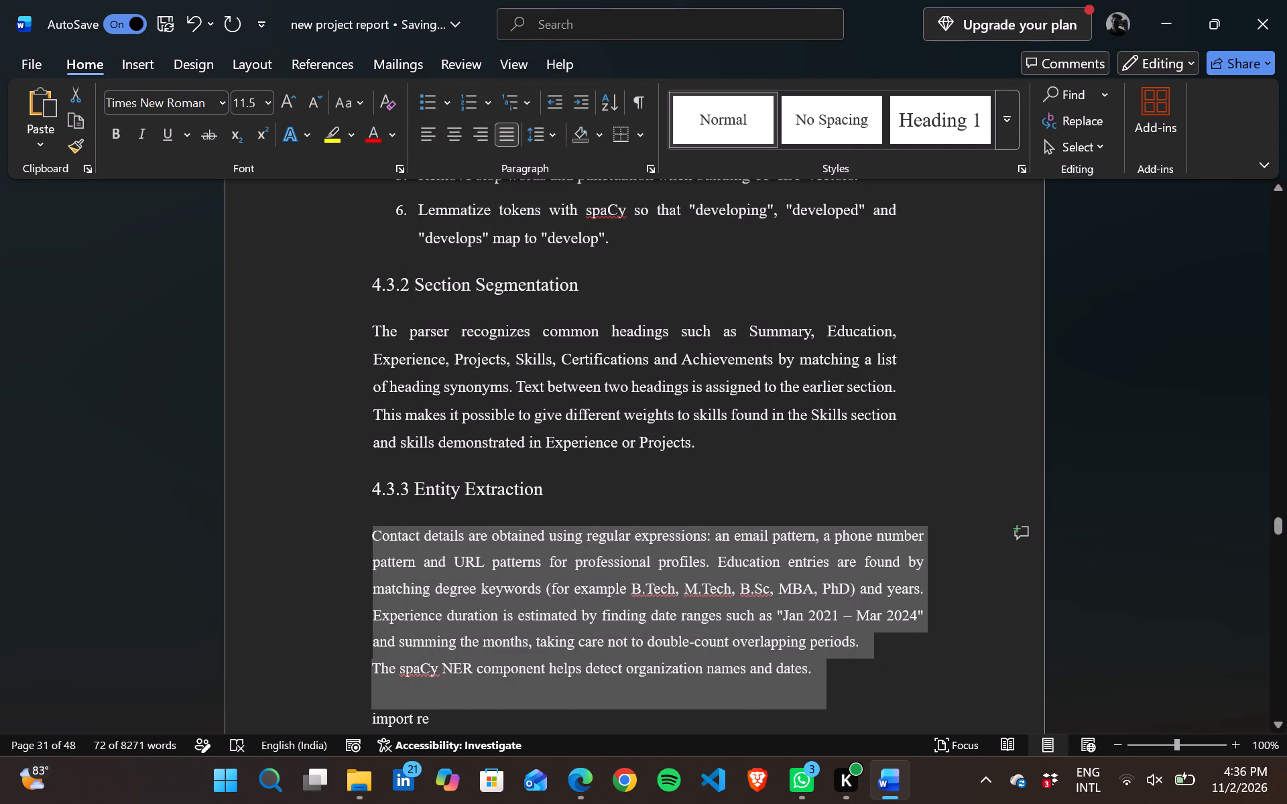
click(661, 516)
Insert two blank lines after the spaCy NER sentence to push the "import re" code line onto the following page.
scroll(661, 516, down, 1)
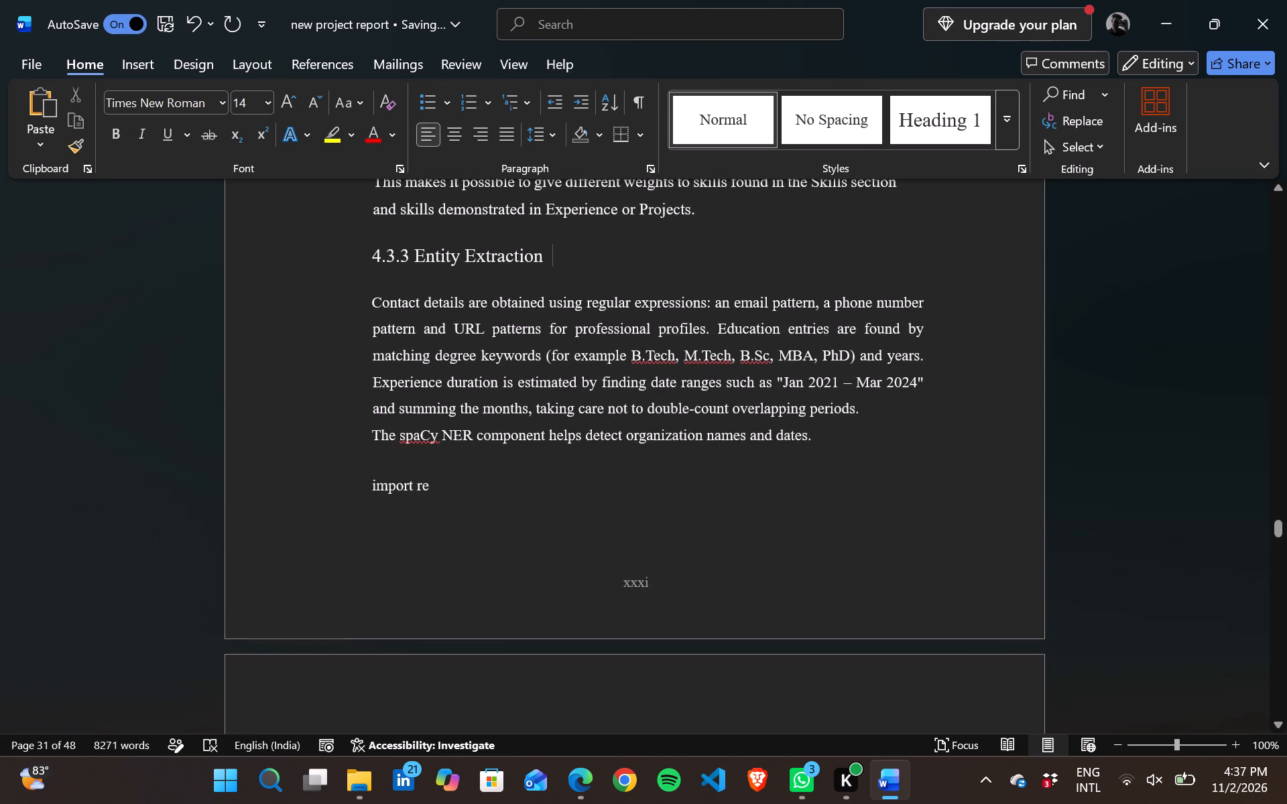
click(819, 443)
key(Return)
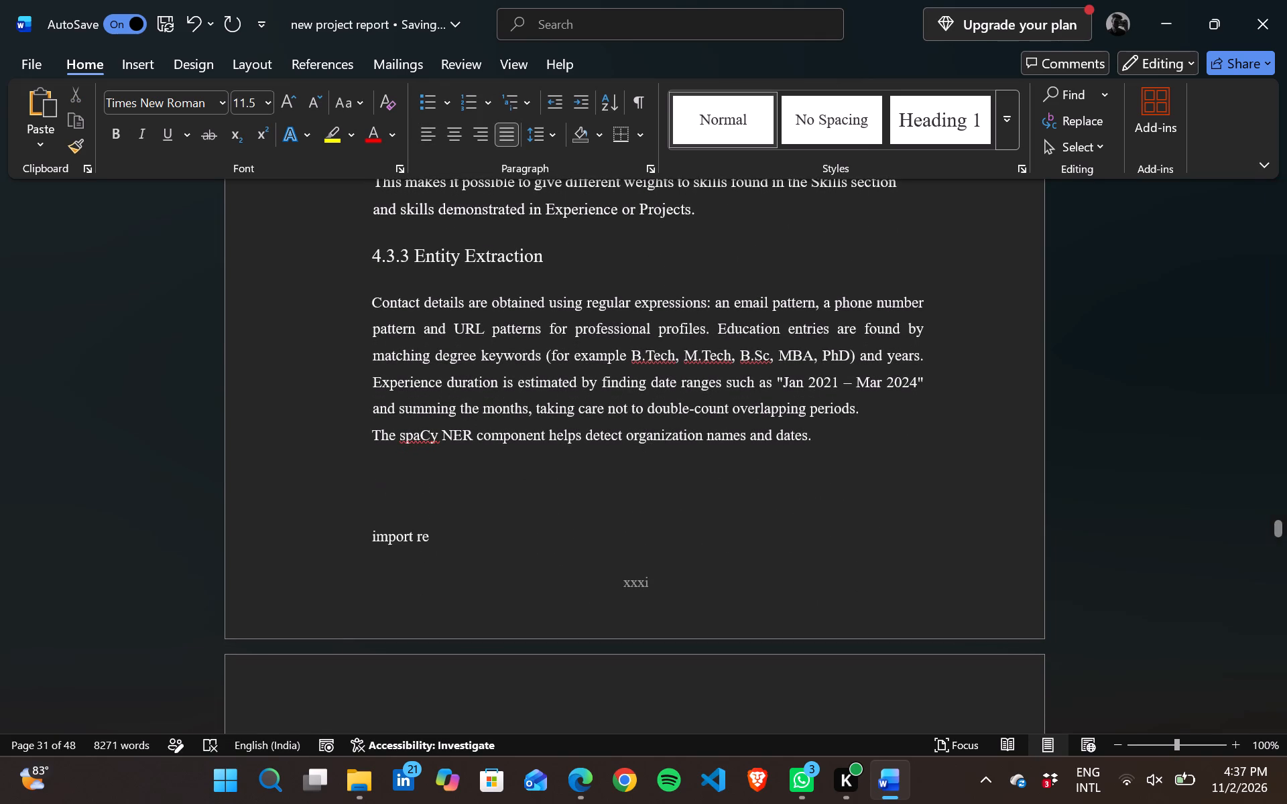
key(Return)
Delete the blank line between "import re" and the EMAIL_RE line in the code listing.
scroll(819, 443, down, 1)
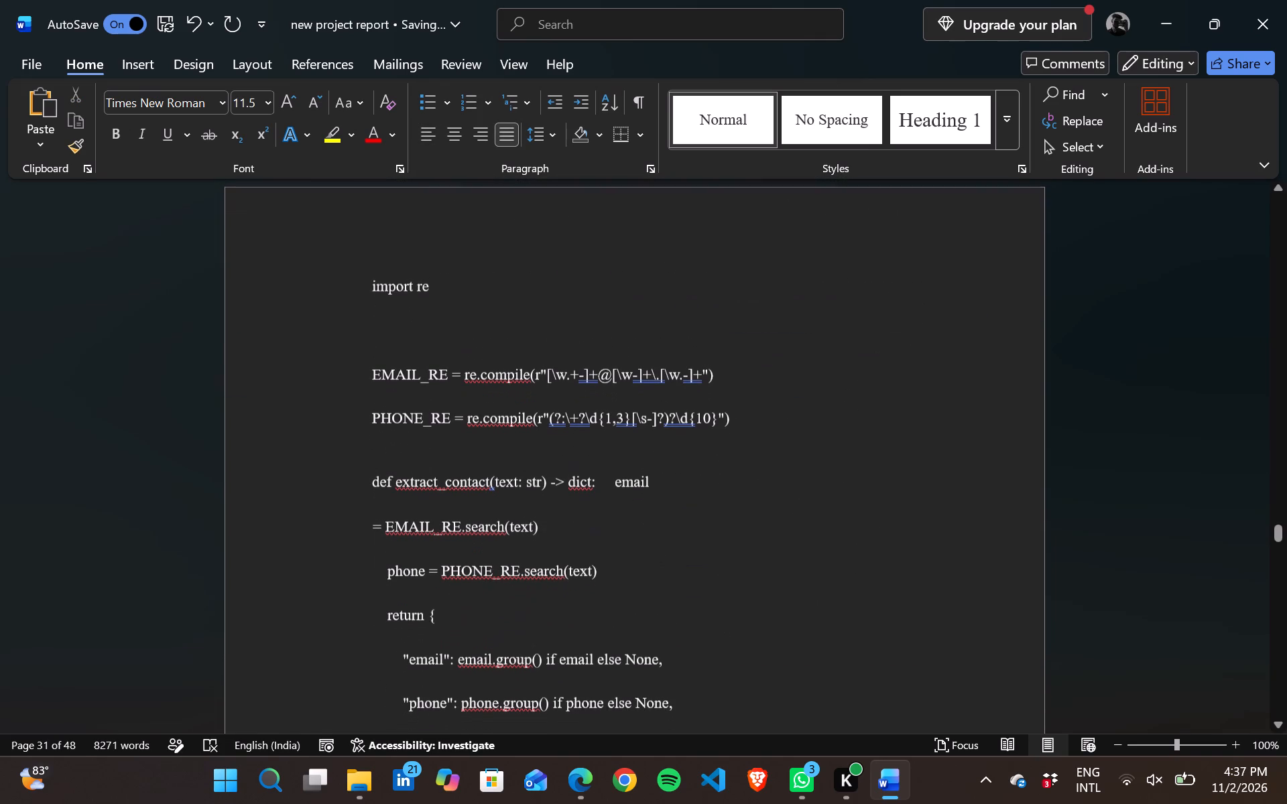
click(396, 340)
key(BackSpace)
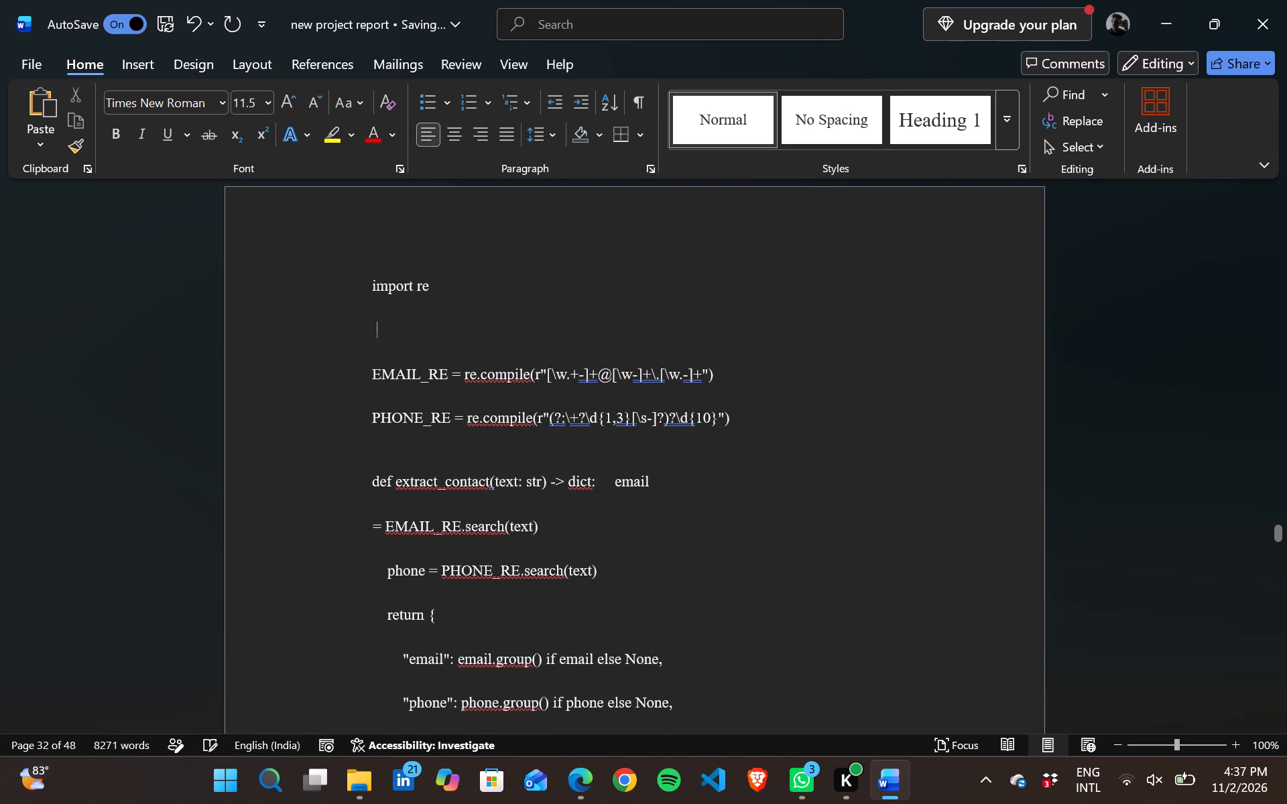
key(BackSpace)
key(BackSpace)
key(BackSpace)
key(BackSpace)
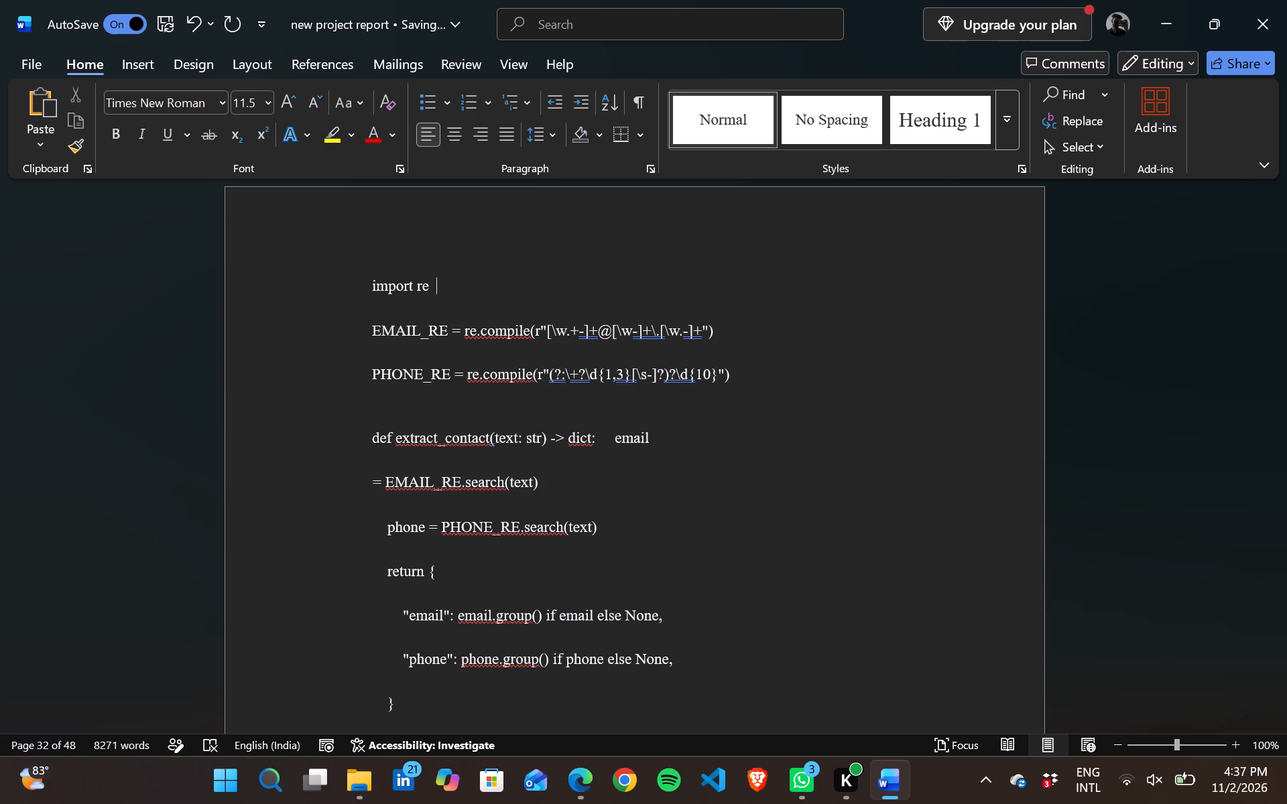
Delete the blank line between the PHONE_RE line and "def extract_contact" in the code listing.
click(383, 410)
key(Down)
key(Up)
key(BackSpace)
key(BackSpace)
key(BackSpace)
key(BackSpace)
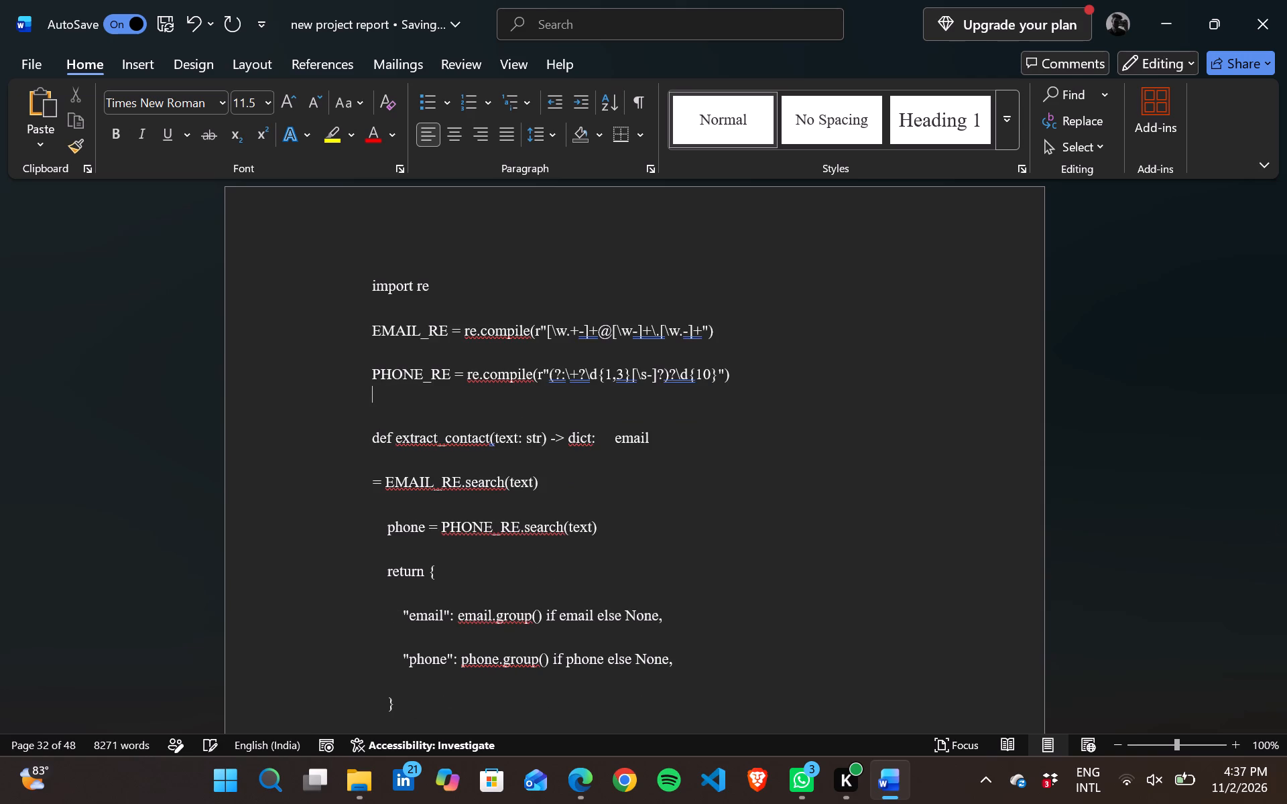
key(BackSpace)
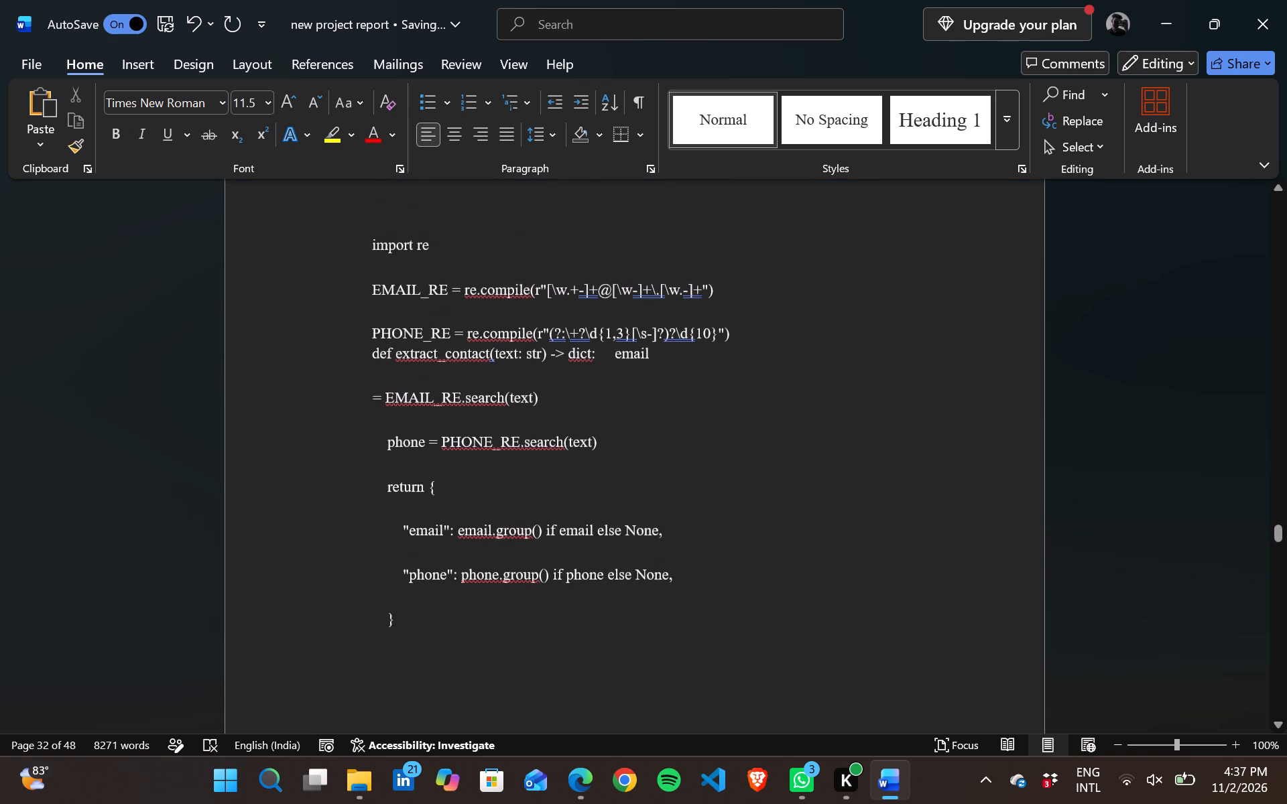
Justify the whole code listing from "import re" to the closing brace and set its line spacing to 1.5 lines.
drag(360, 244, 528, 578)
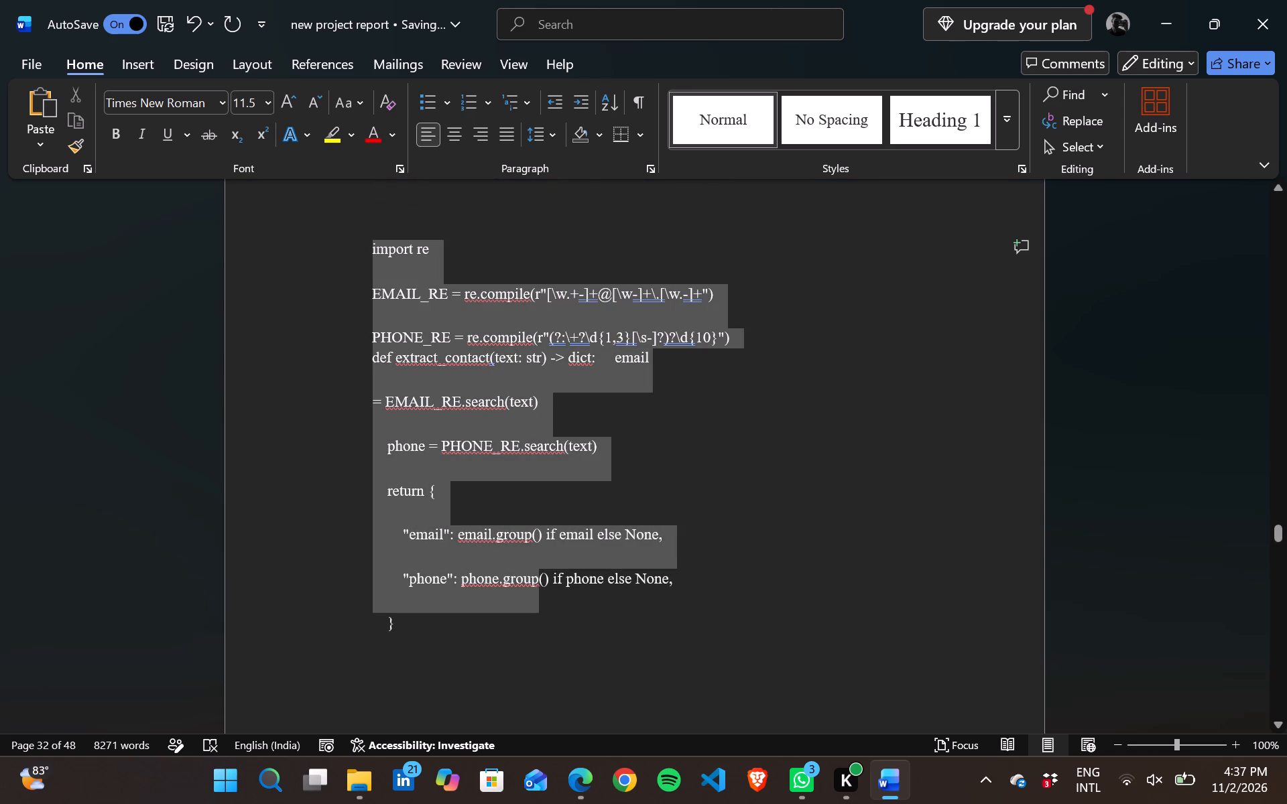
drag(528, 578, 512, 689)
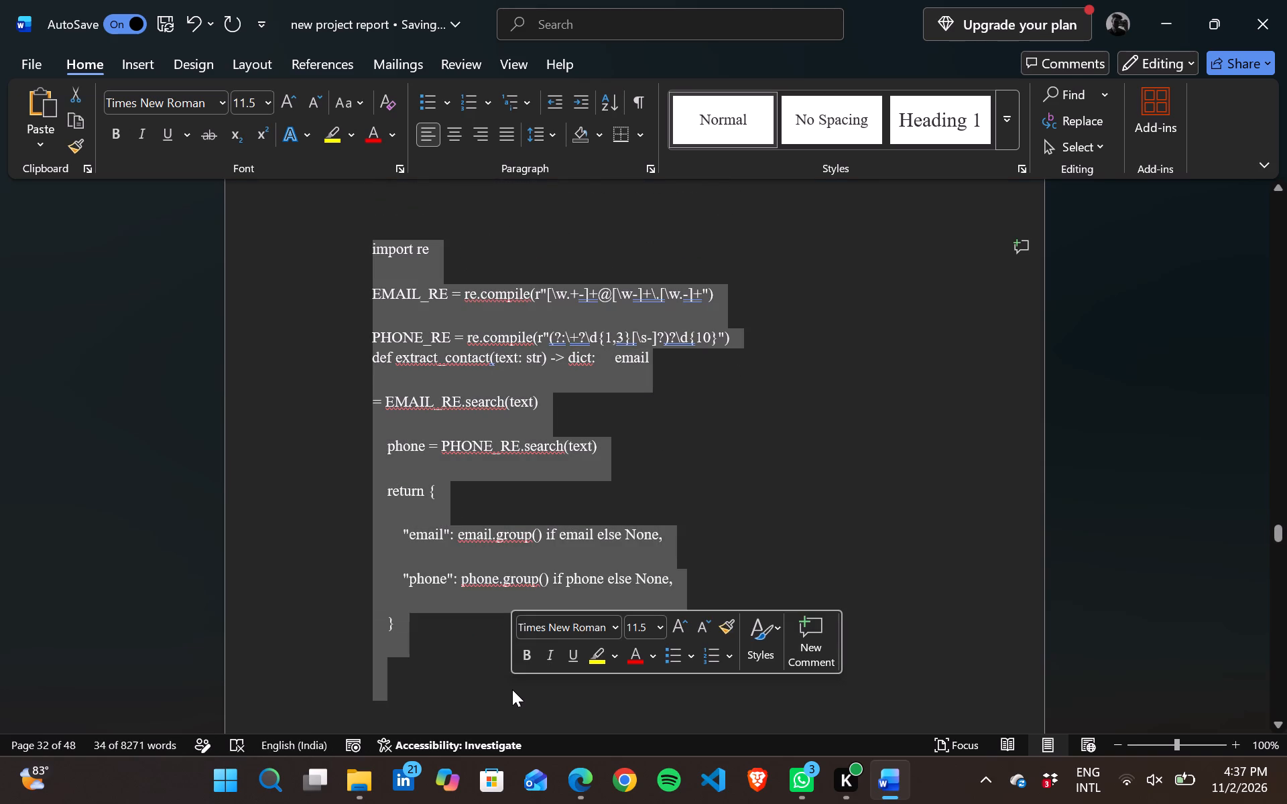
right_click(512, 689)
click(598, 492)
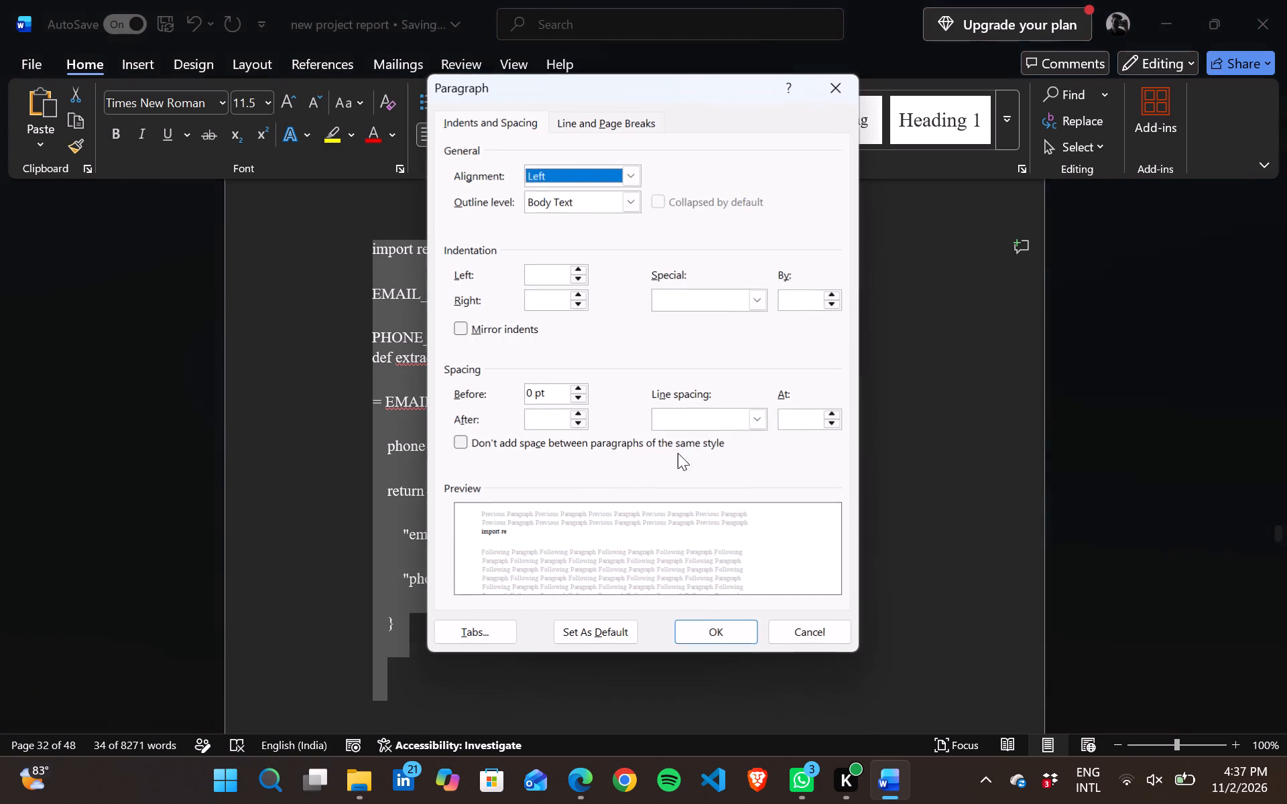
drag(623, 180, 572, 232)
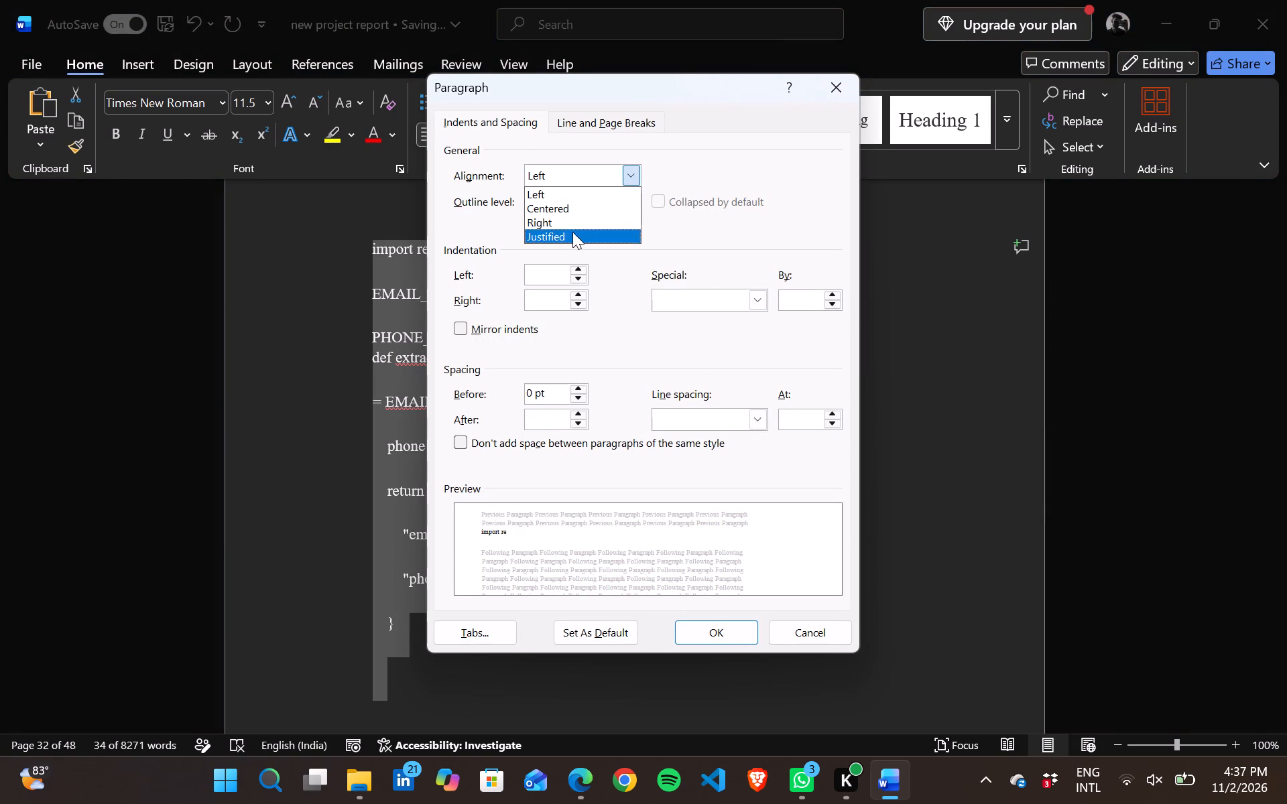
drag(572, 232, 570, 232)
drag(755, 423, 677, 448)
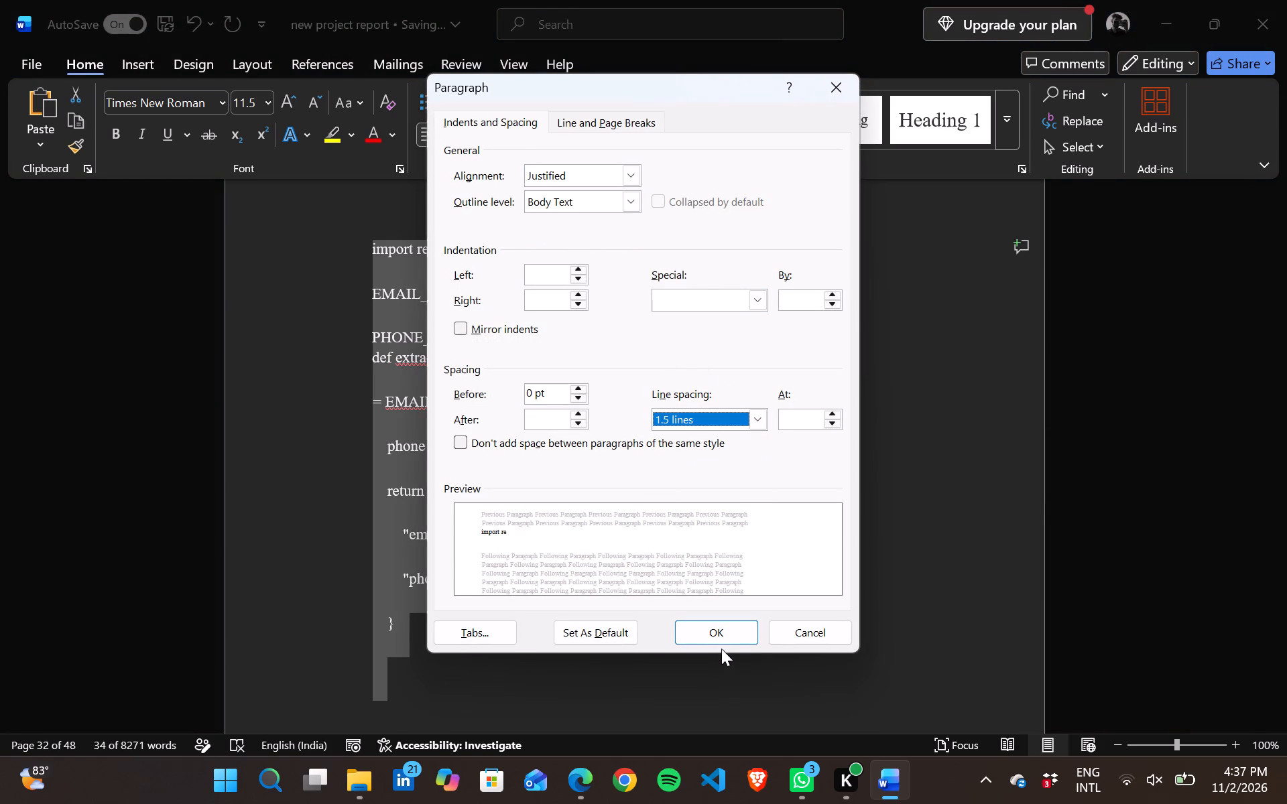
click(711, 630)
click(575, 655)
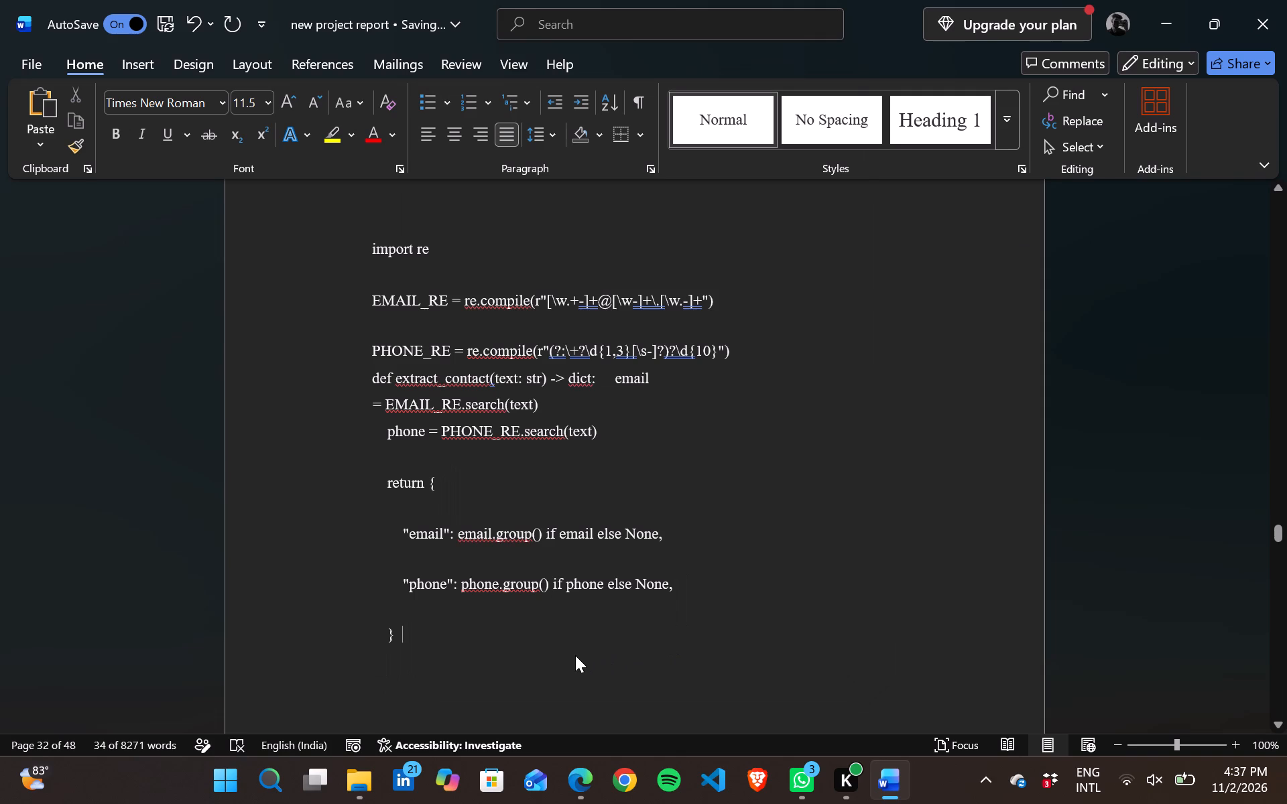
Set the code listing from "import re" to the closing brace to font size 12.
drag(363, 243, 389, 421)
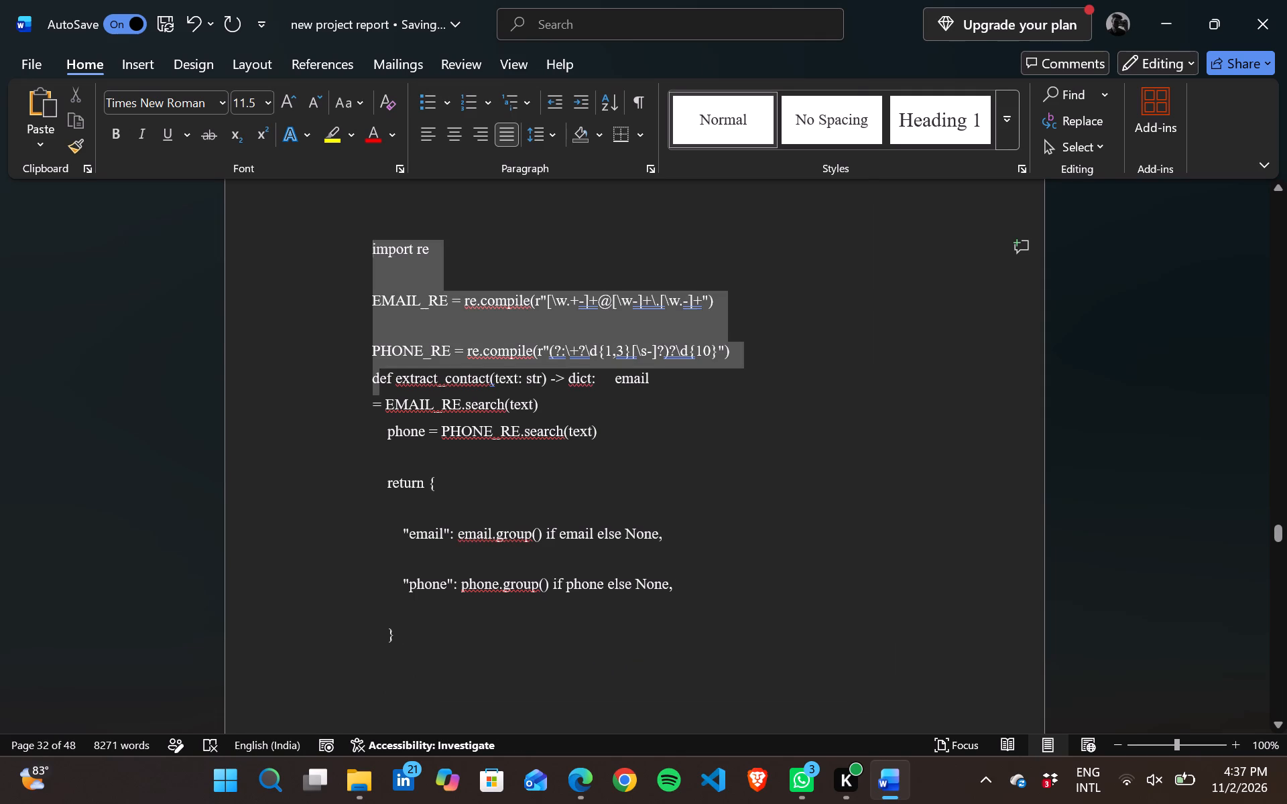
drag(389, 421, 453, 632)
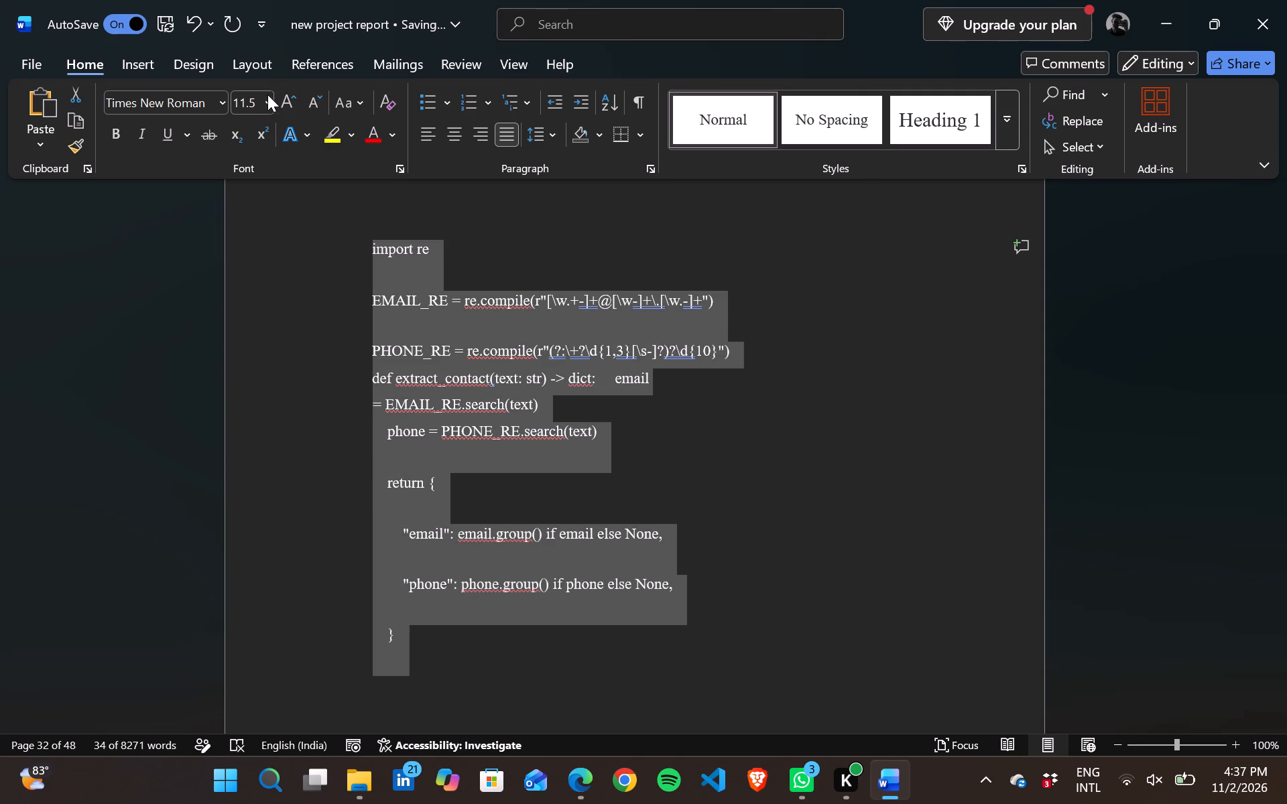
drag(266, 94, 250, 231)
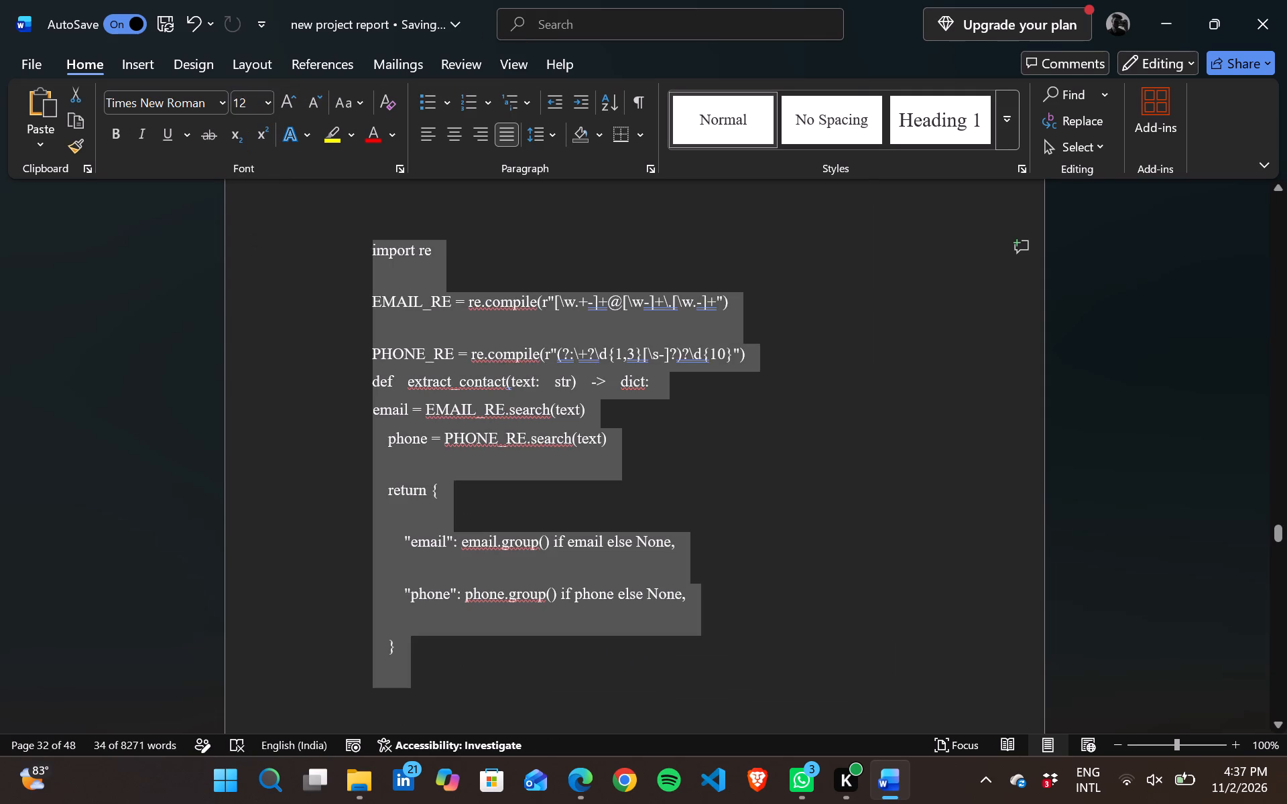
click(738, 444)
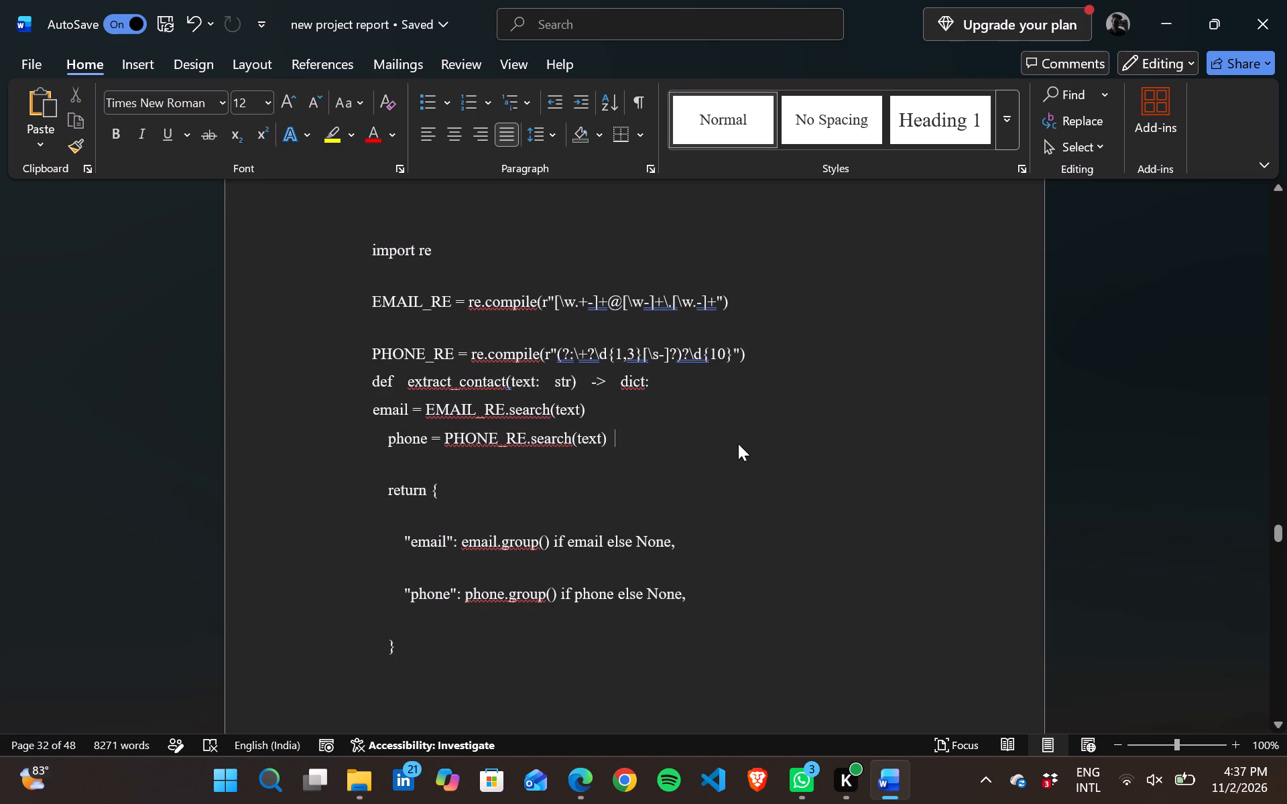
Set the heading 4.4. Skill Extraction Module to font size 14.
scroll(661, 478, down, 2)
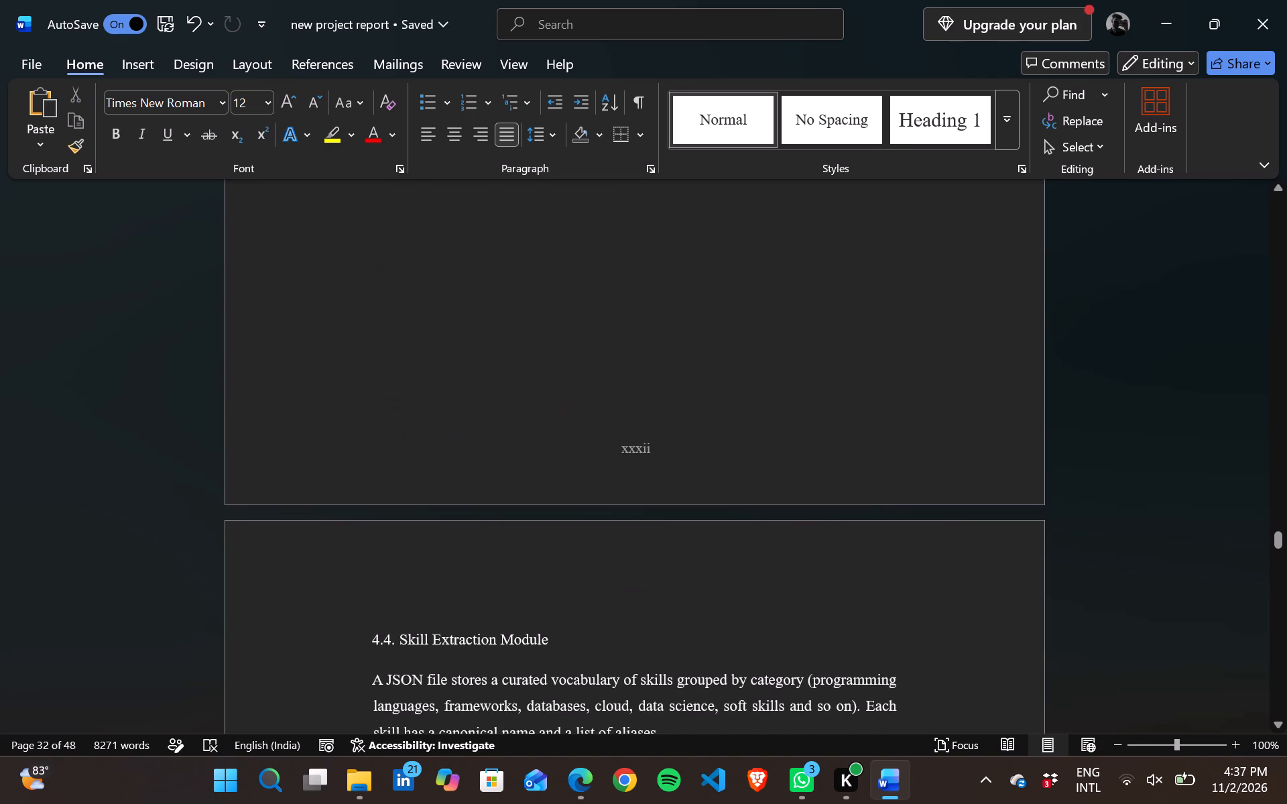
triple_click(397, 635)
click(397, 635)
triple_click(397, 635)
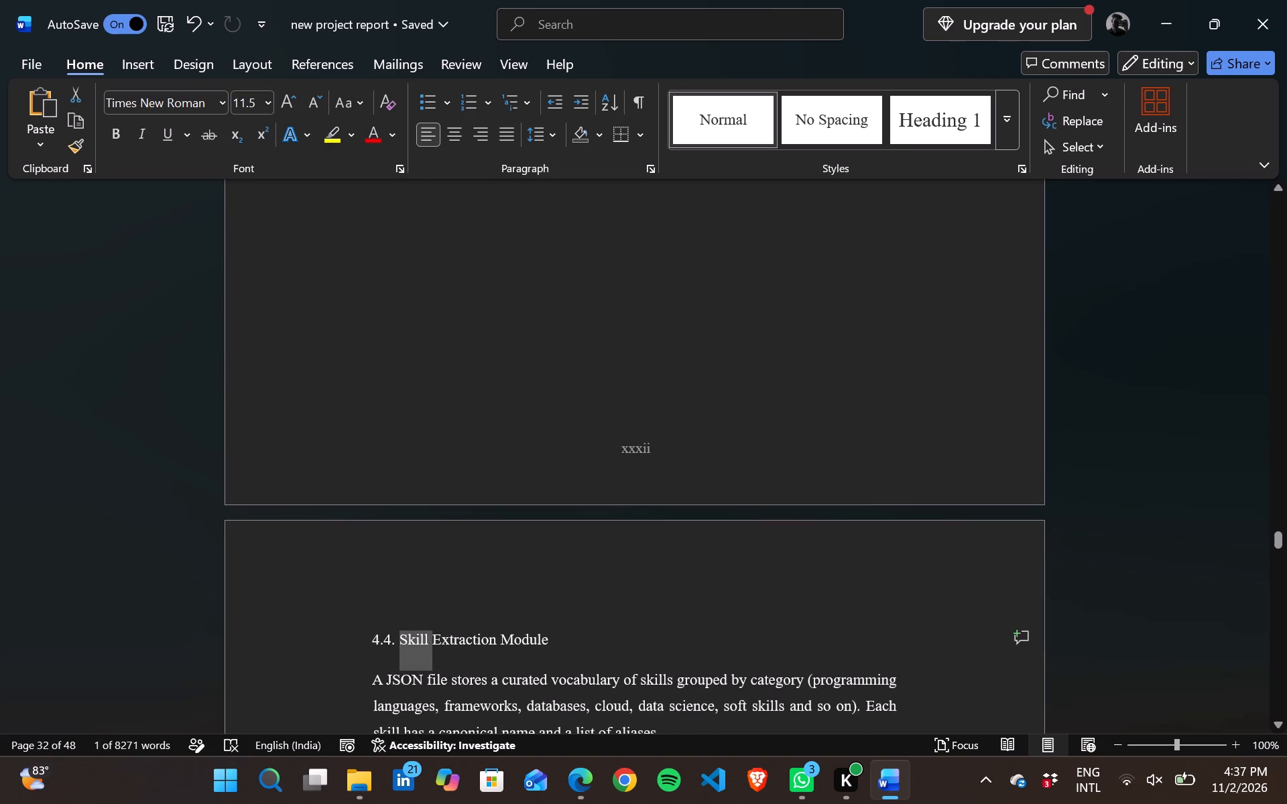
click(540, 571)
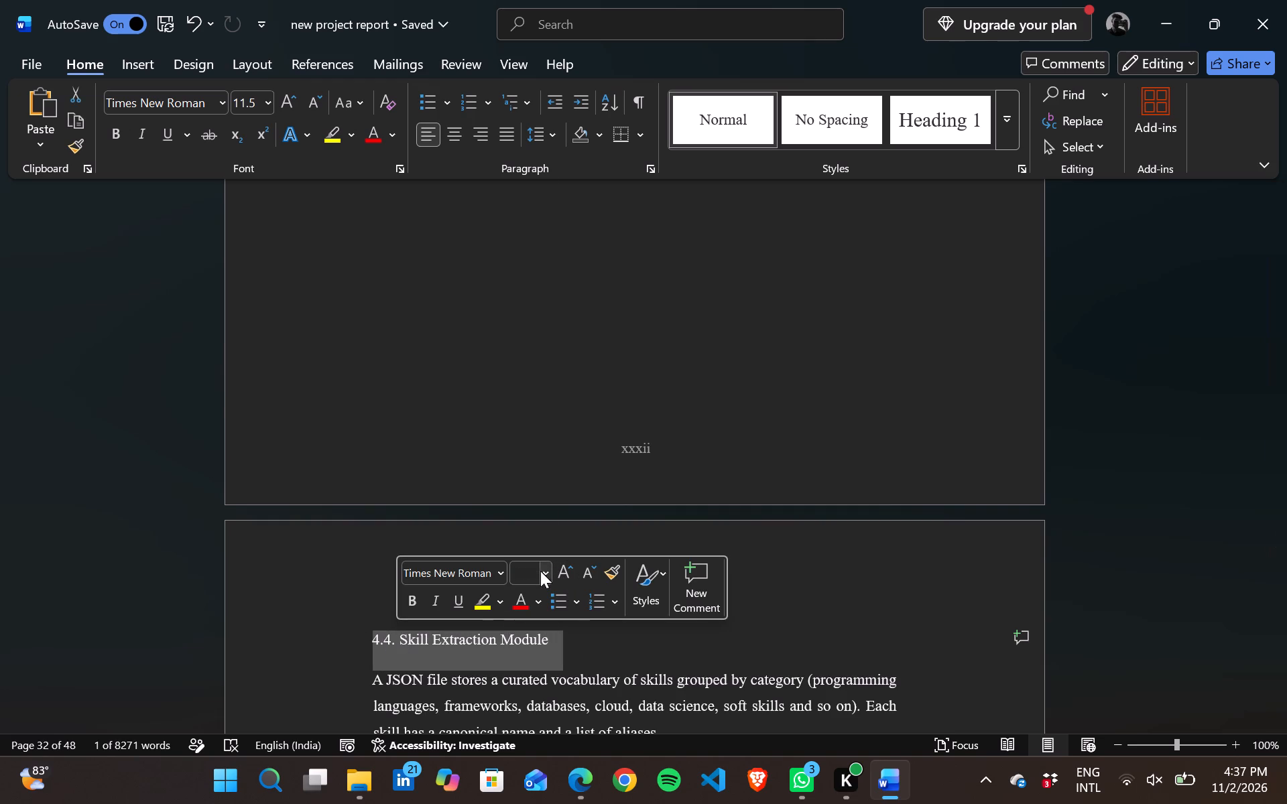
click(539, 301)
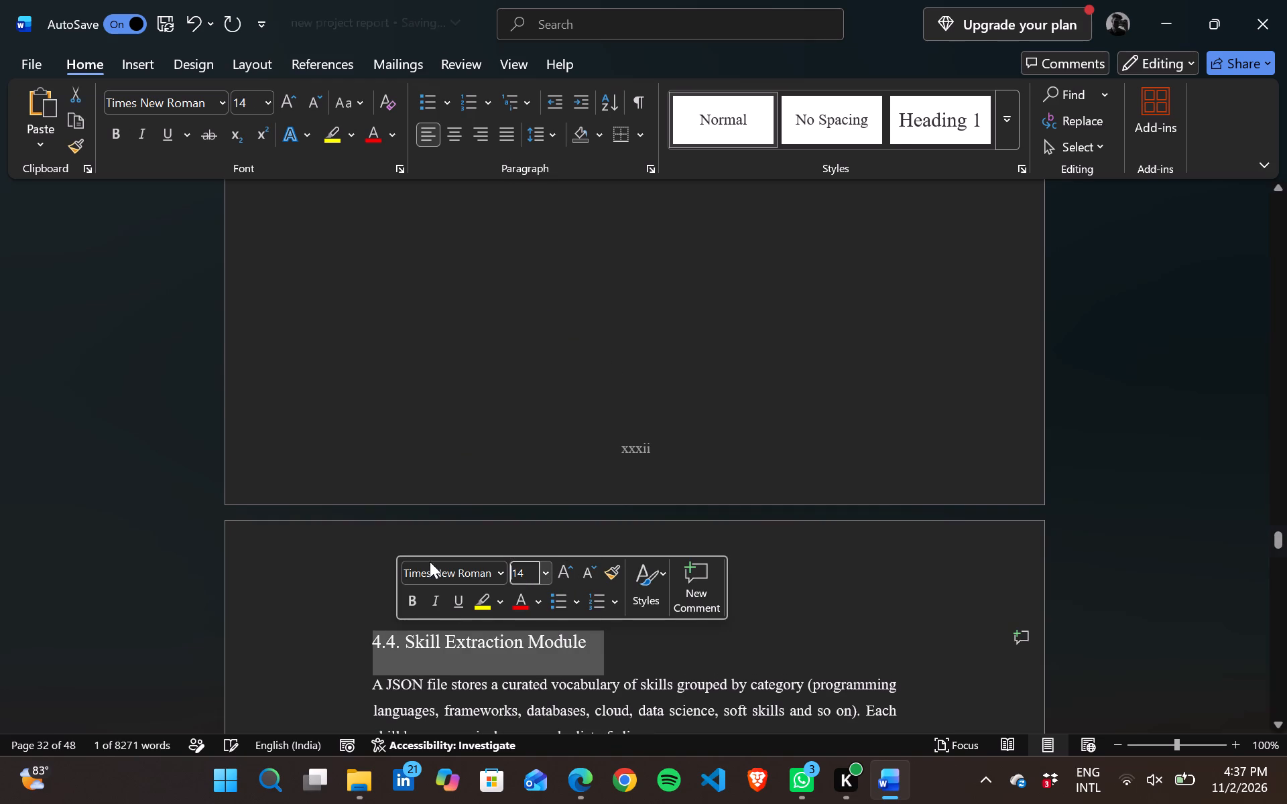
Set the body paragraph under 4.4. Skill Extraction Module to font size 12.
scroll(429, 651, down, 2)
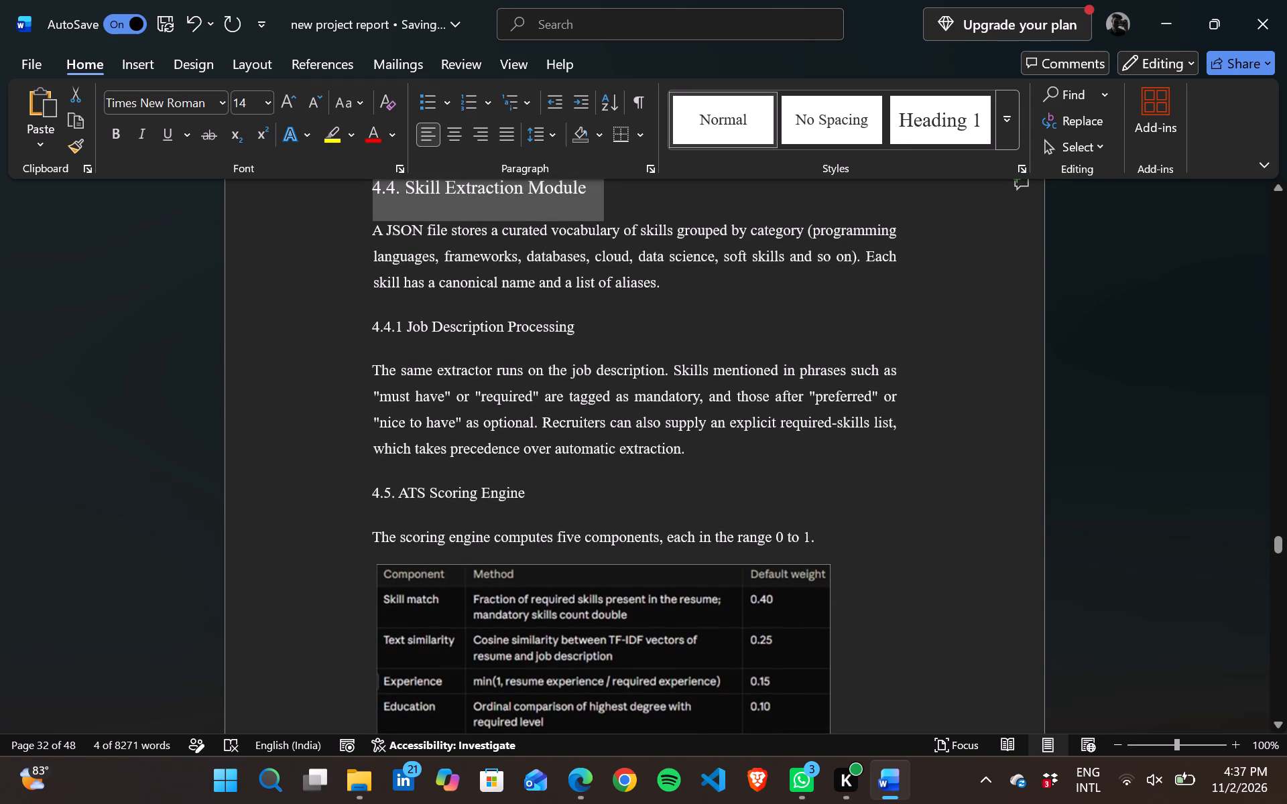
drag(371, 229, 654, 281)
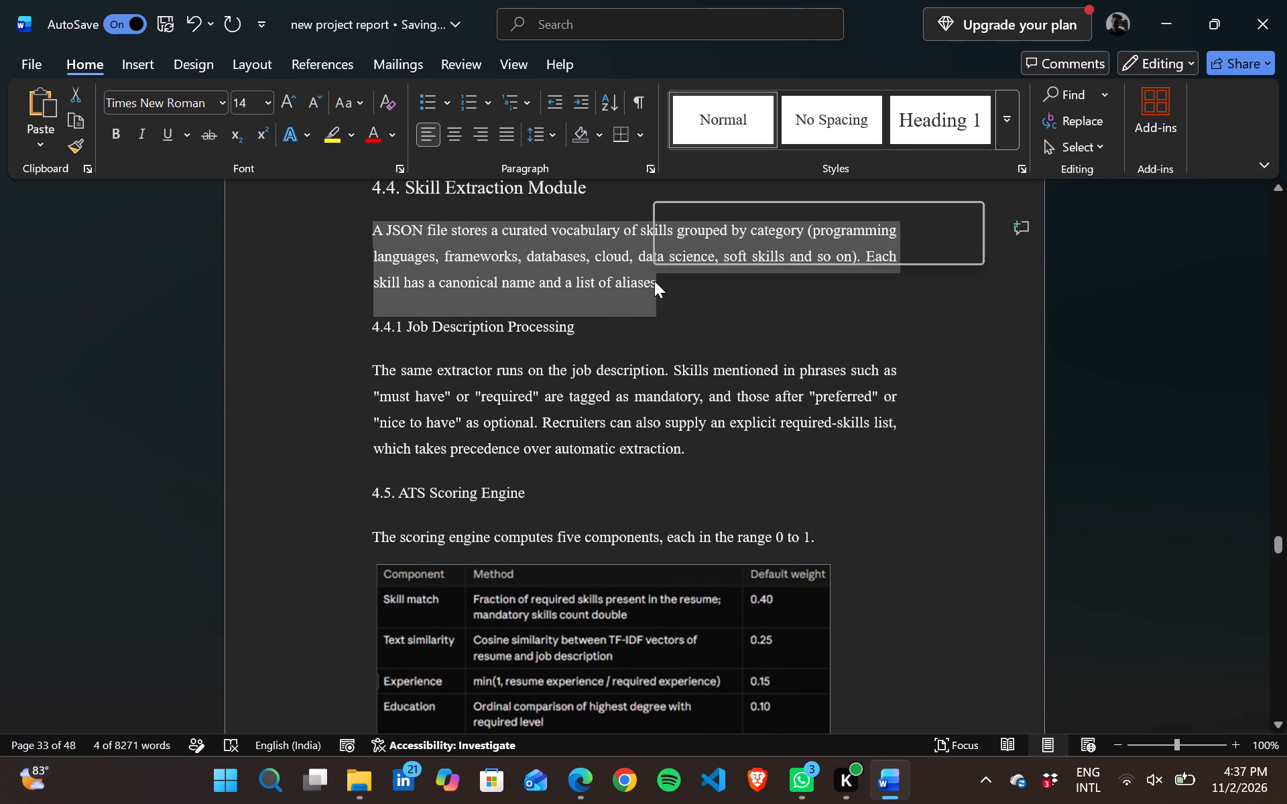
drag(800, 218, 770, 322)
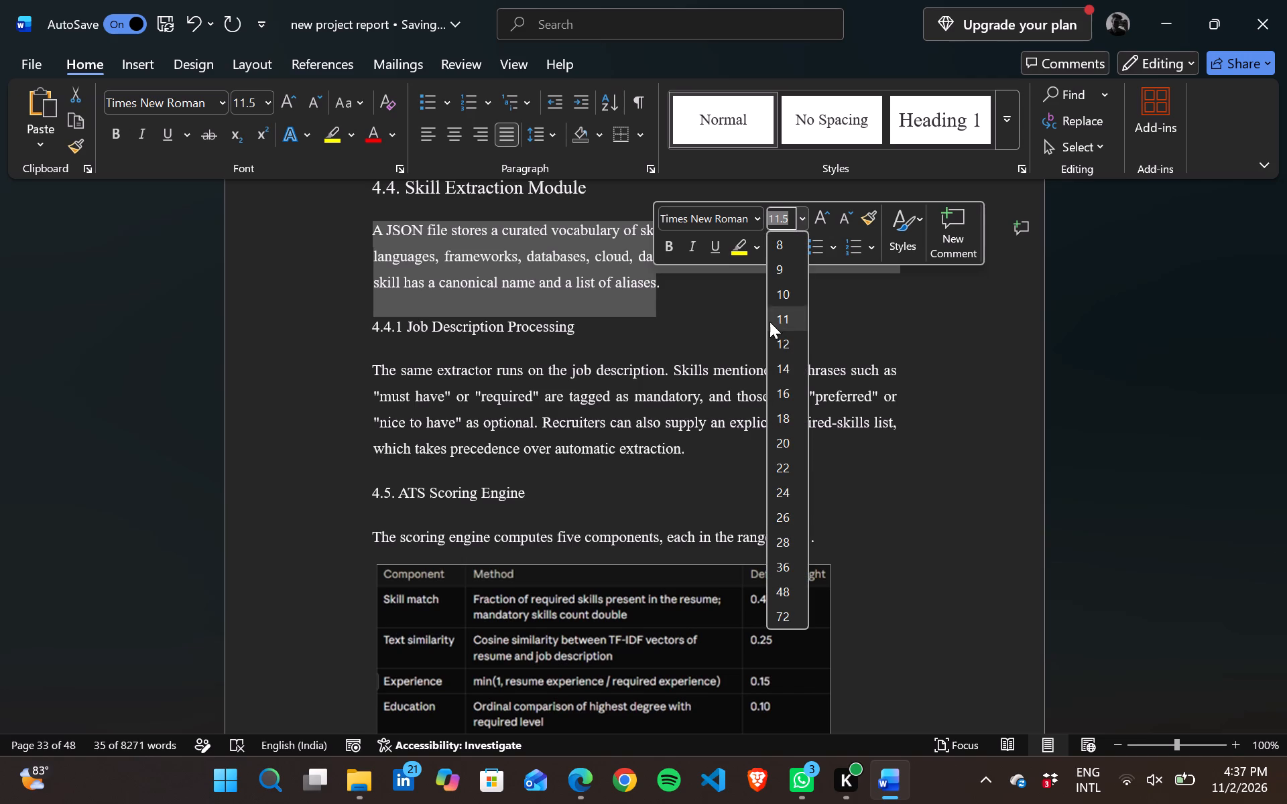
drag(770, 322, 789, 334)
Set the line spacing of the body paragraph under 4.4. Skill Extraction Module to 1.5 lines.
right_click(789, 334)
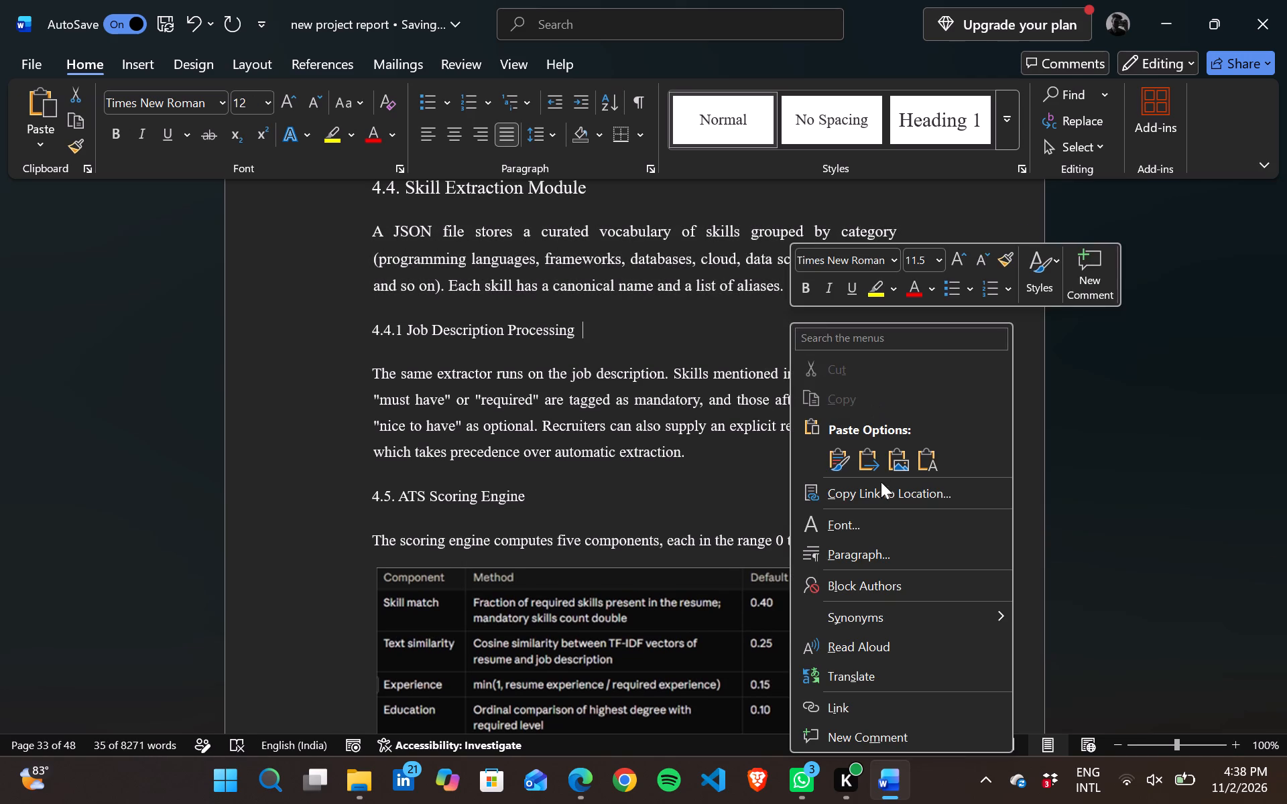
drag(372, 223, 662, 230)
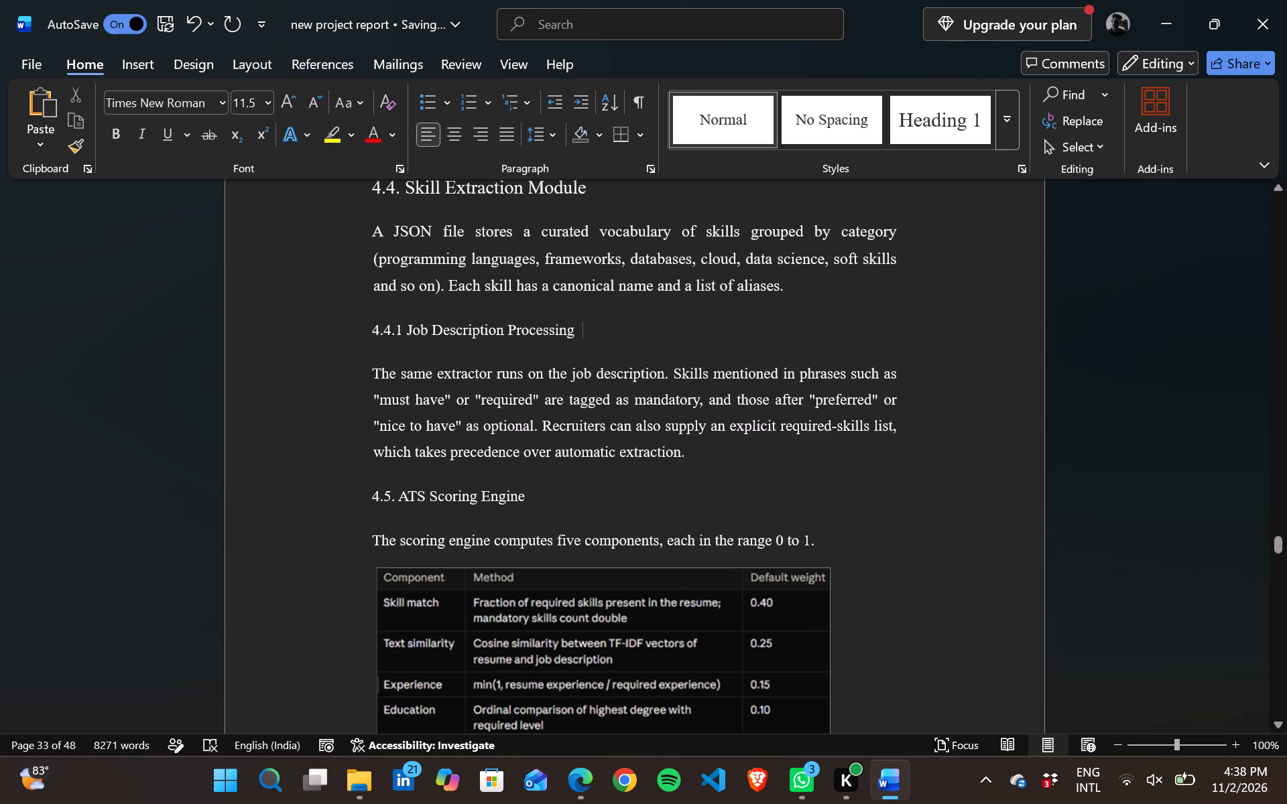
drag(662, 230, 372, 234)
drag(372, 234, 662, 257)
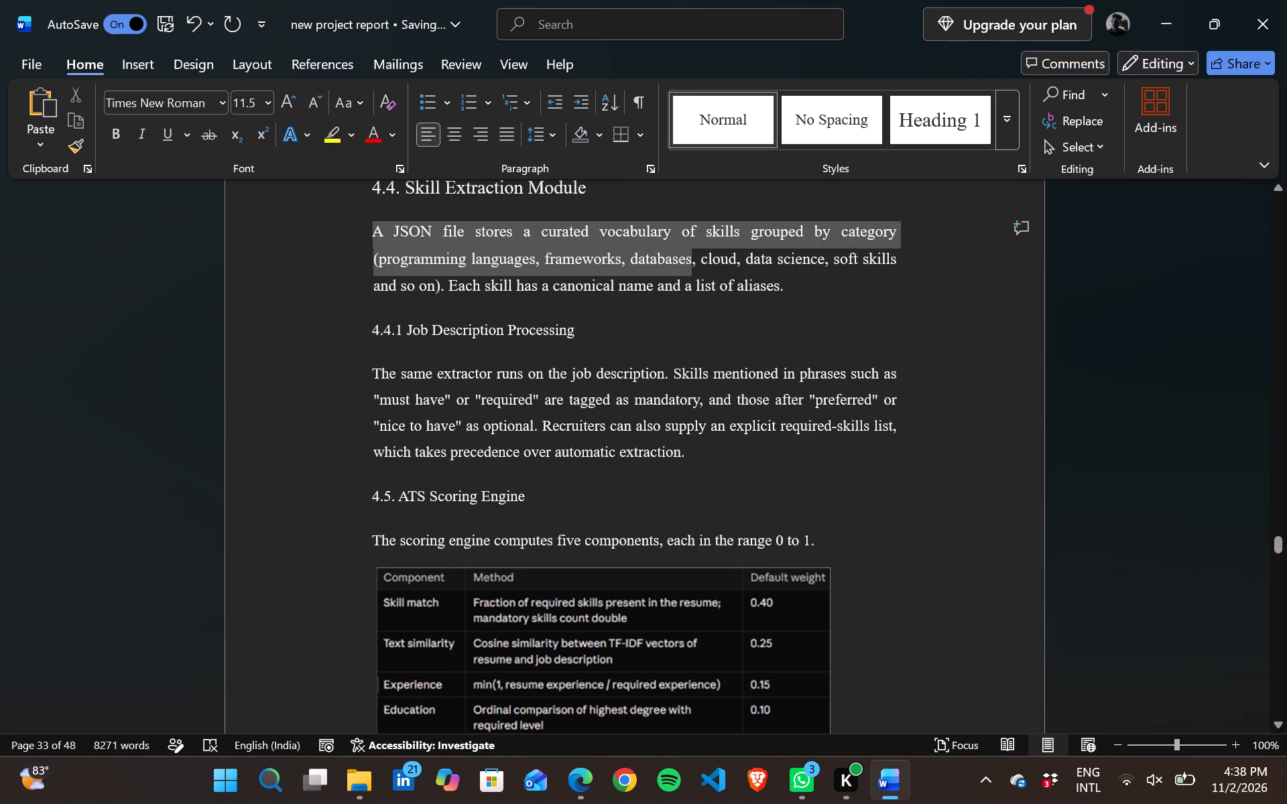
drag(662, 257, 881, 289)
right_click(881, 289)
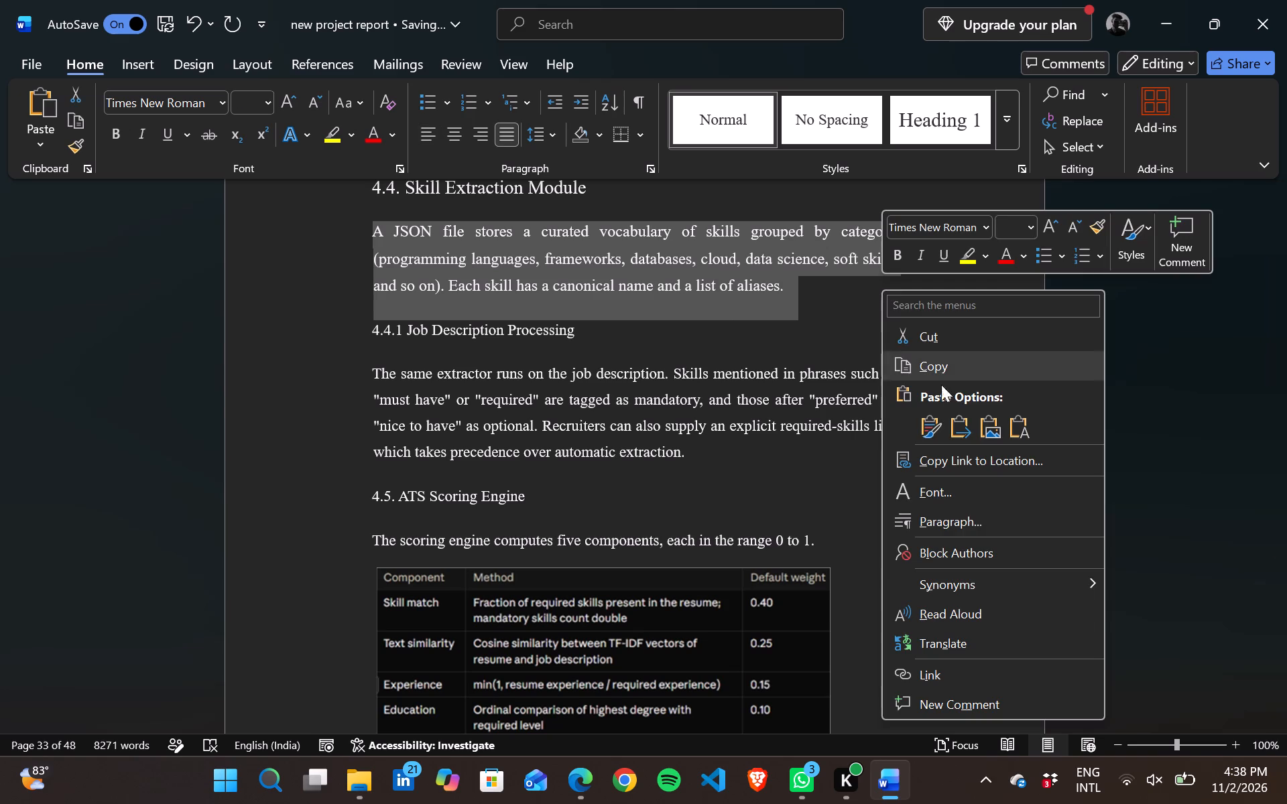
click(950, 518)
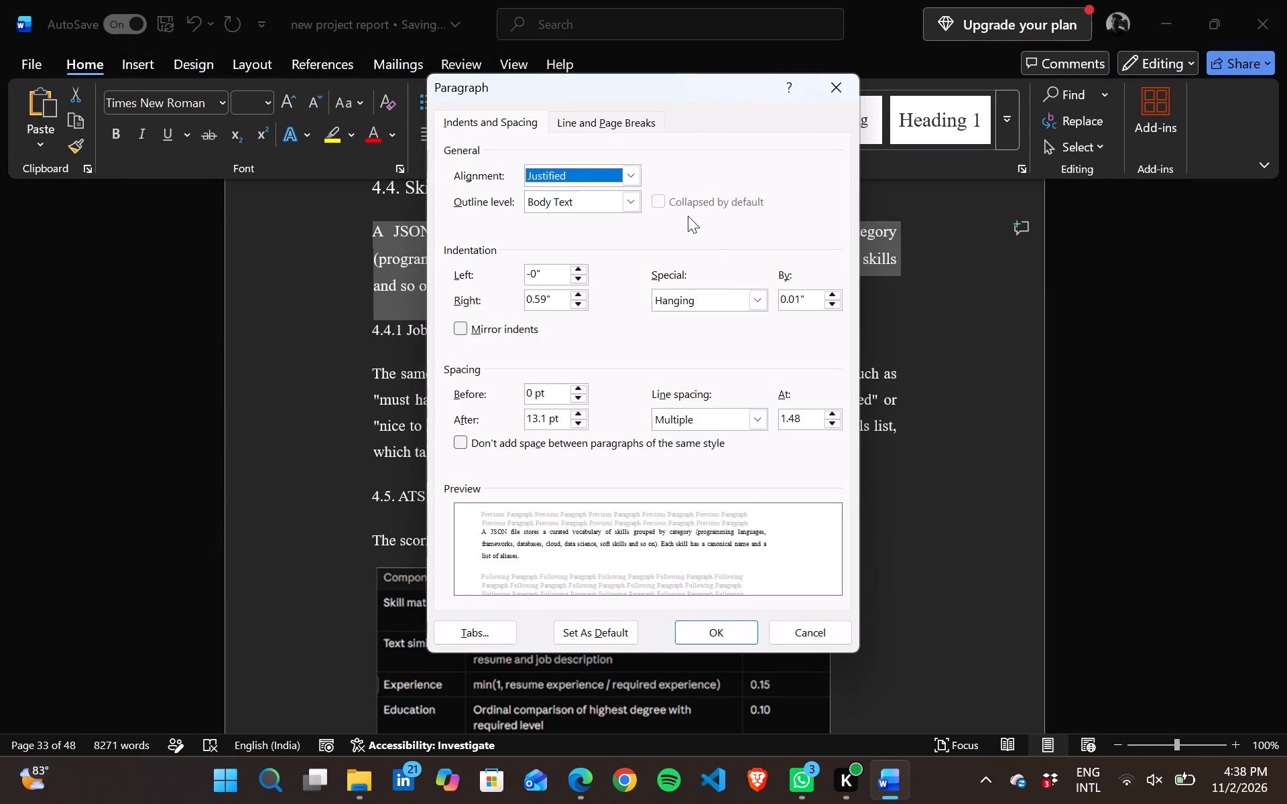
click(745, 419)
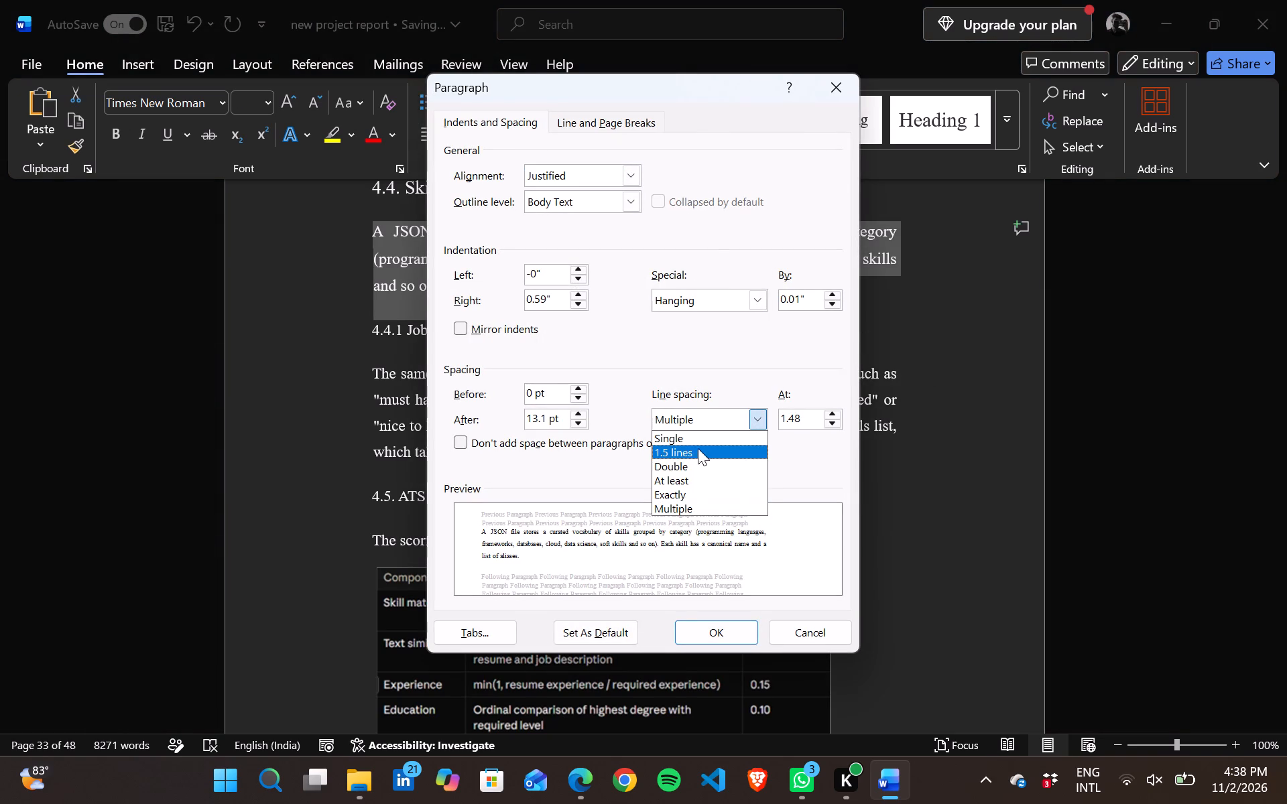
click(683, 448)
click(723, 627)
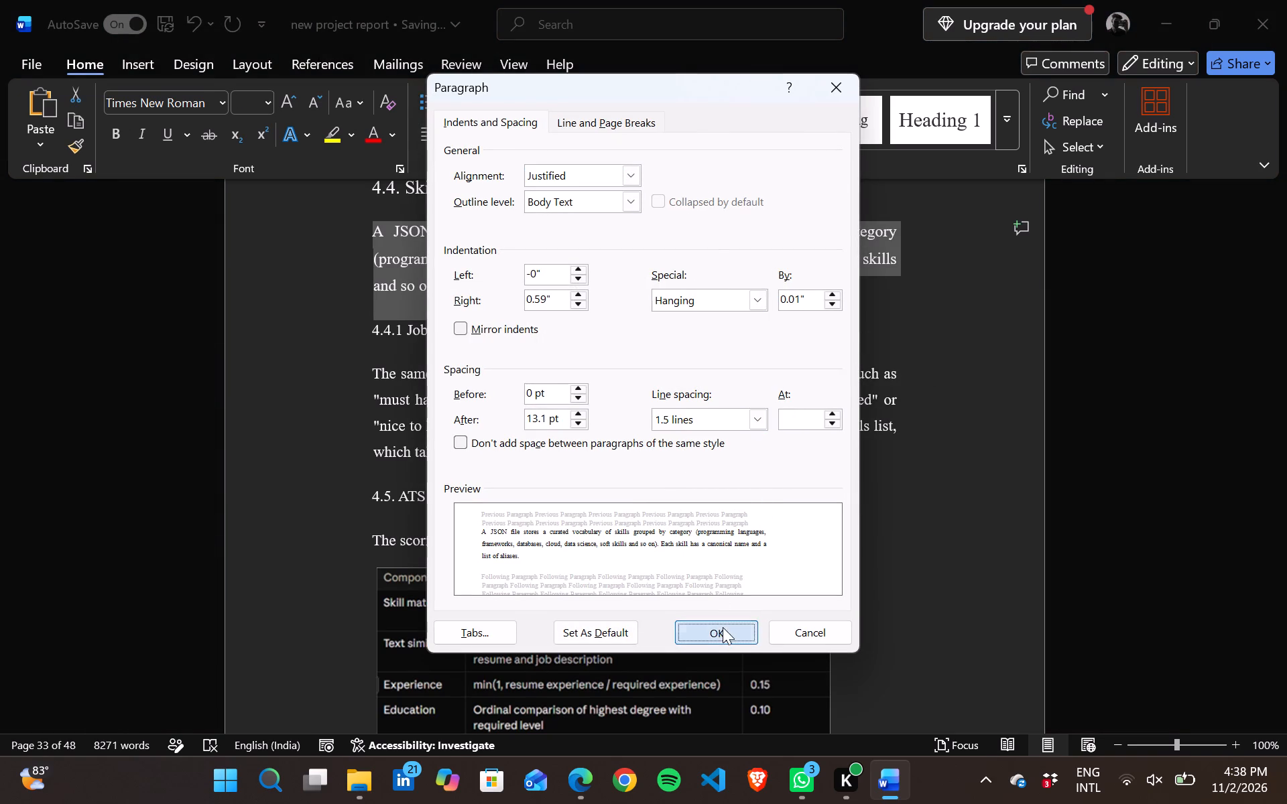
Set the heading 4.4.1 Job Description Processing to font size 14.
triple_click(397, 330)
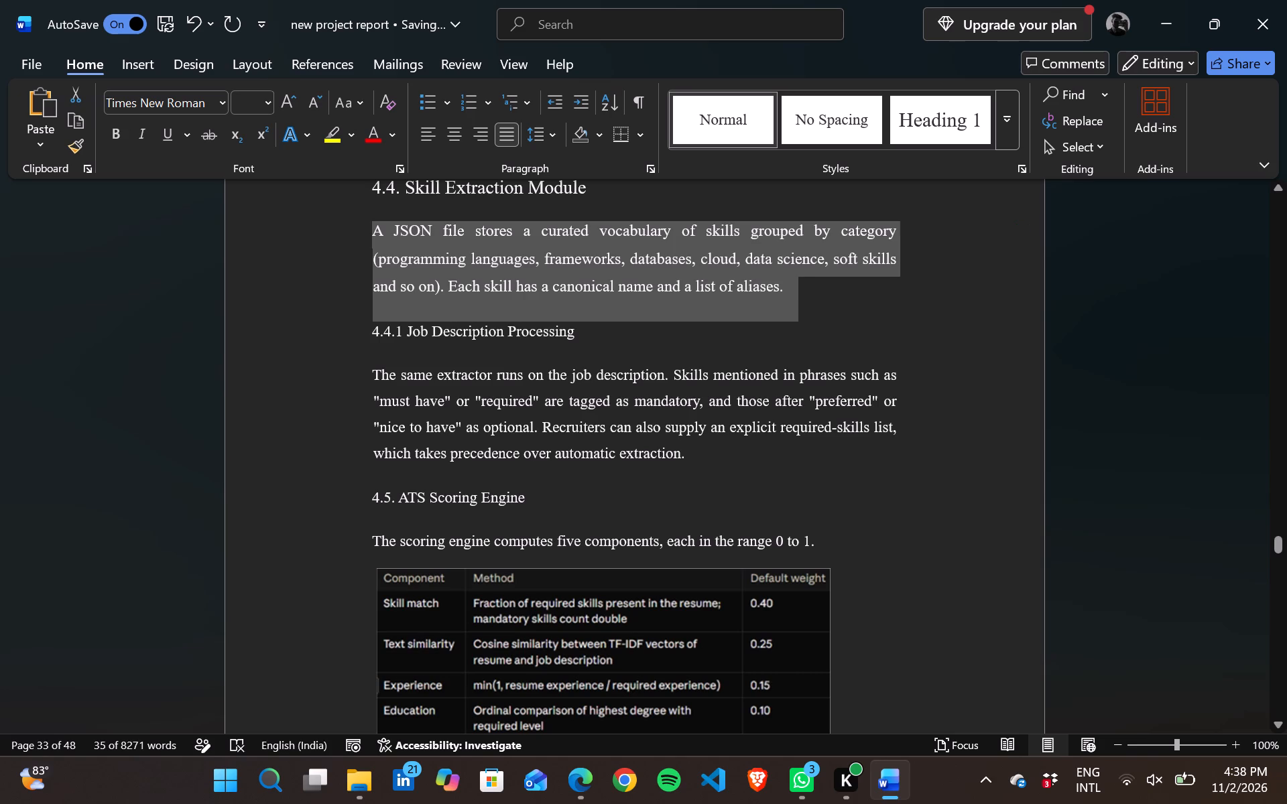
click(397, 330)
triple_click(397, 330)
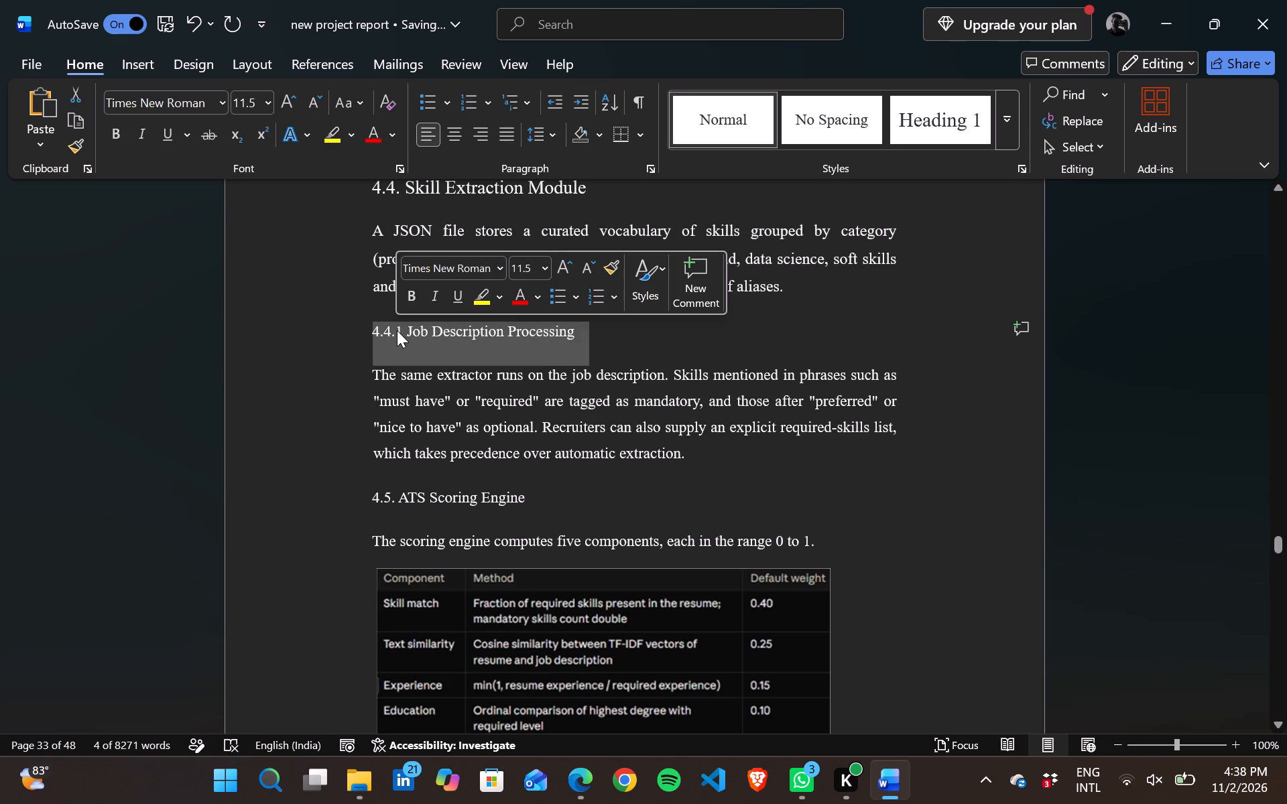
click(550, 271)
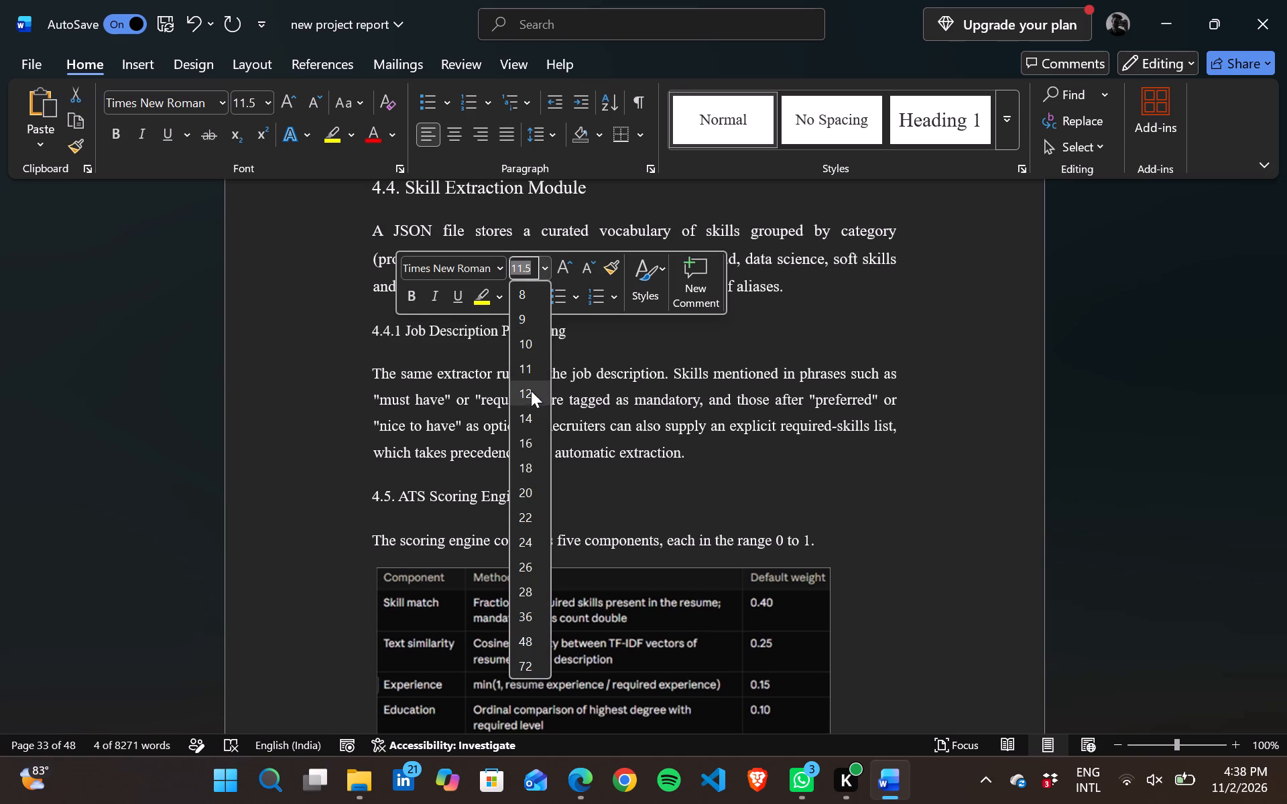
click(529, 413)
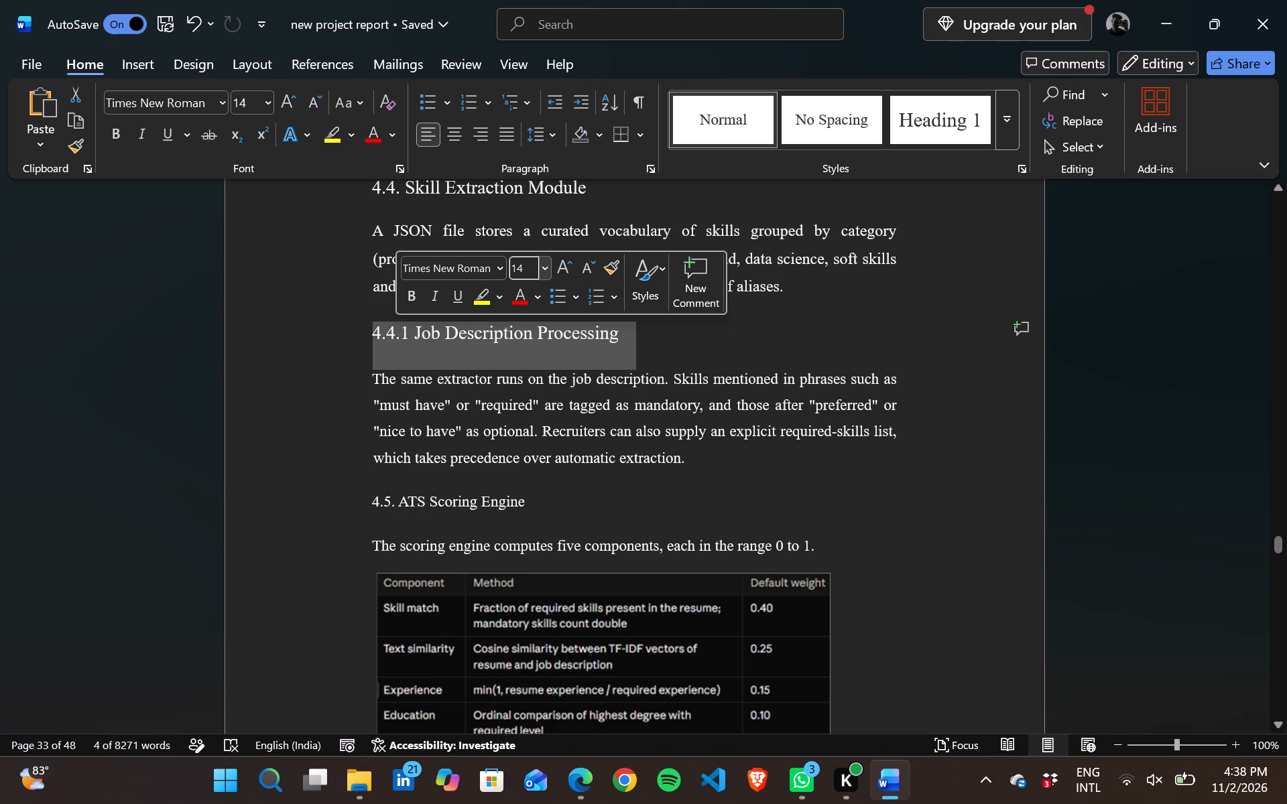
Set the body paragraph under 4.4.1 Job Description Processing to font size 12 with 1.5 lines spacing.
drag(369, 377, 717, 466)
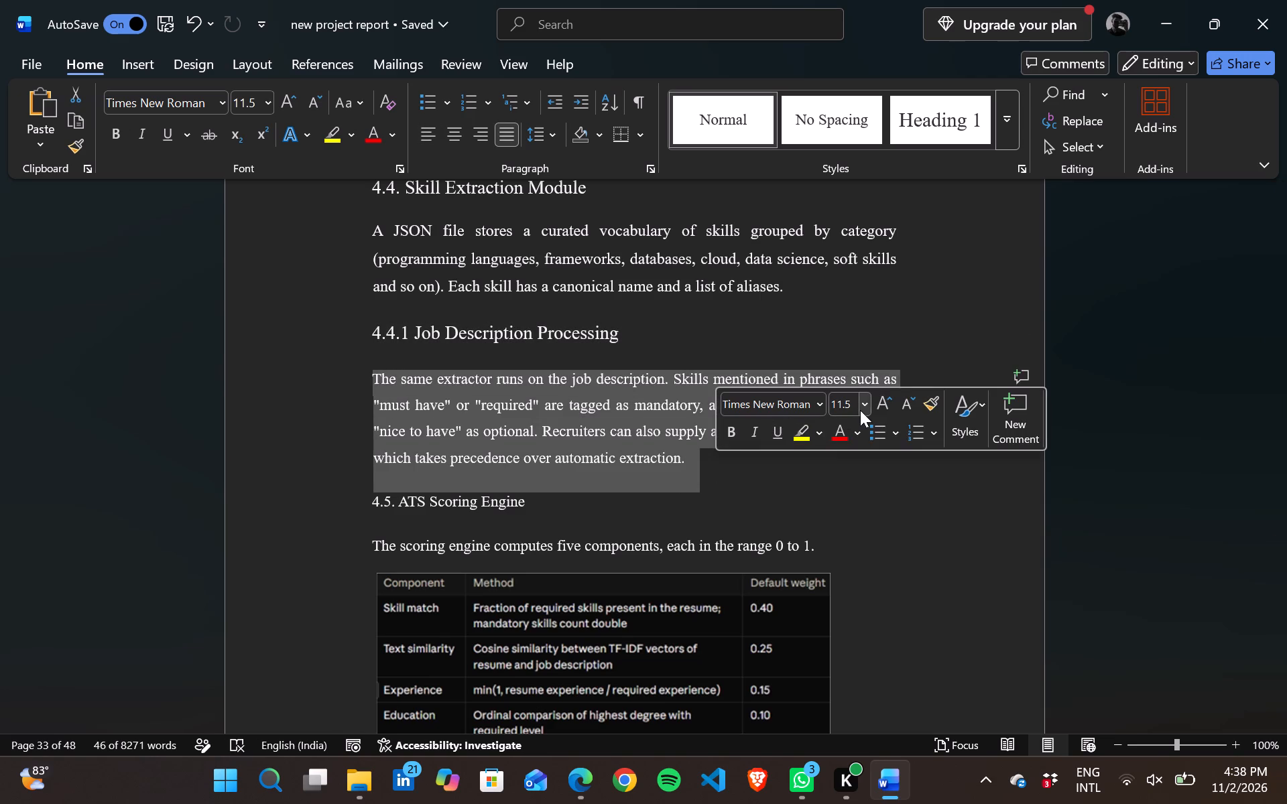
drag(863, 410, 857, 116)
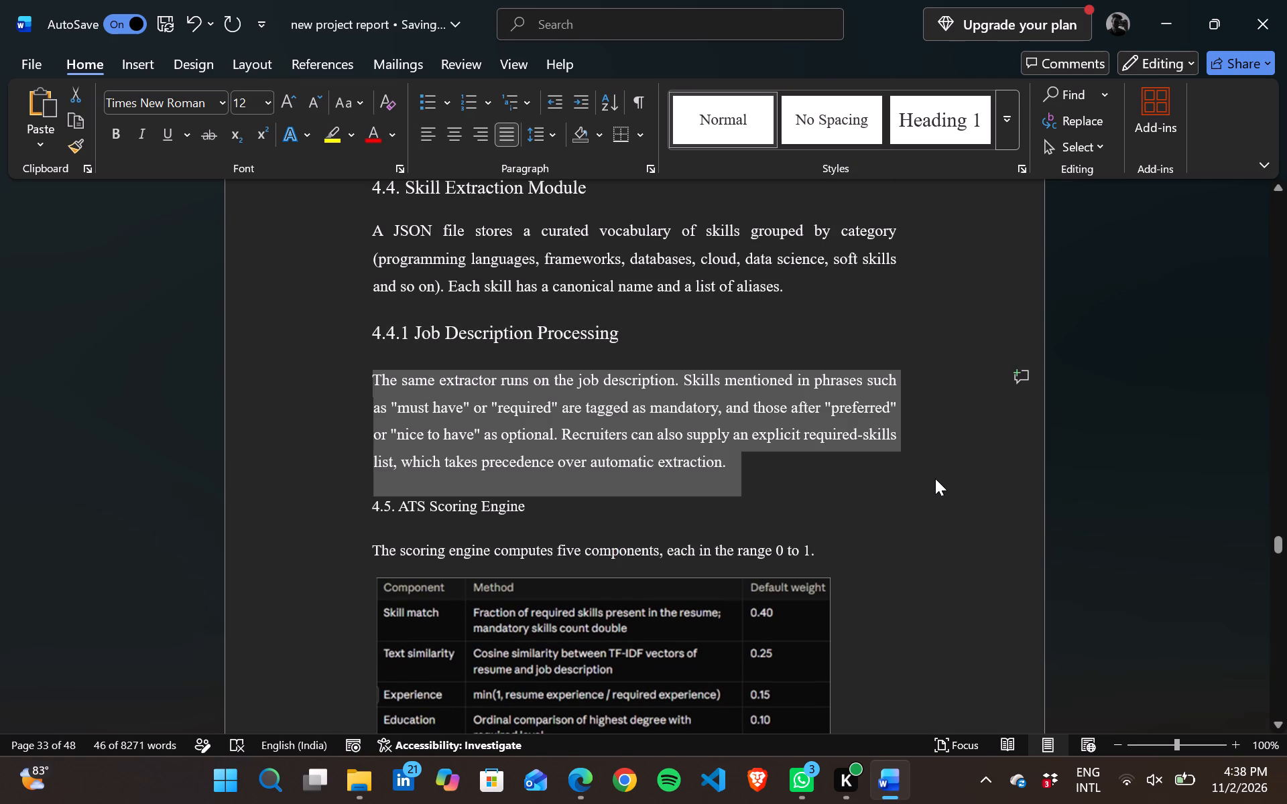
right_click(898, 476)
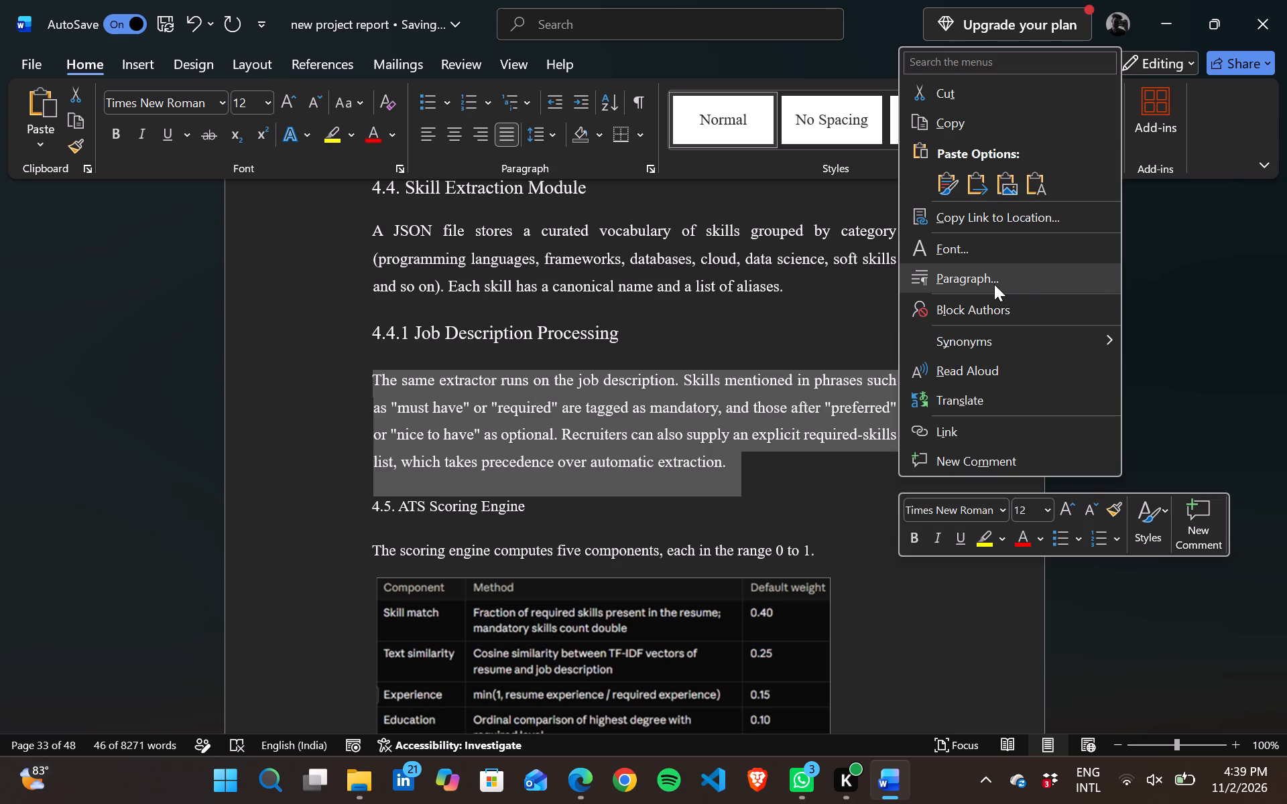
click(994, 284)
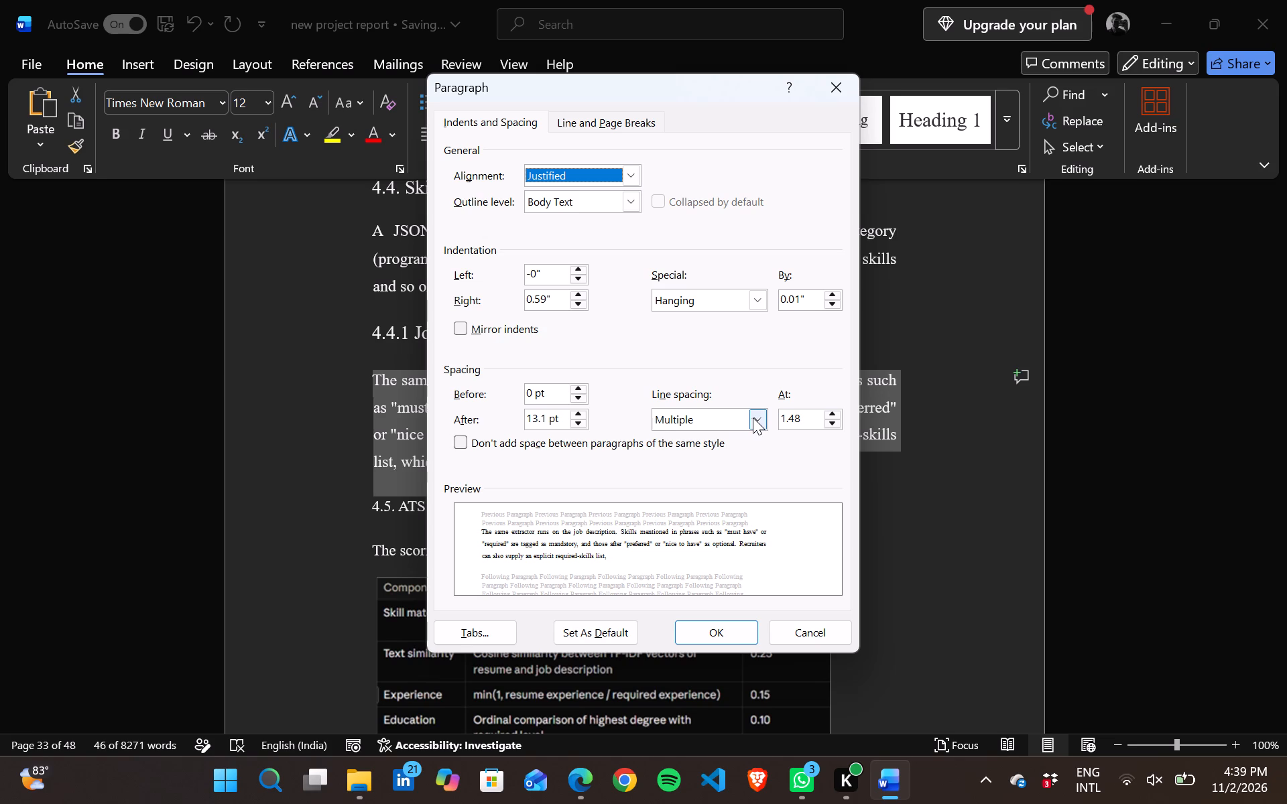
click(755, 417)
click(671, 452)
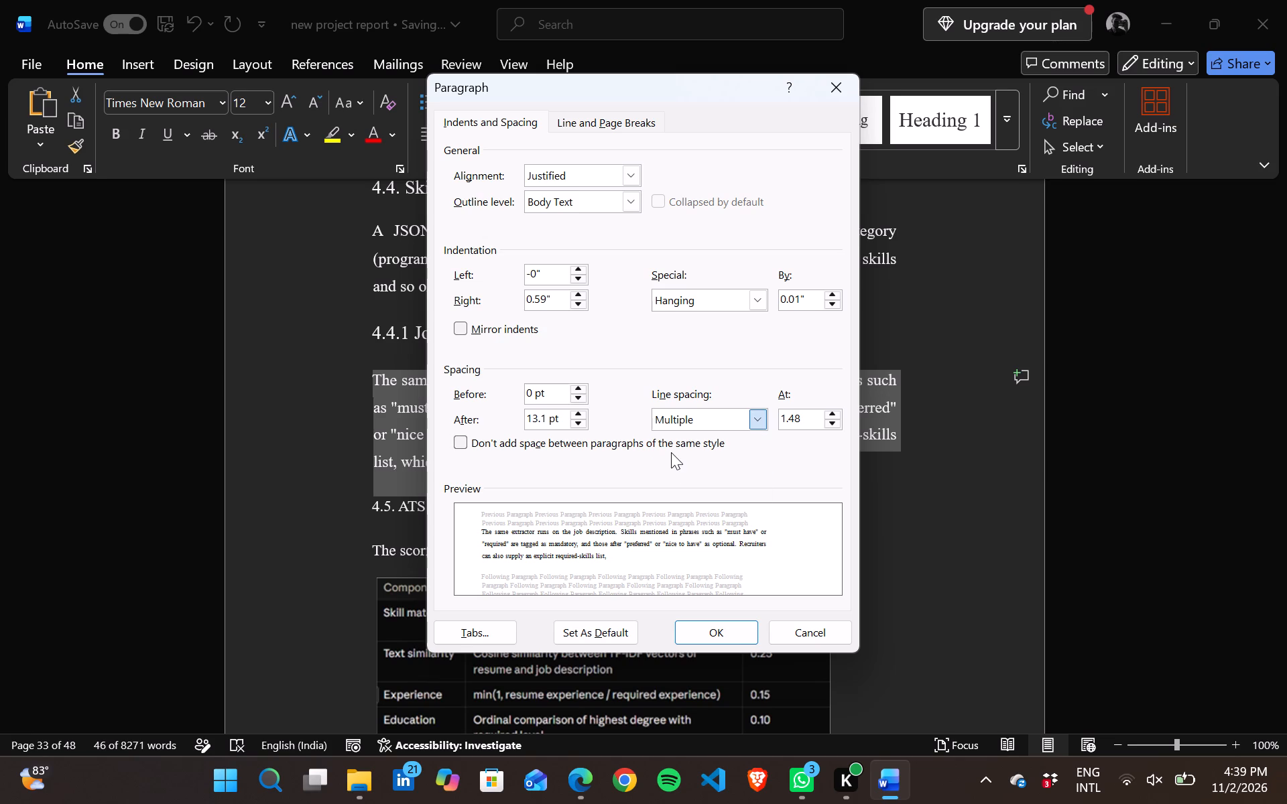
click(707, 632)
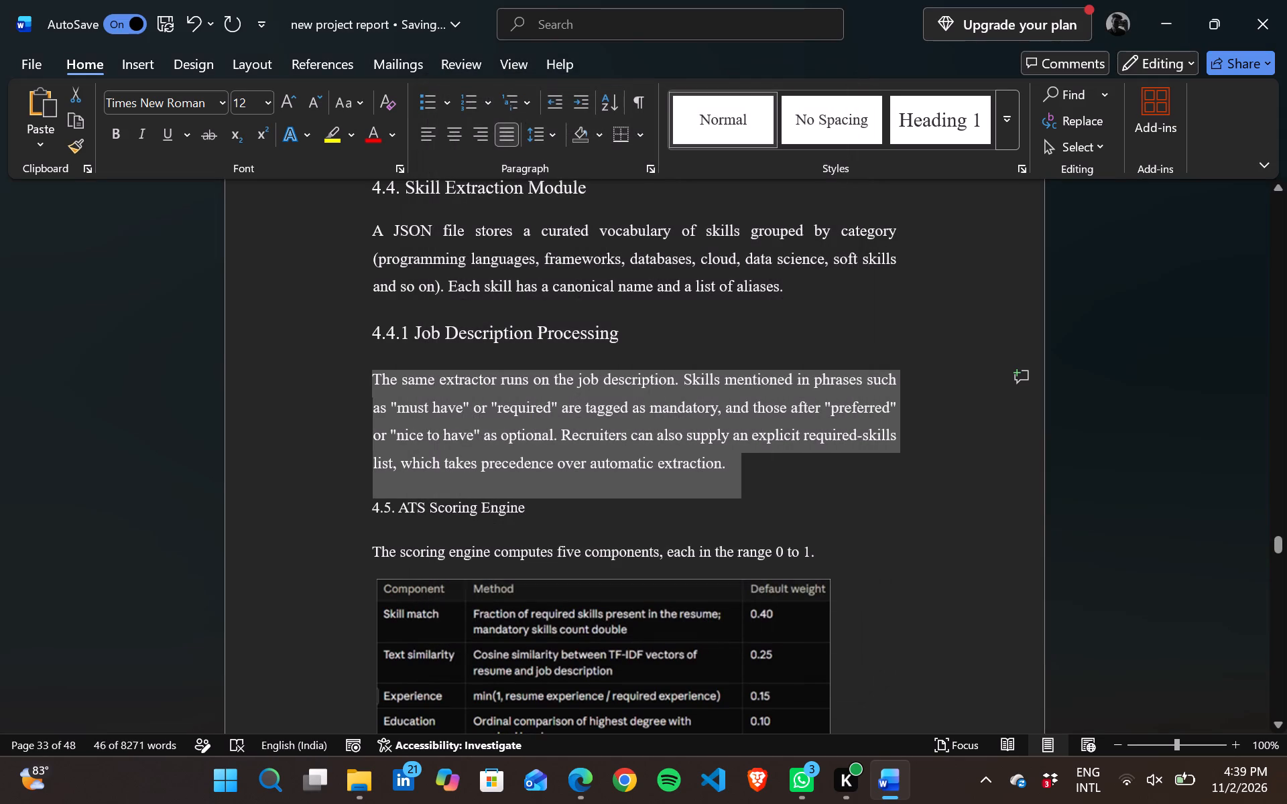
Set the heading 4.5. ATS Scoring Engine to font size 14.
triple_click(431, 509)
click(431, 509)
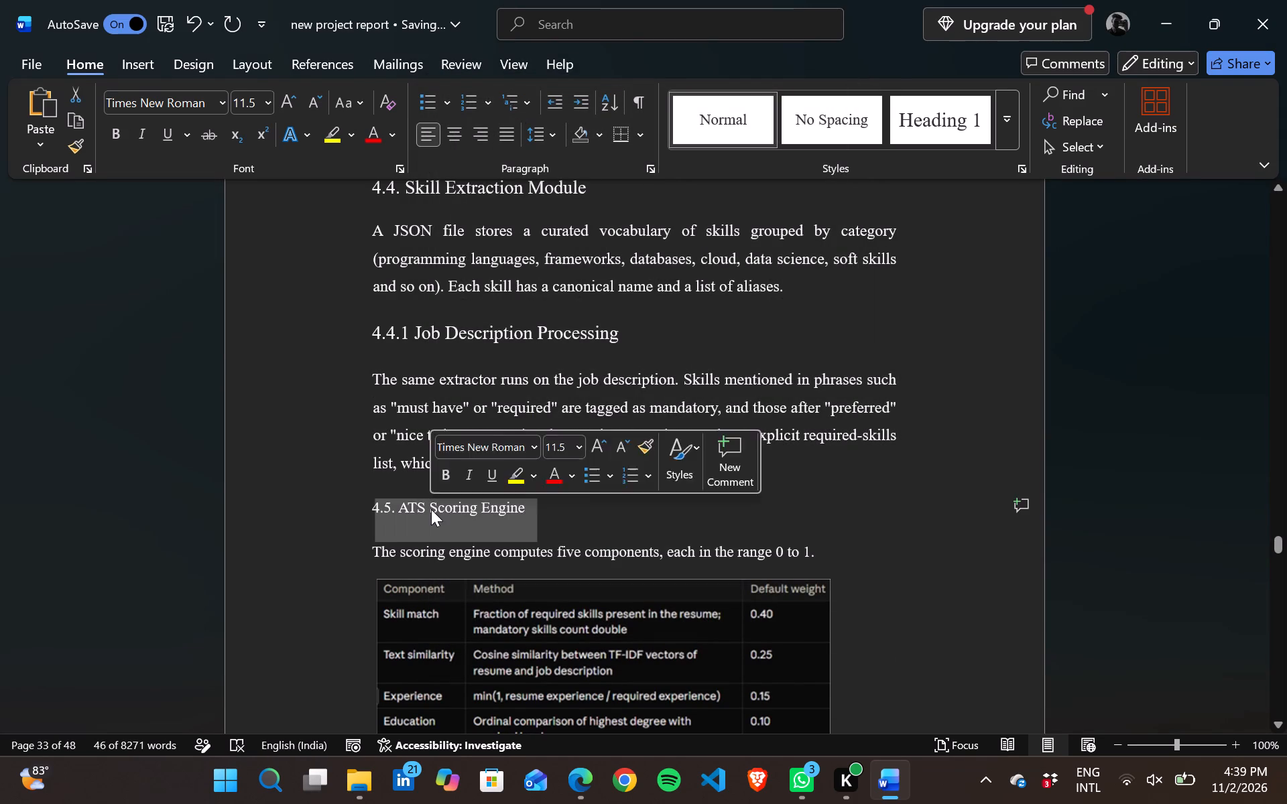
triple_click(431, 509)
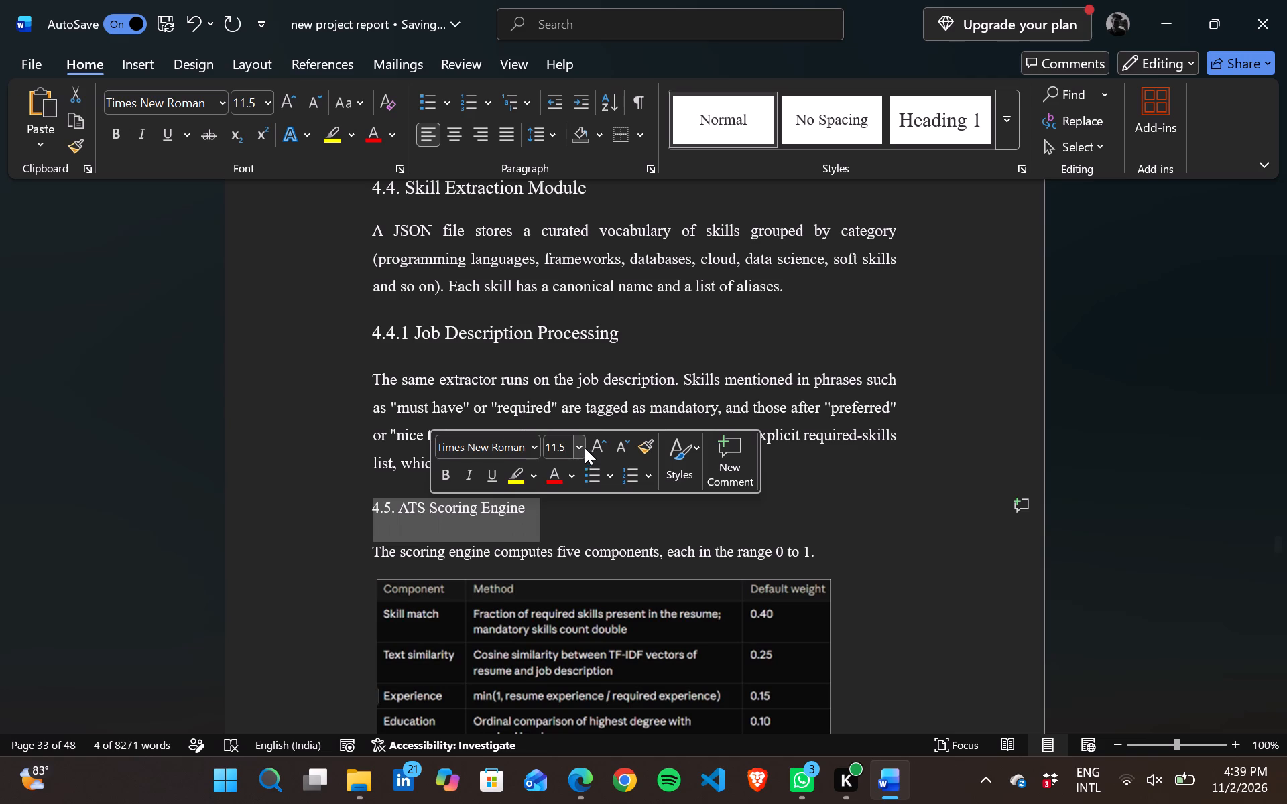
click(578, 448)
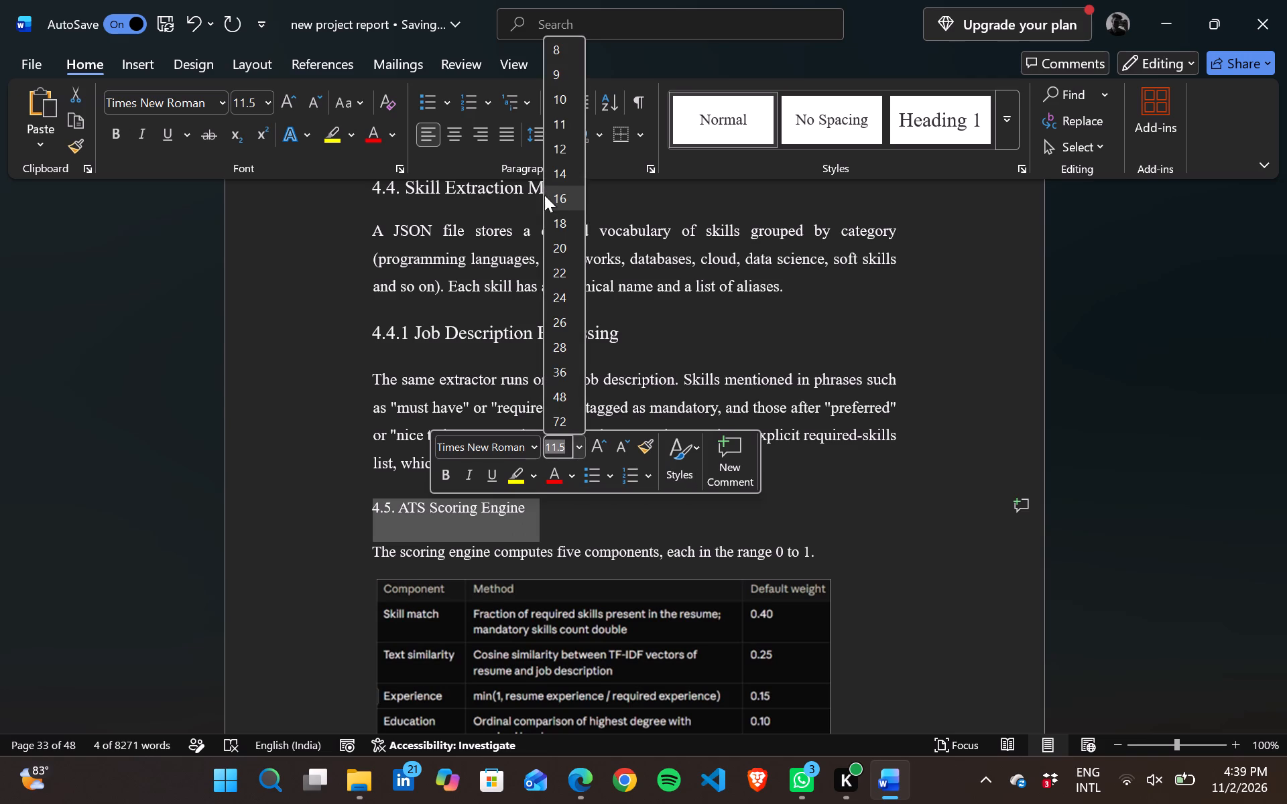
click(562, 176)
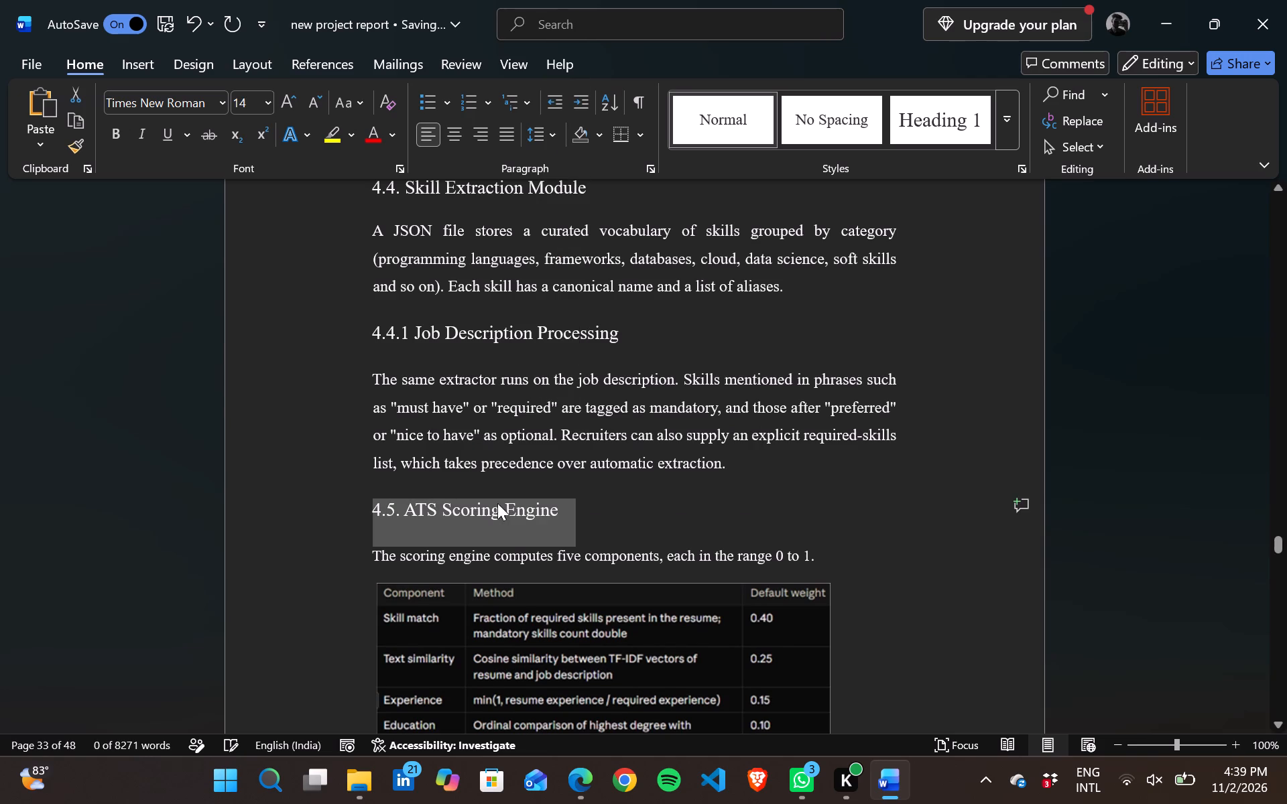
Set the sentence "The scoring engine computes five components" under heading 4.5 to font size 12.
triple_click(436, 551)
click(436, 551)
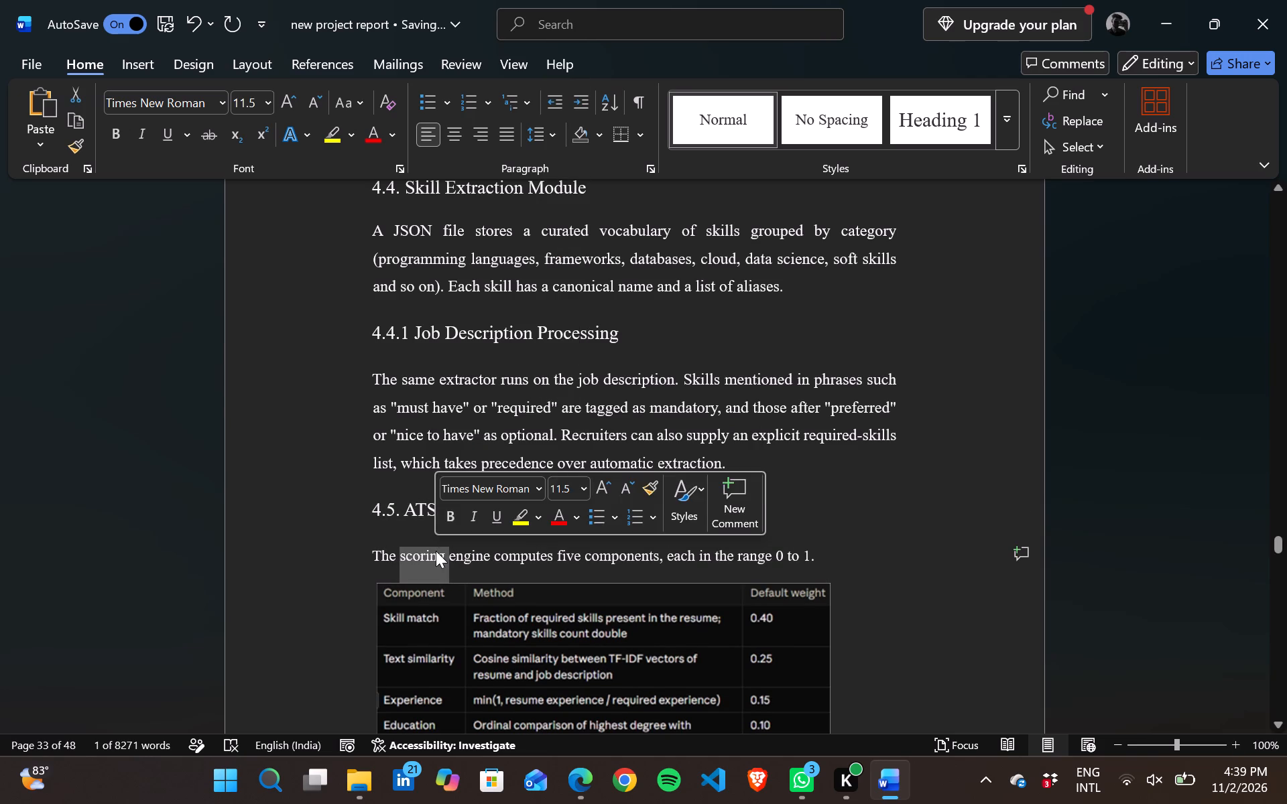
triple_click(436, 551)
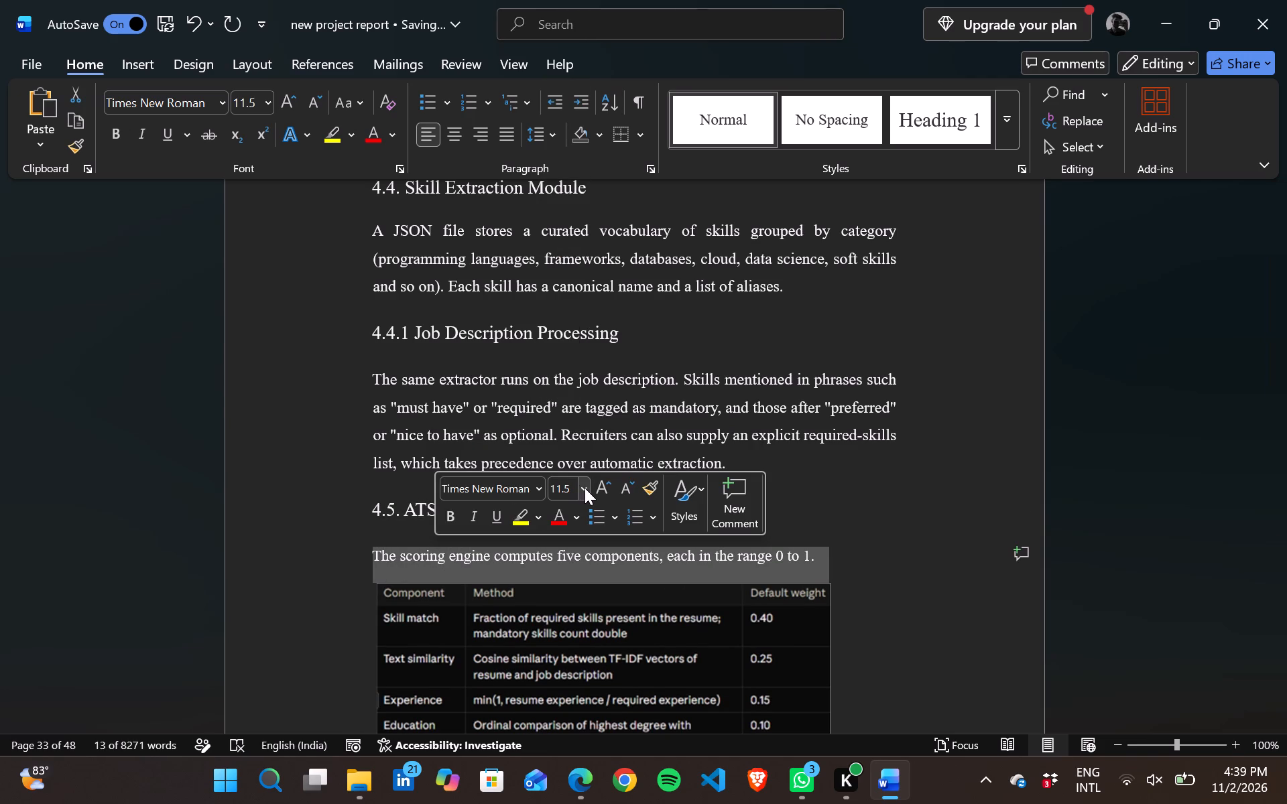
click(585, 488)
click(570, 190)
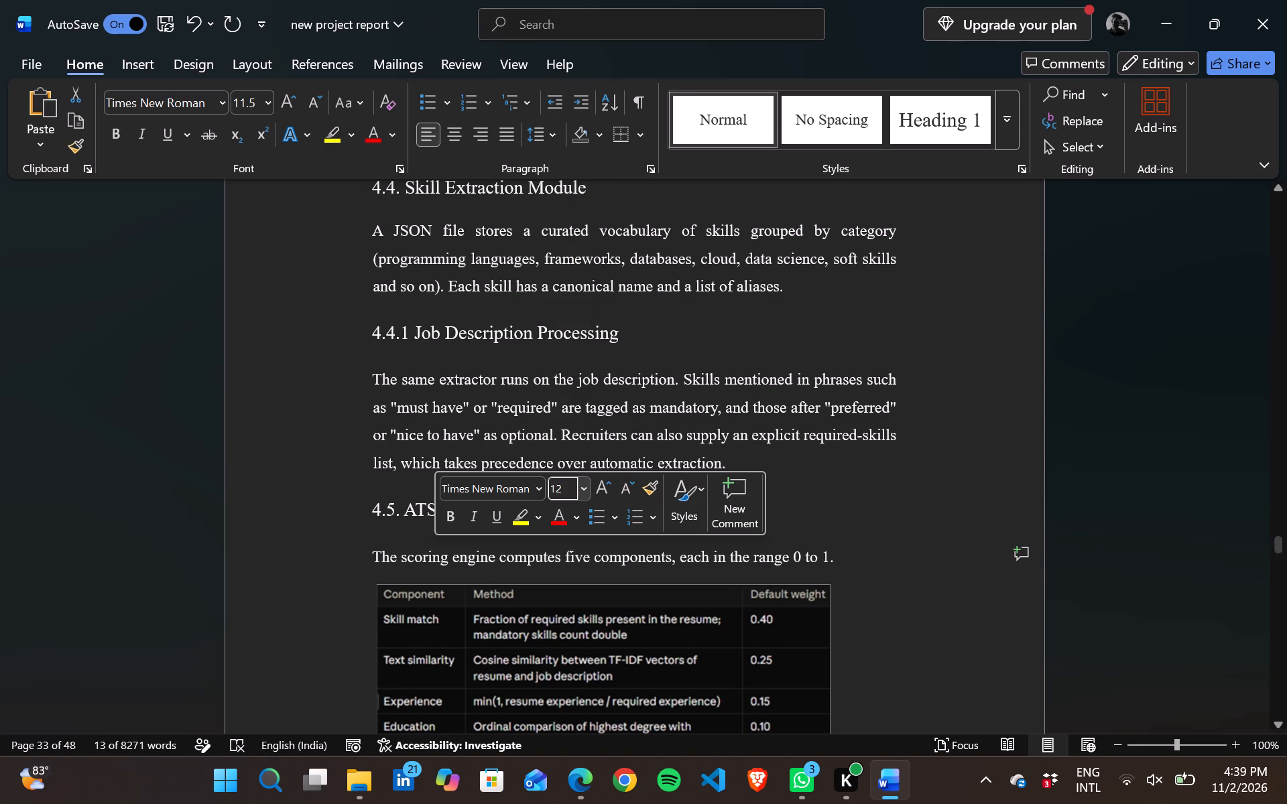
click(881, 522)
Insert an empty line above the heading 4.5.1 TF-IDF and Cosine Similarity to push it onto the next page.
scroll(881, 522, down, 2)
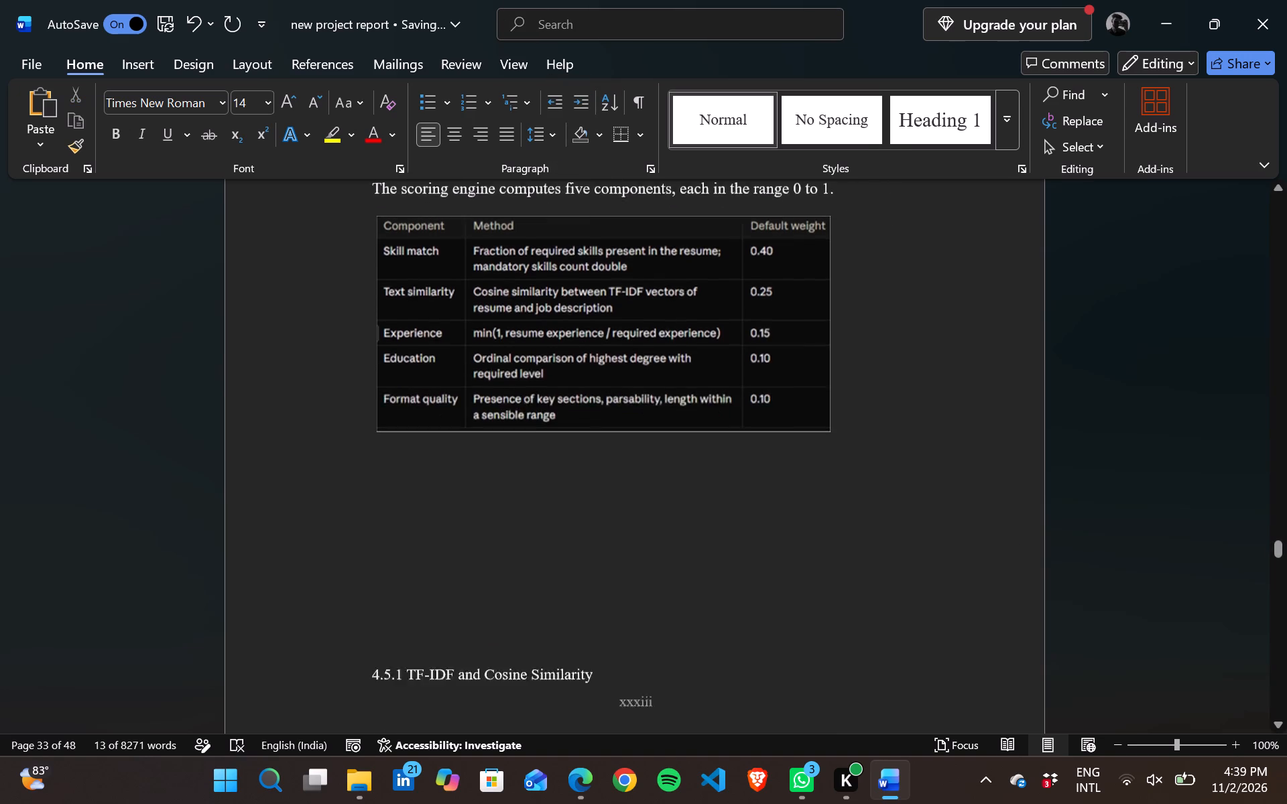
scroll(881, 522, down, 1)
click(433, 480)
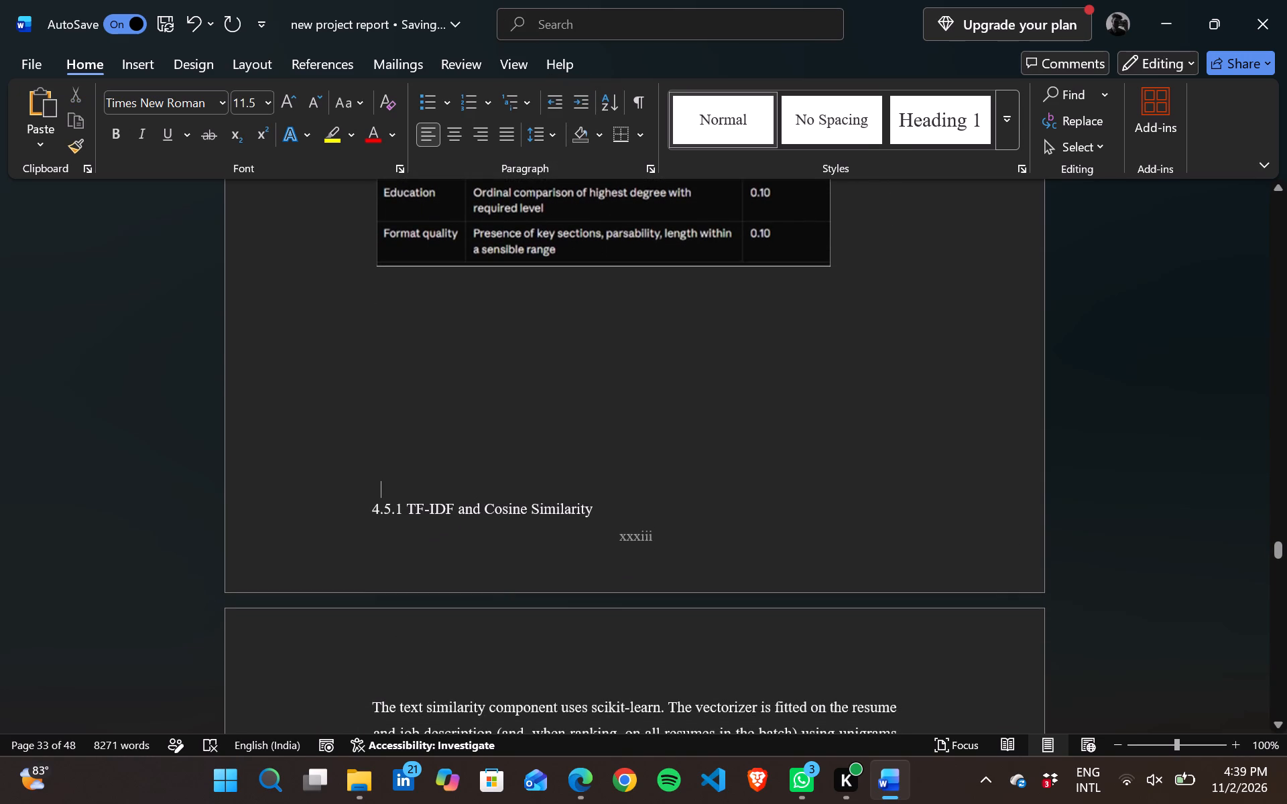
key(Return)
Delete the blank line between the cosine_similarity import and the "def text_similarity" line.
scroll(433, 480, down, 2)
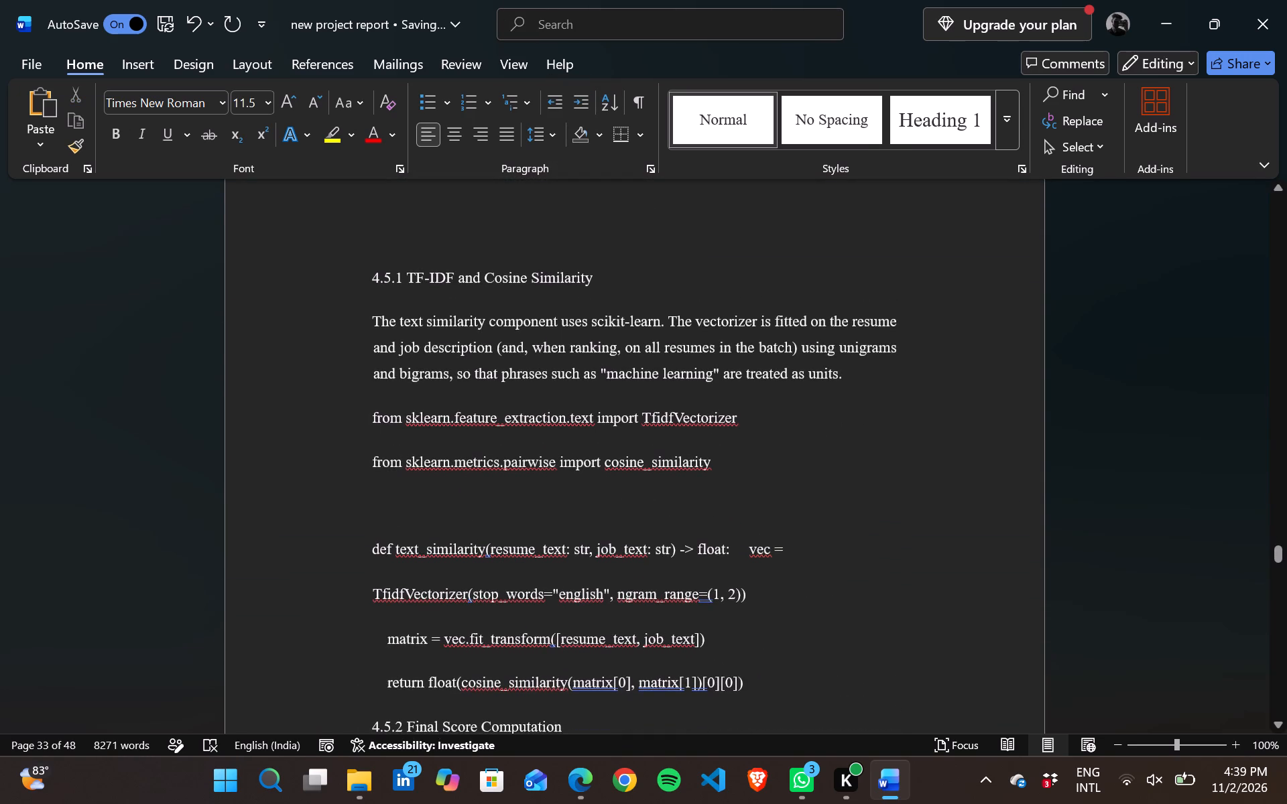
click(390, 521)
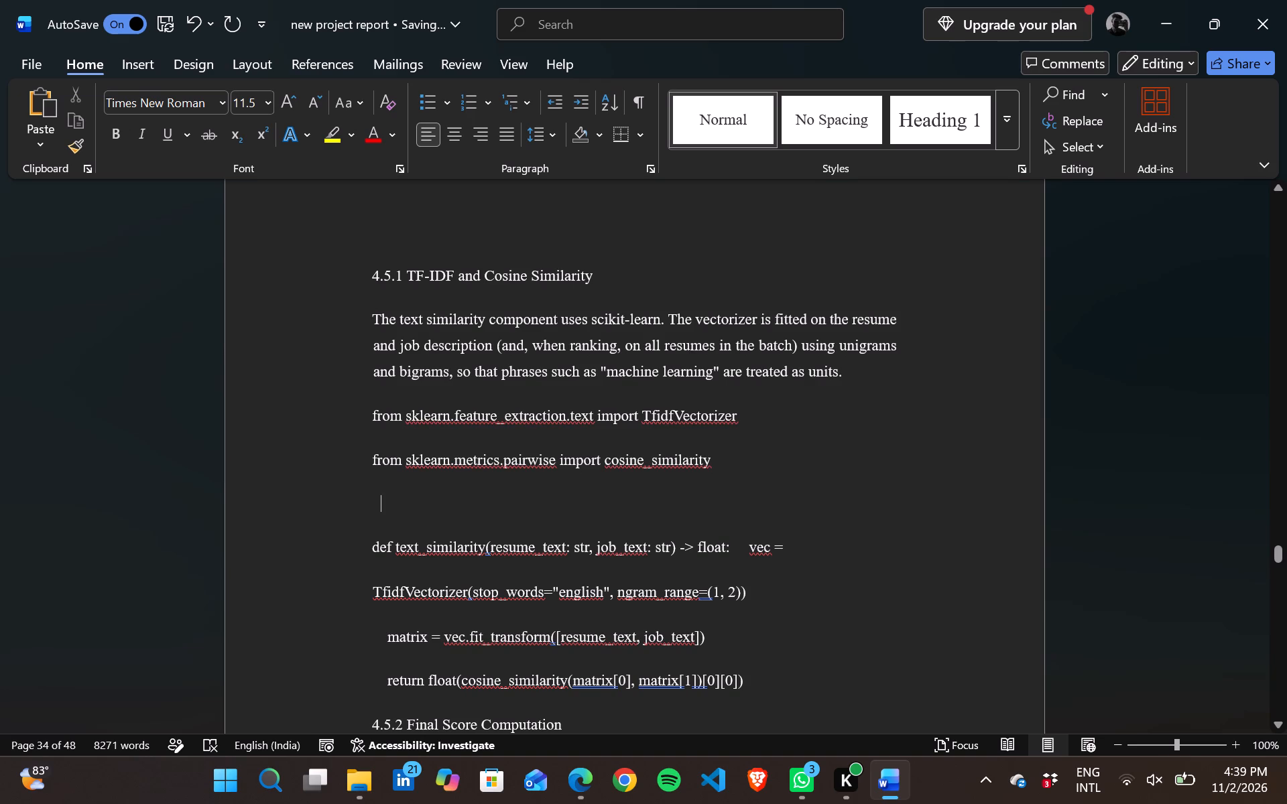
key(BackSpace)
key(BackSpace)
key(BackSpace)
key(BackSpace)
key(BackSpace)
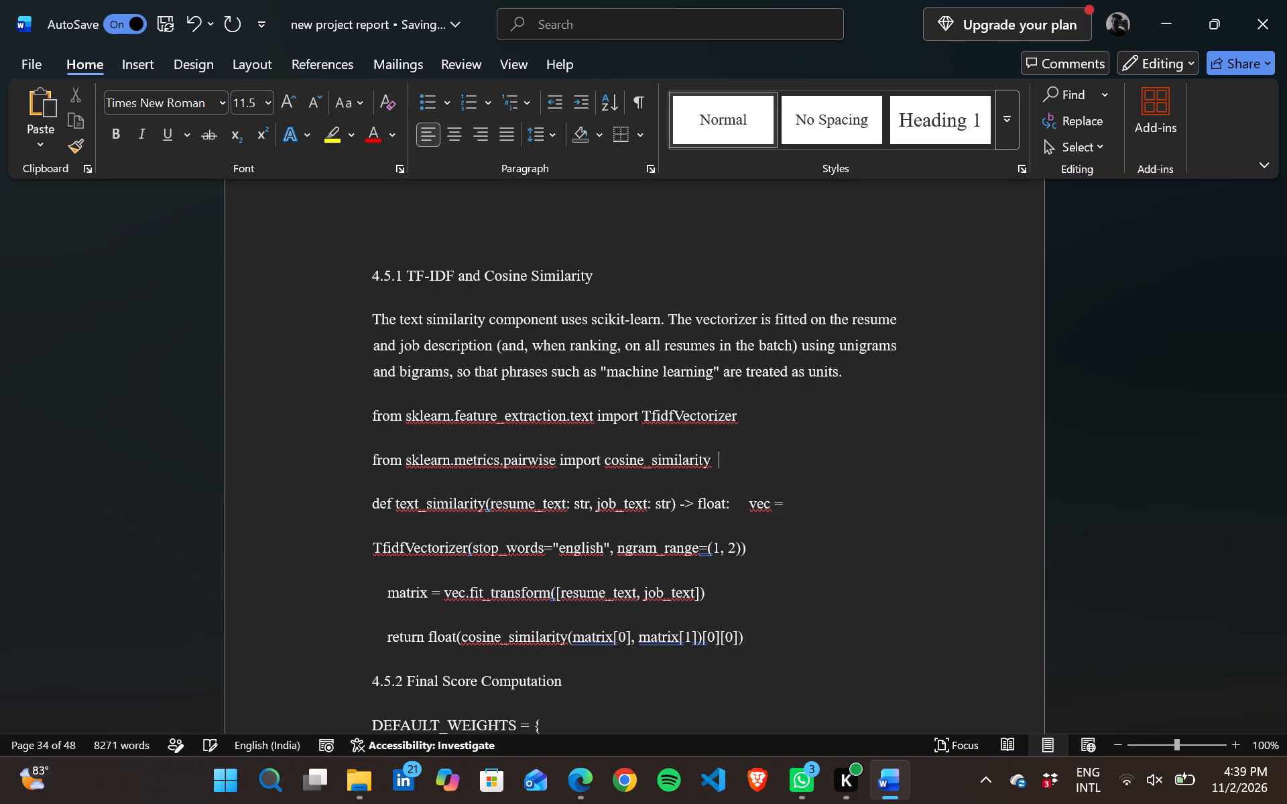
Set the heading 4.5.1 TF-IDF and Cosine Similarity to font size 14.
double_click(418, 273)
click(368, 232)
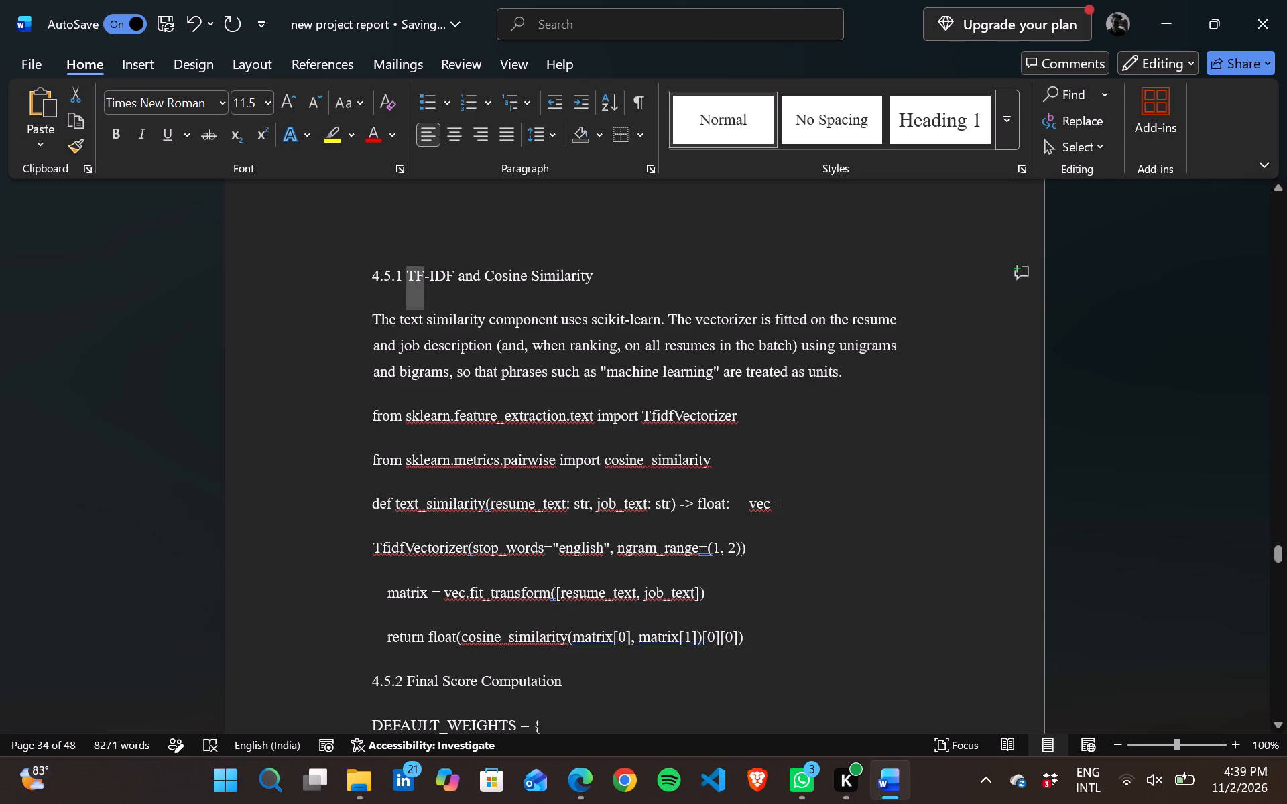
key(Up)
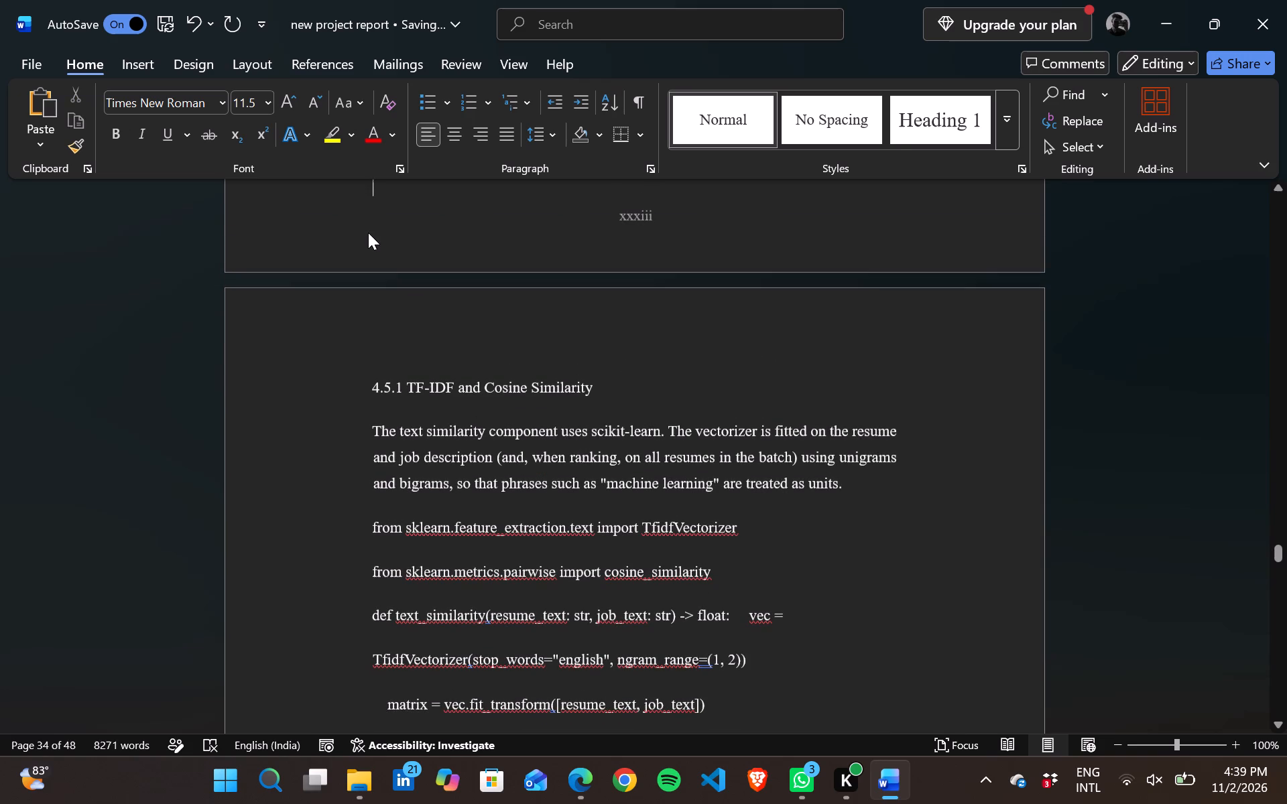
triple_click(466, 391)
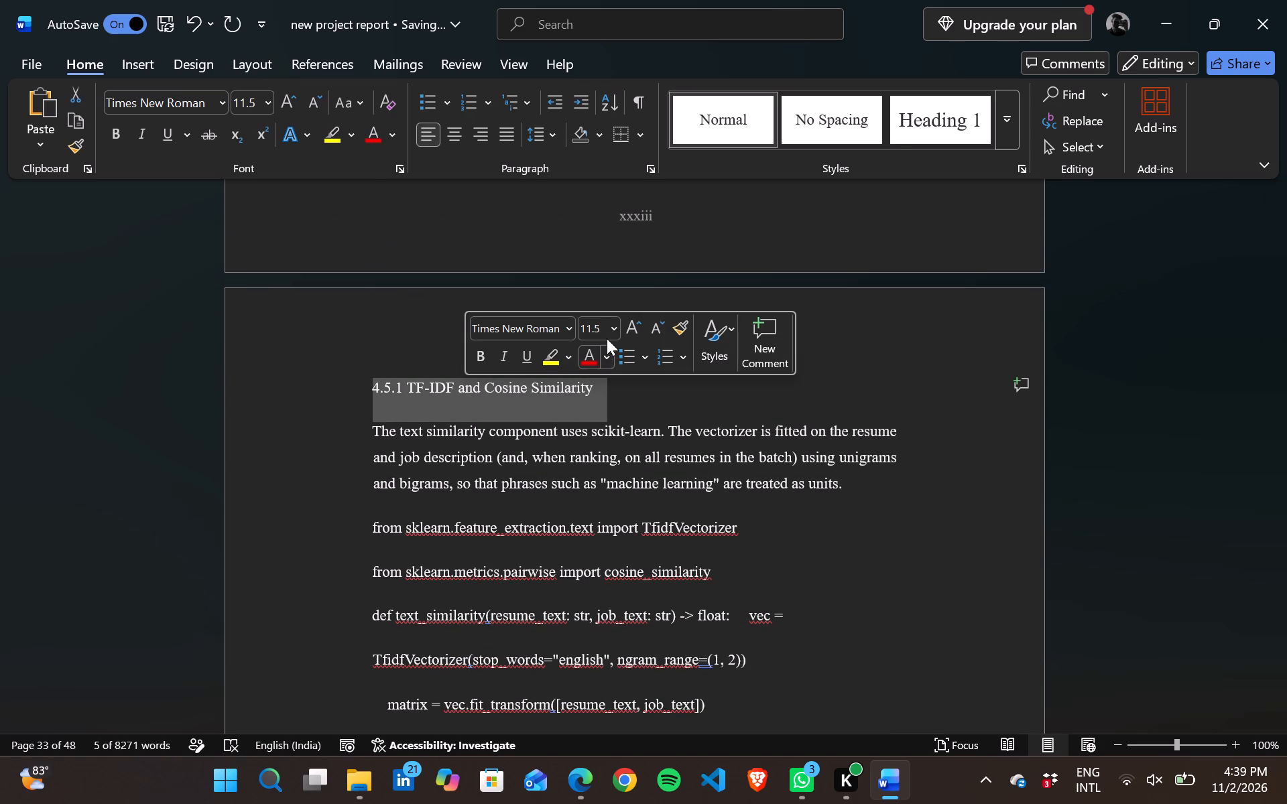
click(611, 329)
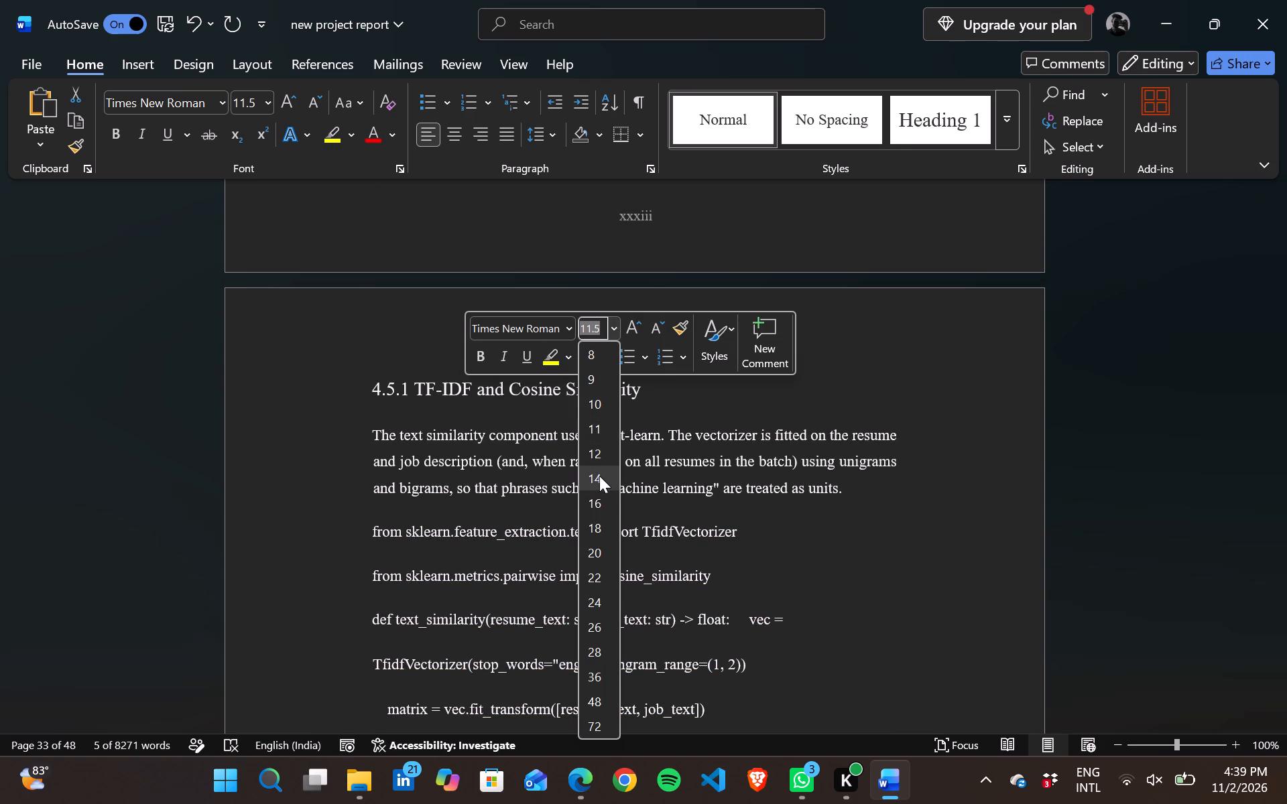
click(599, 476)
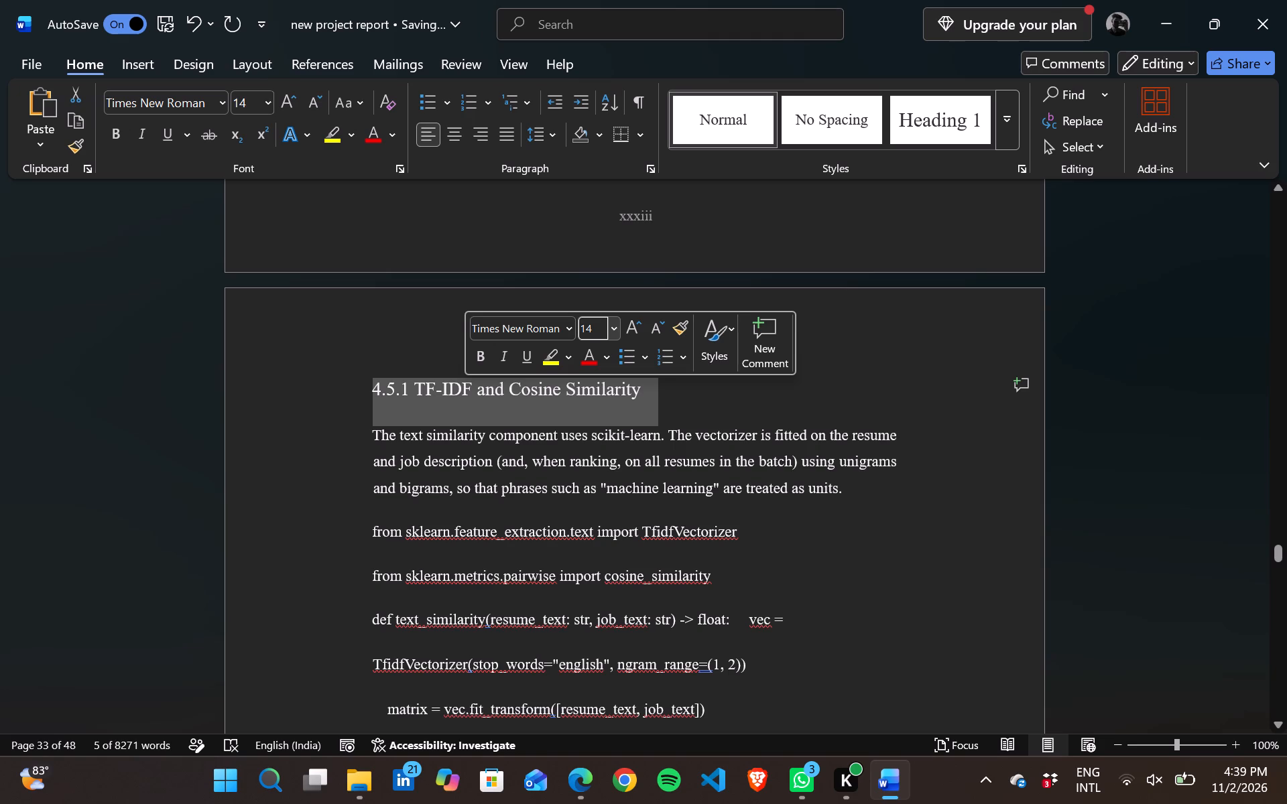
Justify the text from the scikit-learn paragraph under 4.5.1 through the custom weights paragraph and set its line spacing to 1.5 lines.
drag(372, 435, 733, 790)
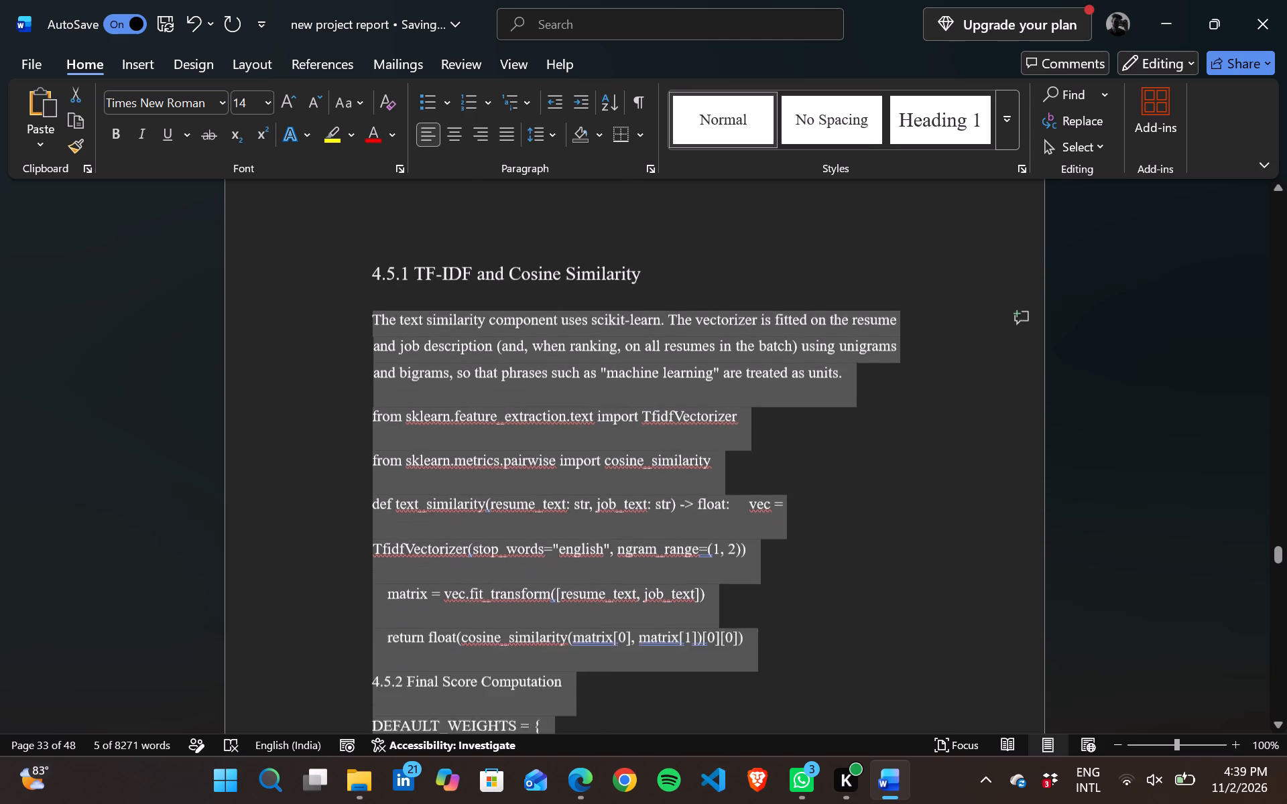
drag(733, 790, 787, 318)
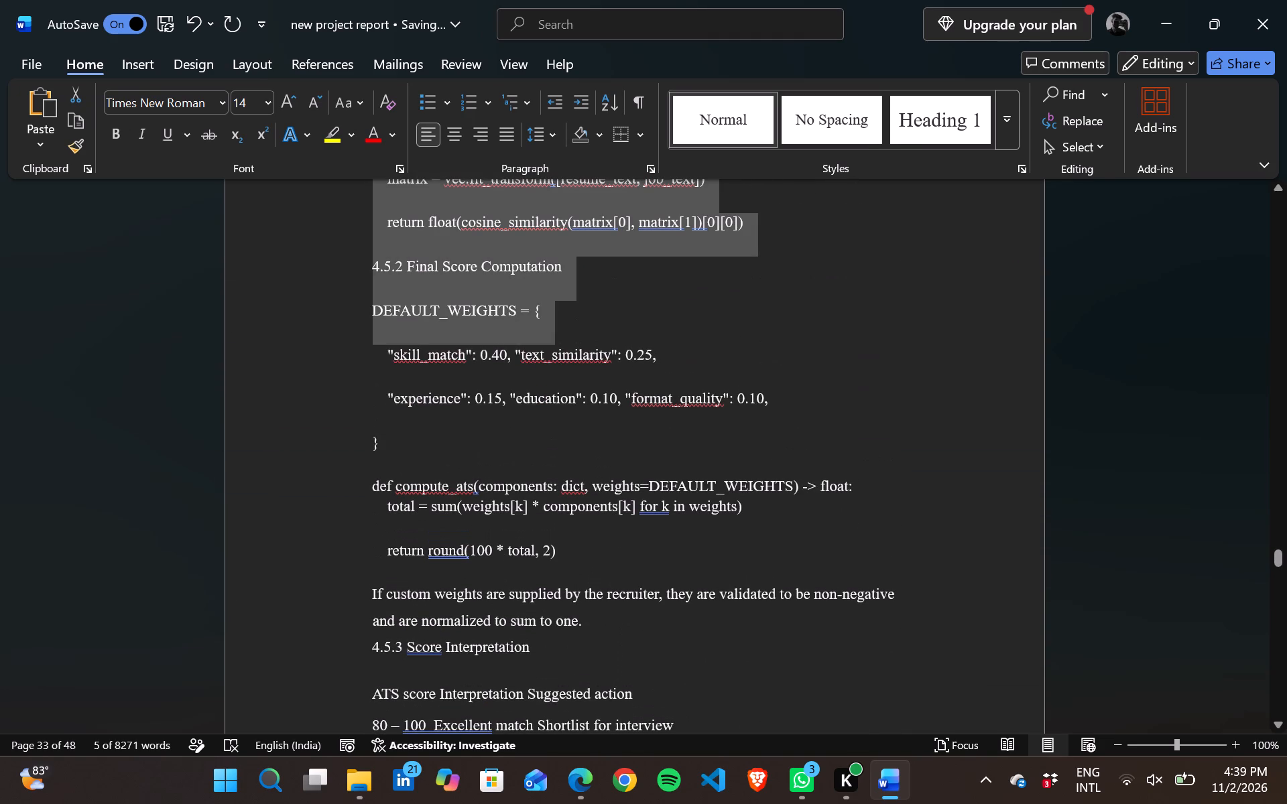
drag(787, 318, 669, 639)
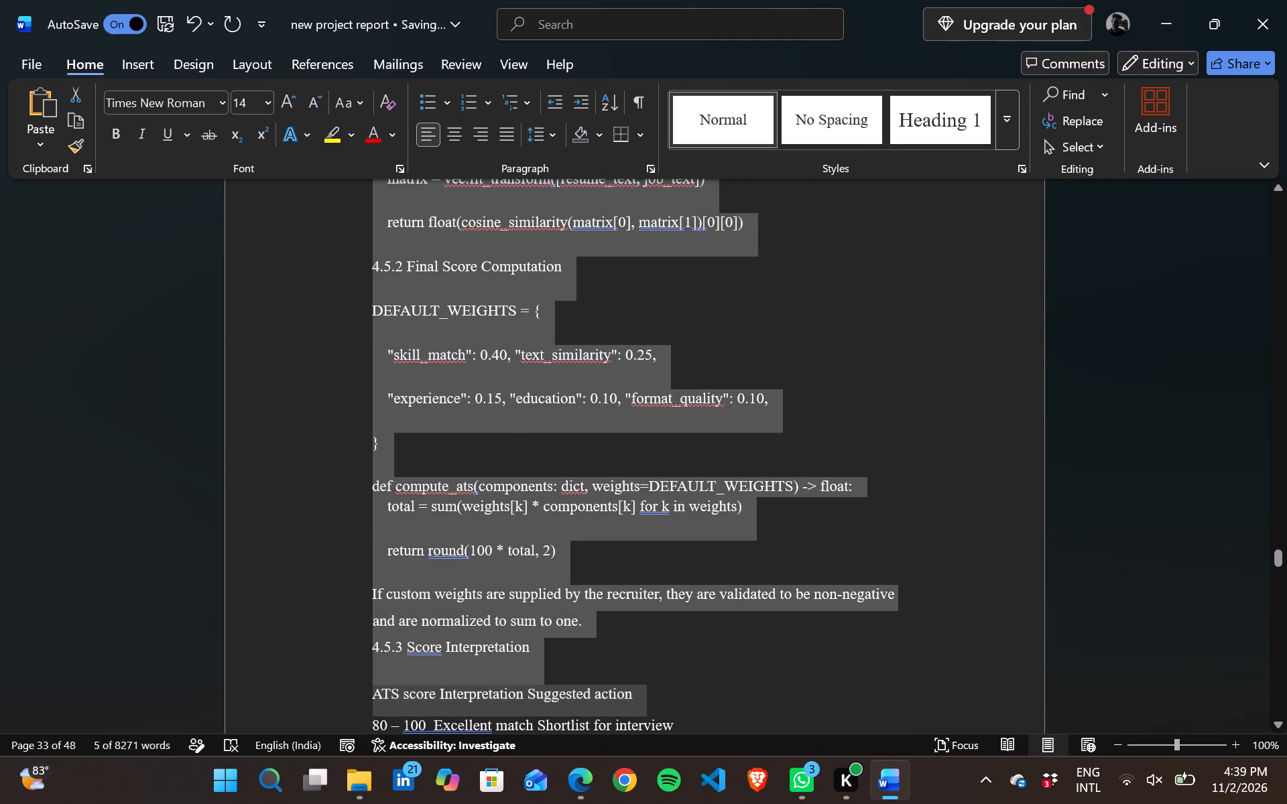
drag(669, 639, 648, 623)
right_click(648, 623)
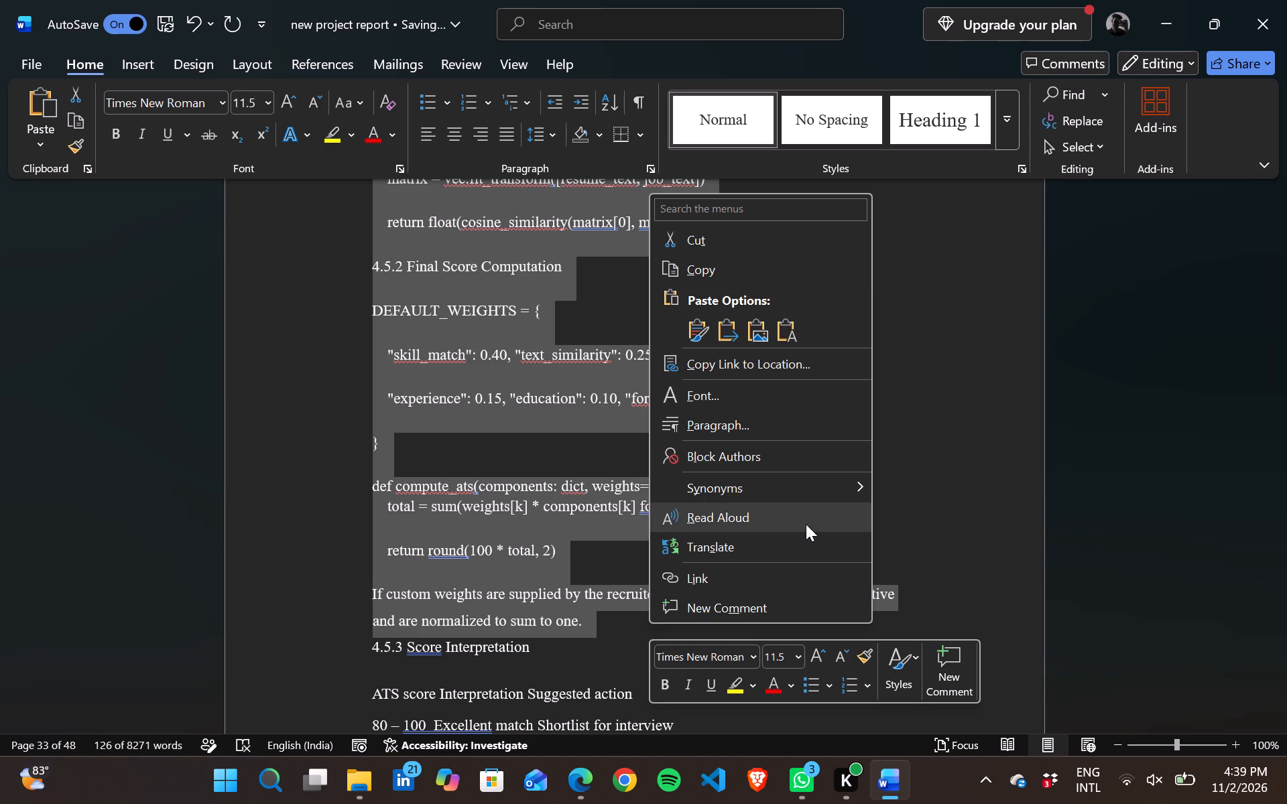
click(727, 422)
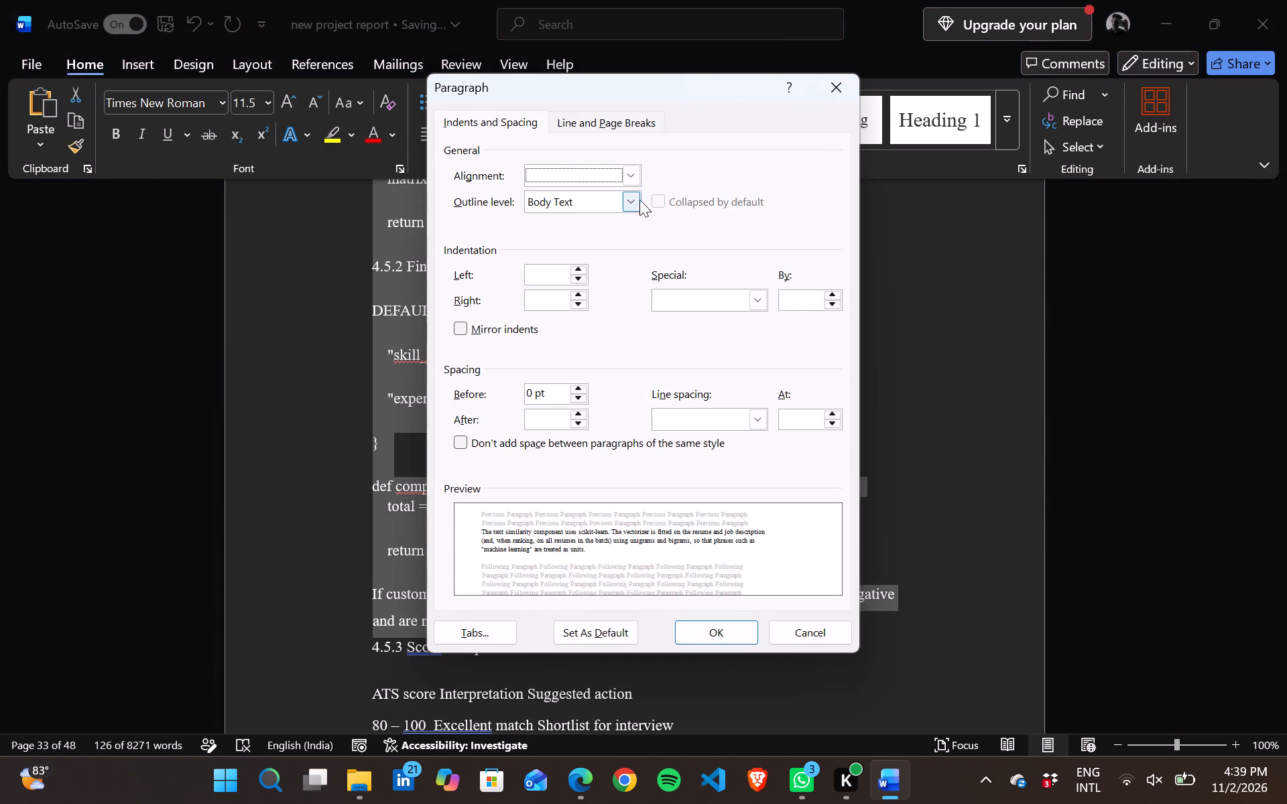
drag(632, 173, 560, 234)
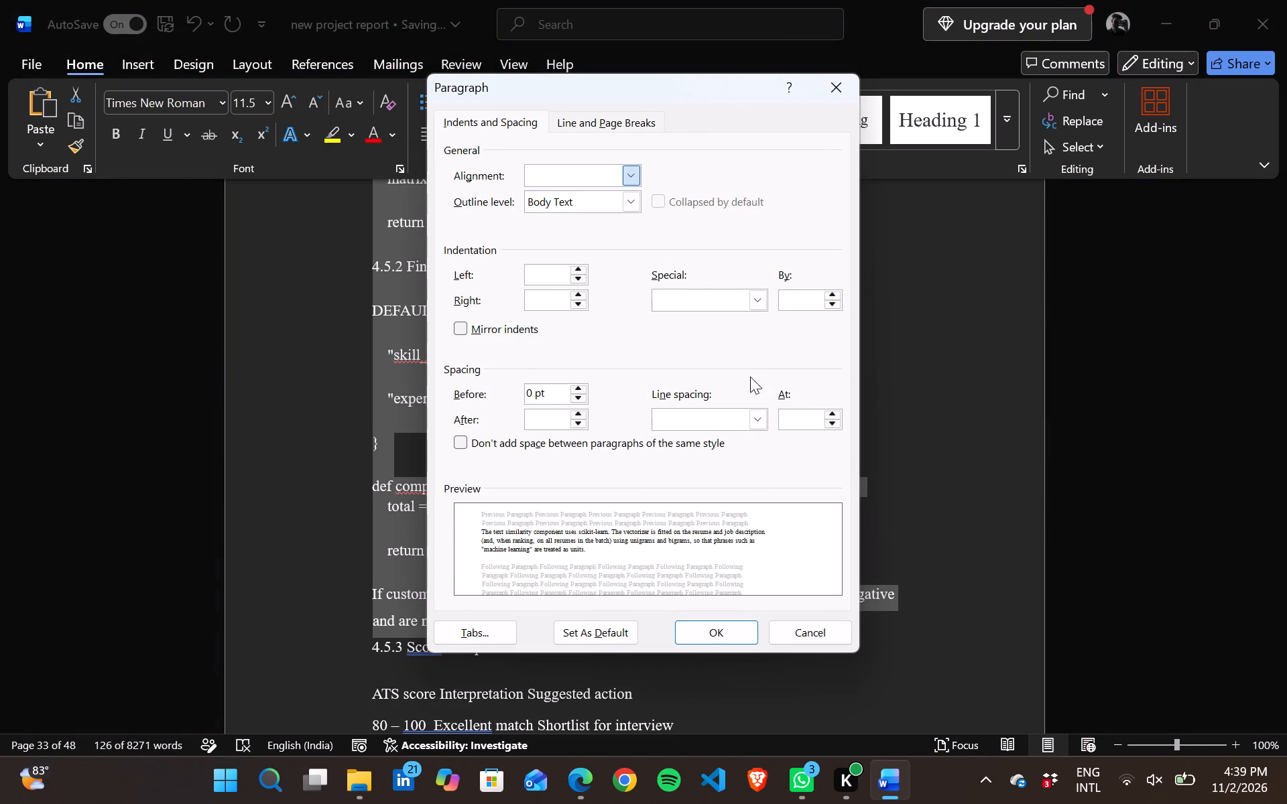
click(753, 425)
click(696, 455)
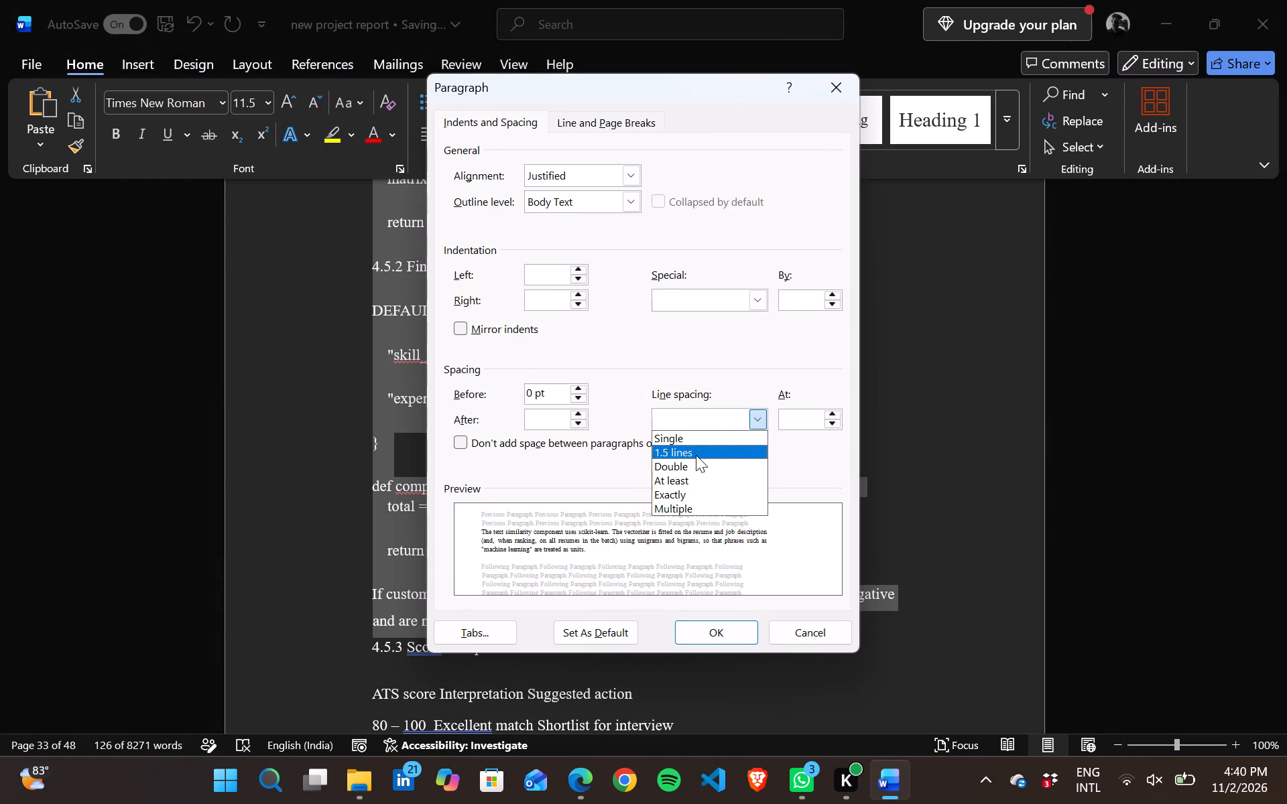
click(718, 633)
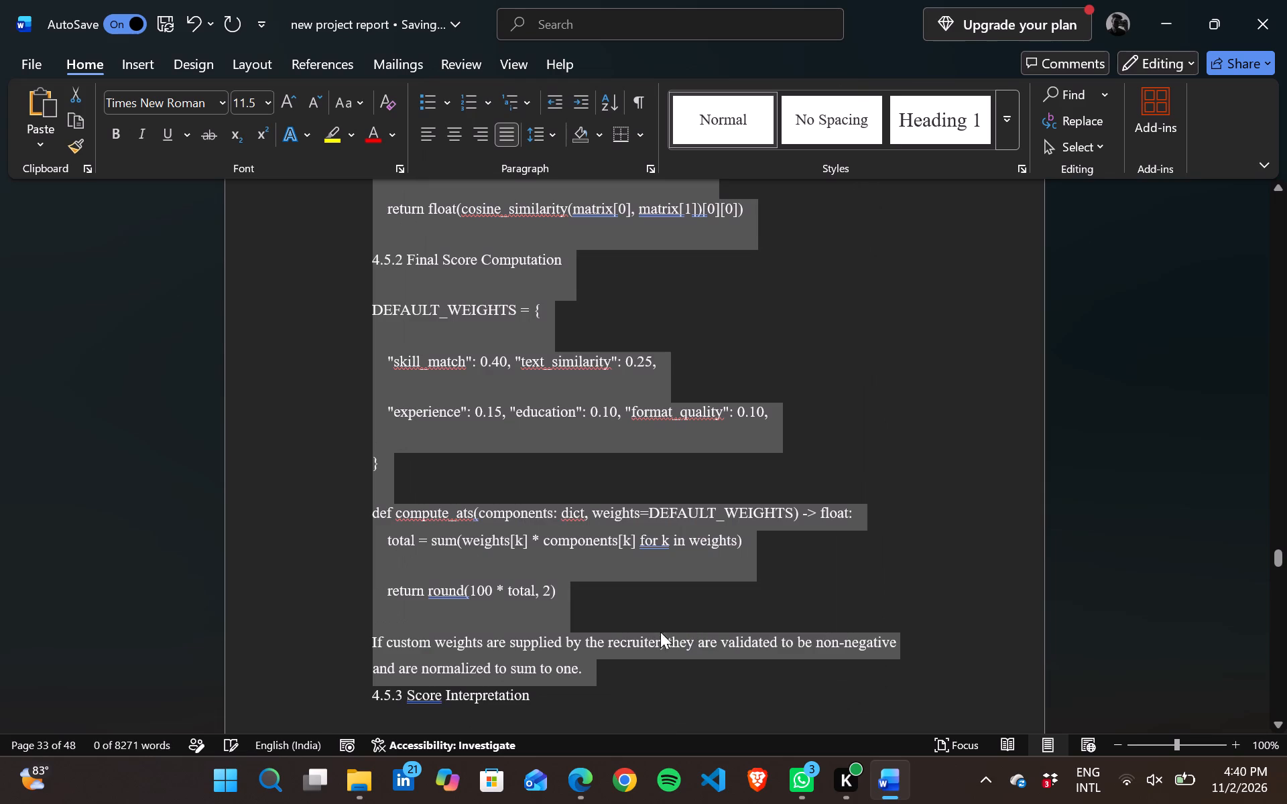
Insert two empty lines after the custom weights paragraph to push heading 4.5.3 Score Interpretation onto the next page.
click(605, 669)
key(Return)
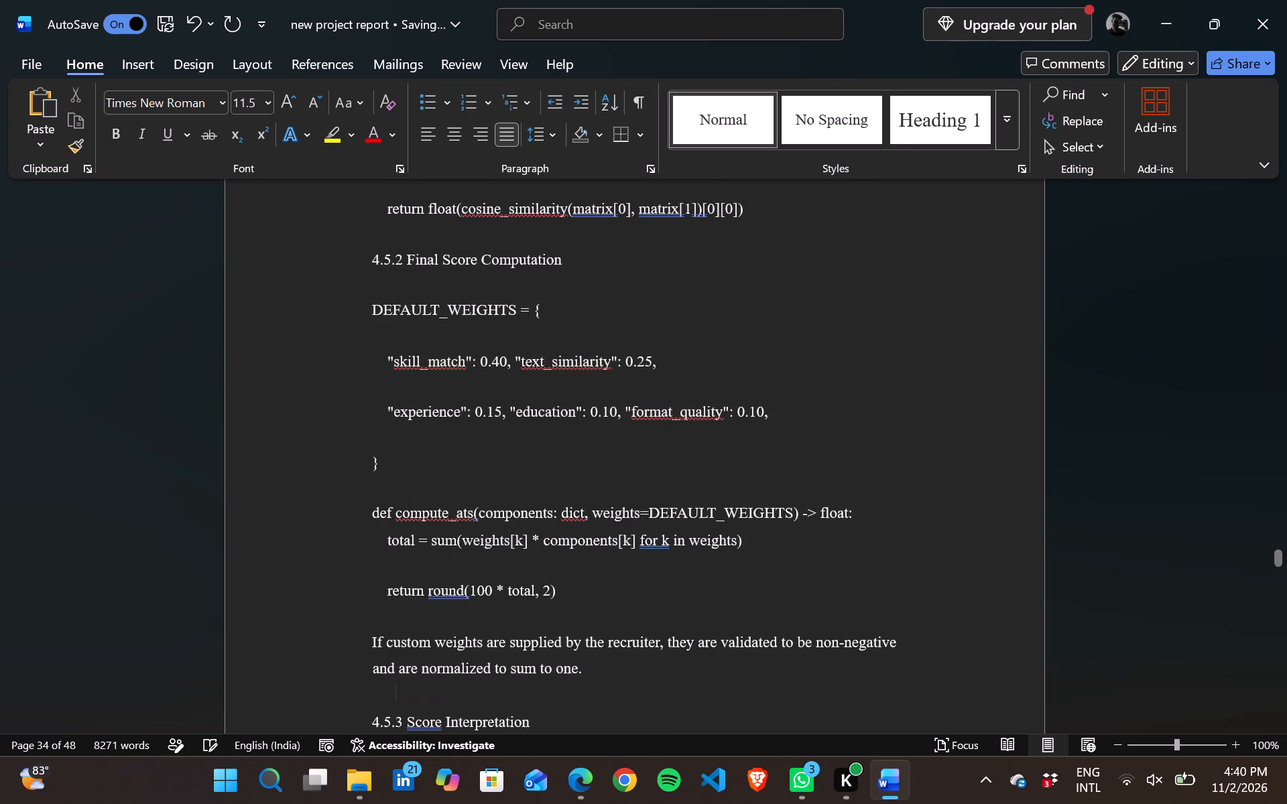
scroll(605, 669, down, 2)
key(Return)
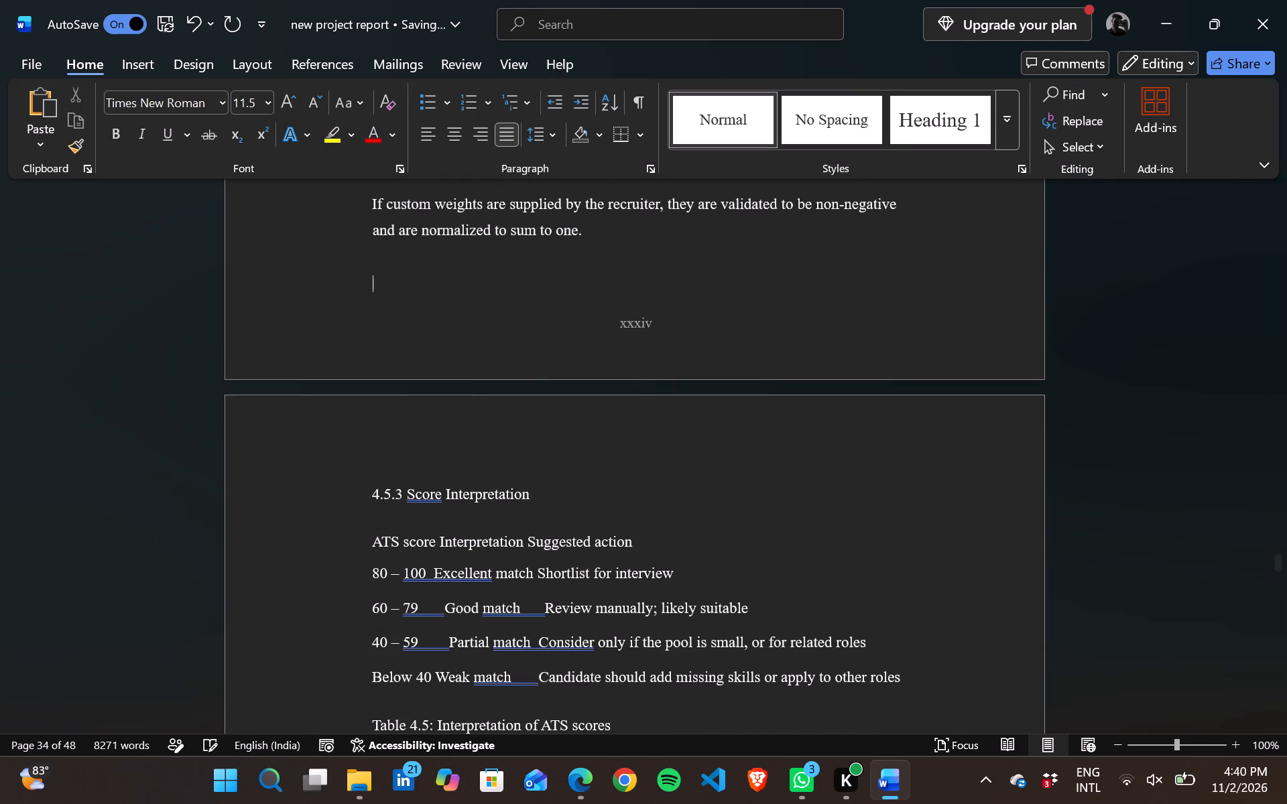
Set the heading 4.5.3 Score Interpretation to font size 14.
triple_click(452, 496)
click(452, 496)
triple_click(452, 496)
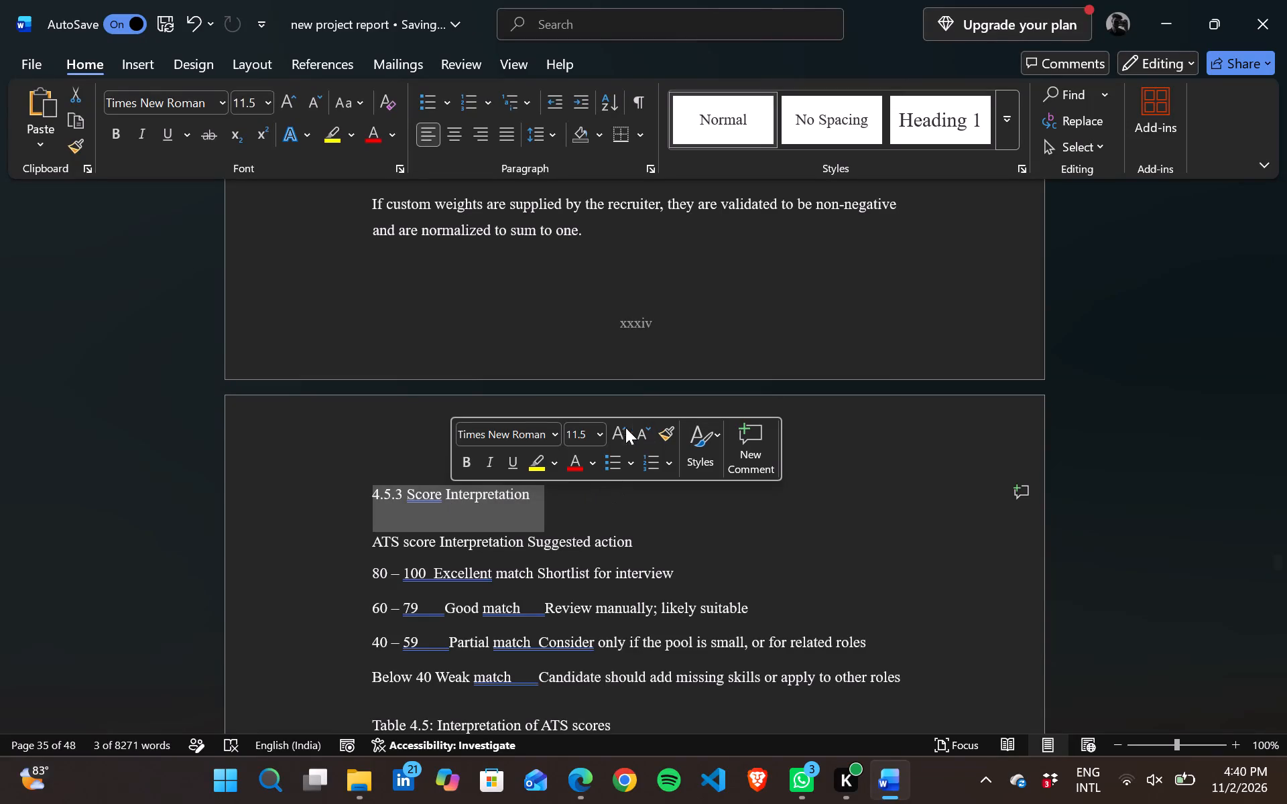
click(601, 431)
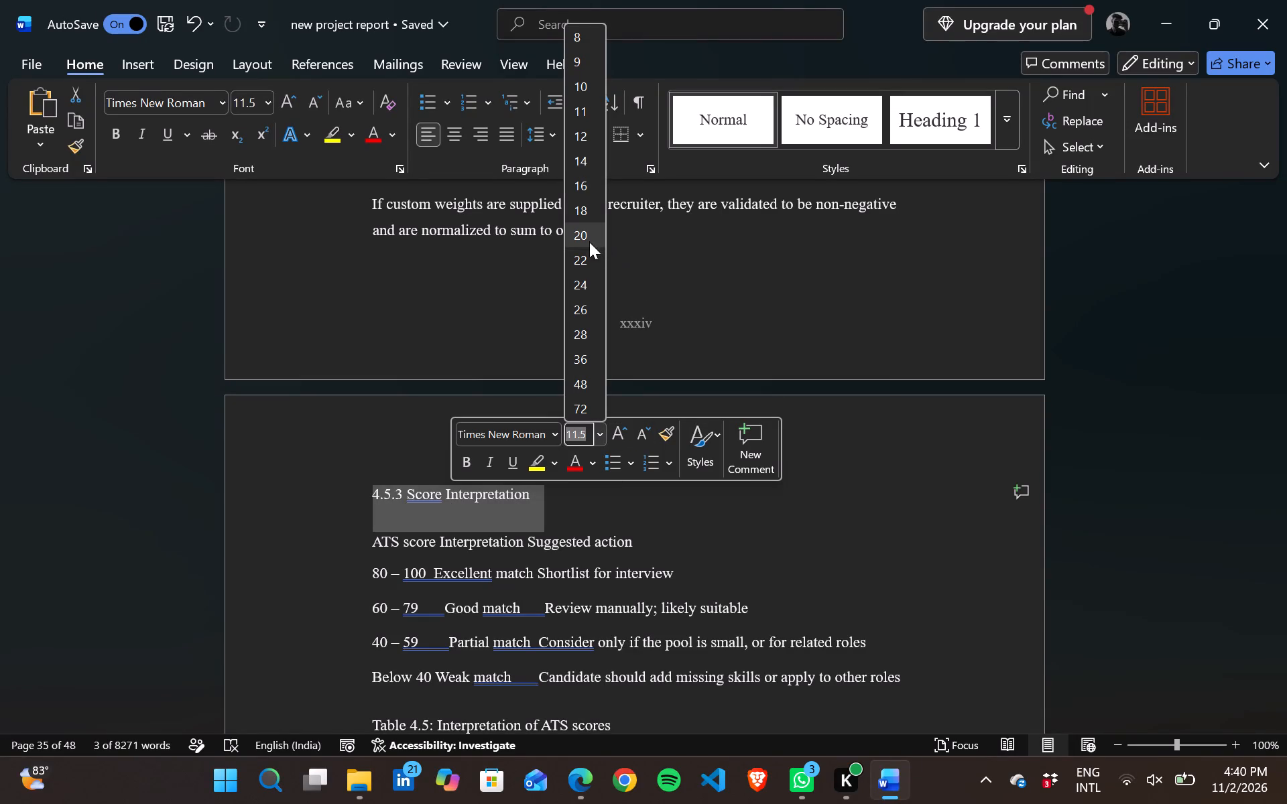
click(579, 156)
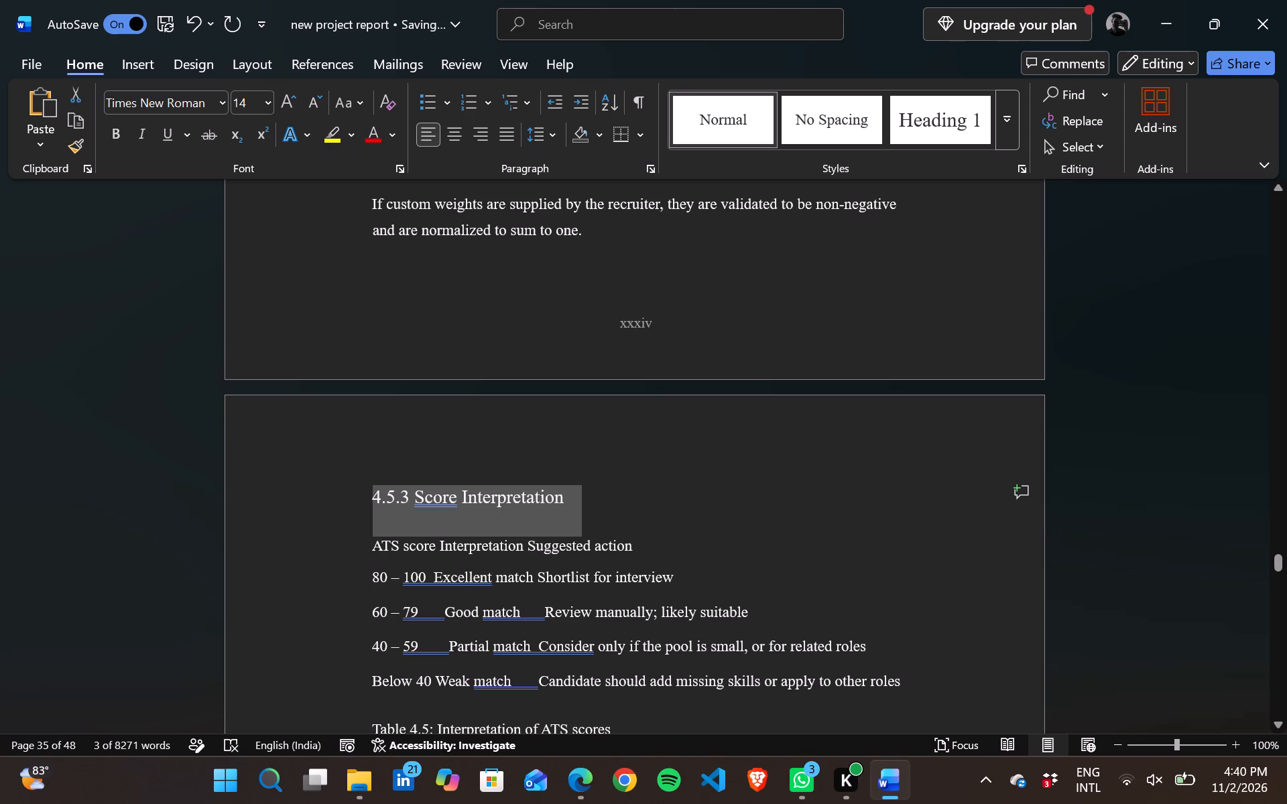
Justify the ATS score interpretation lines under heading 4.5.3 and set their line spacing to 1.5 lines.
drag(373, 544, 881, 702)
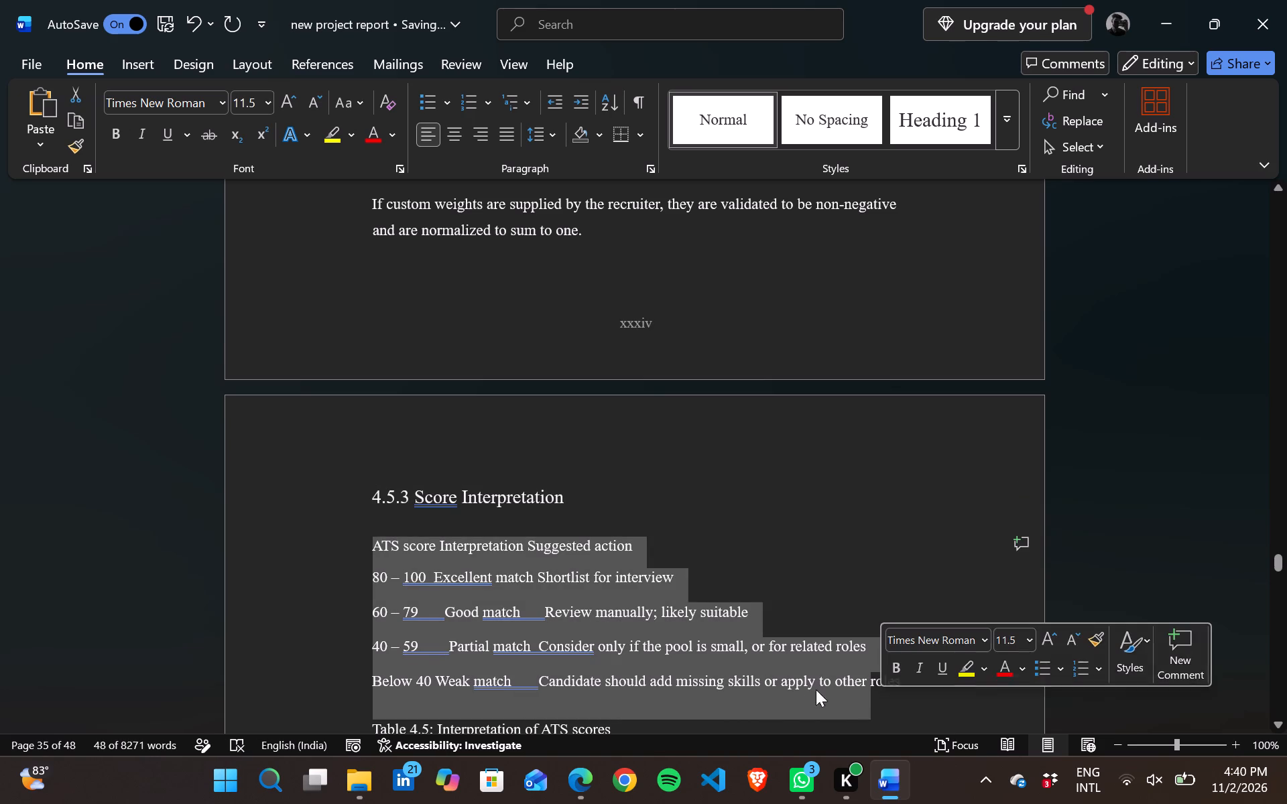
right_click(723, 599)
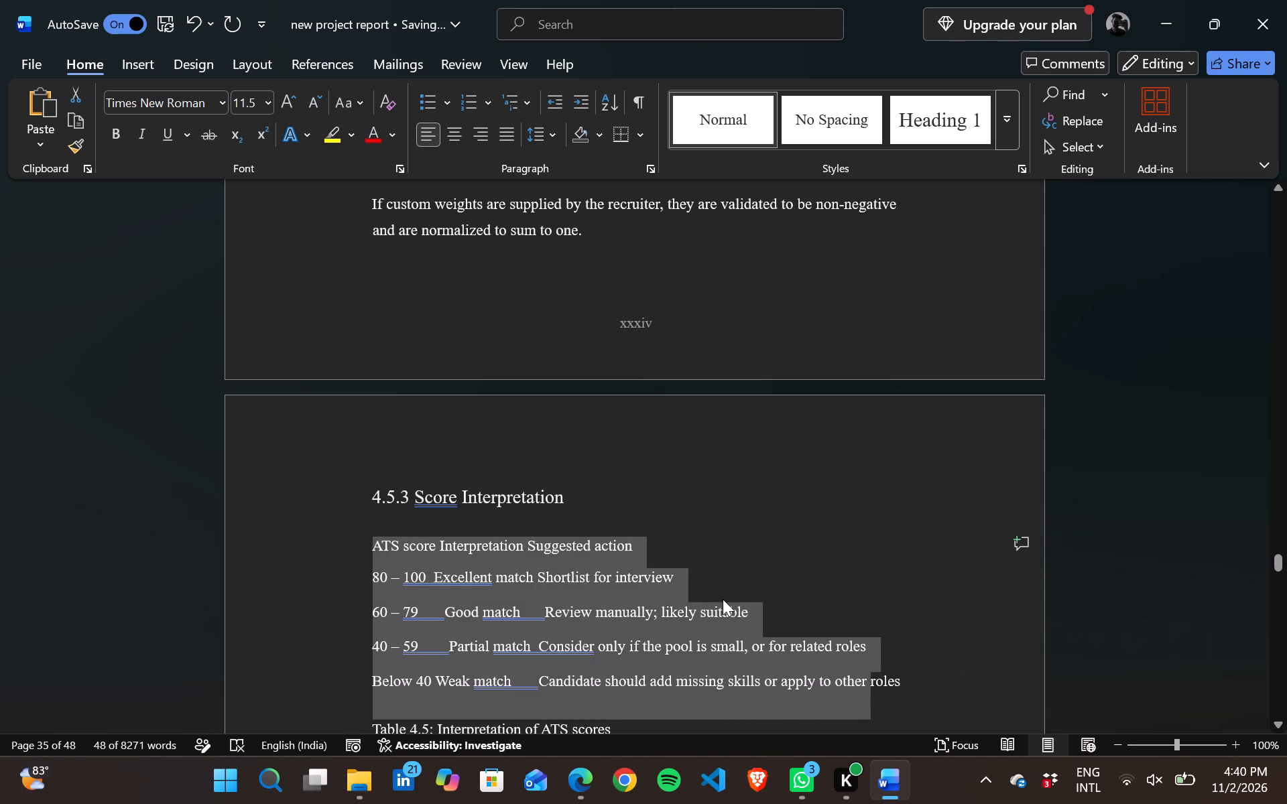
click(818, 406)
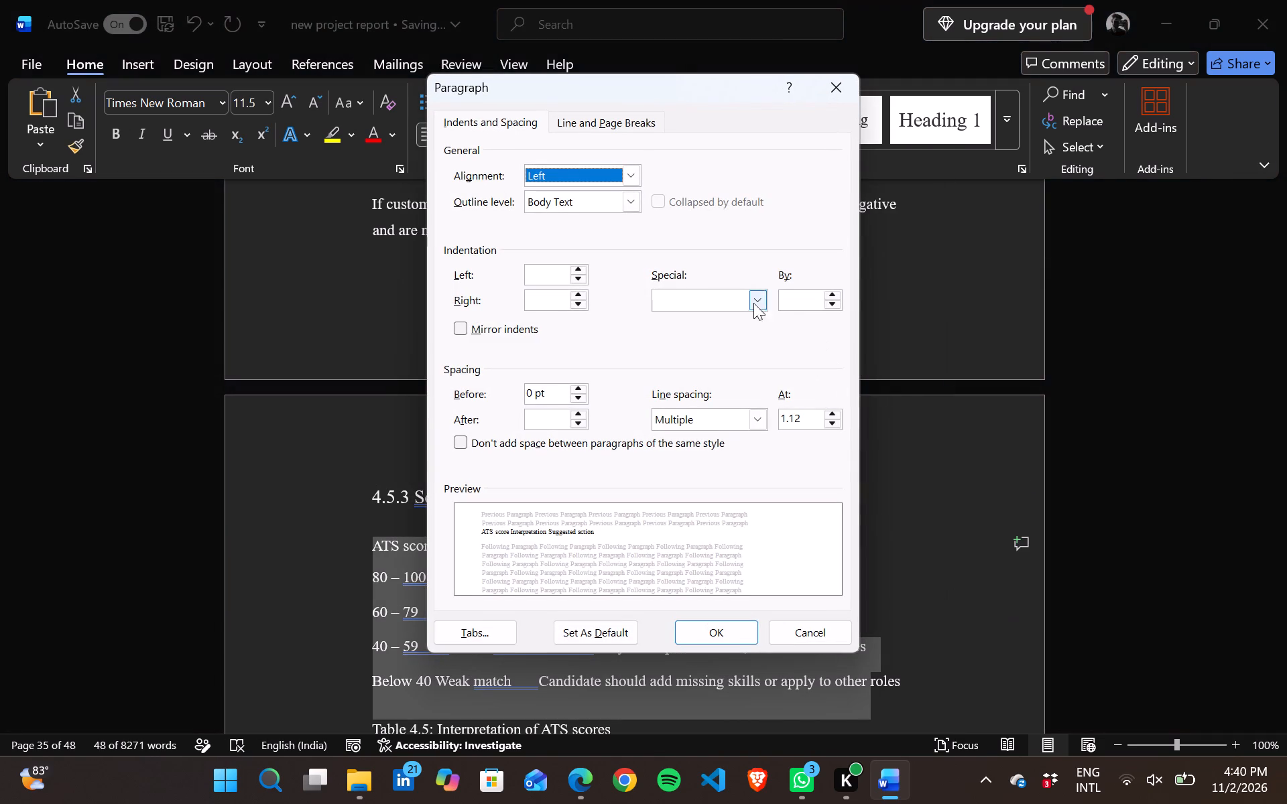
drag(615, 177, 562, 228)
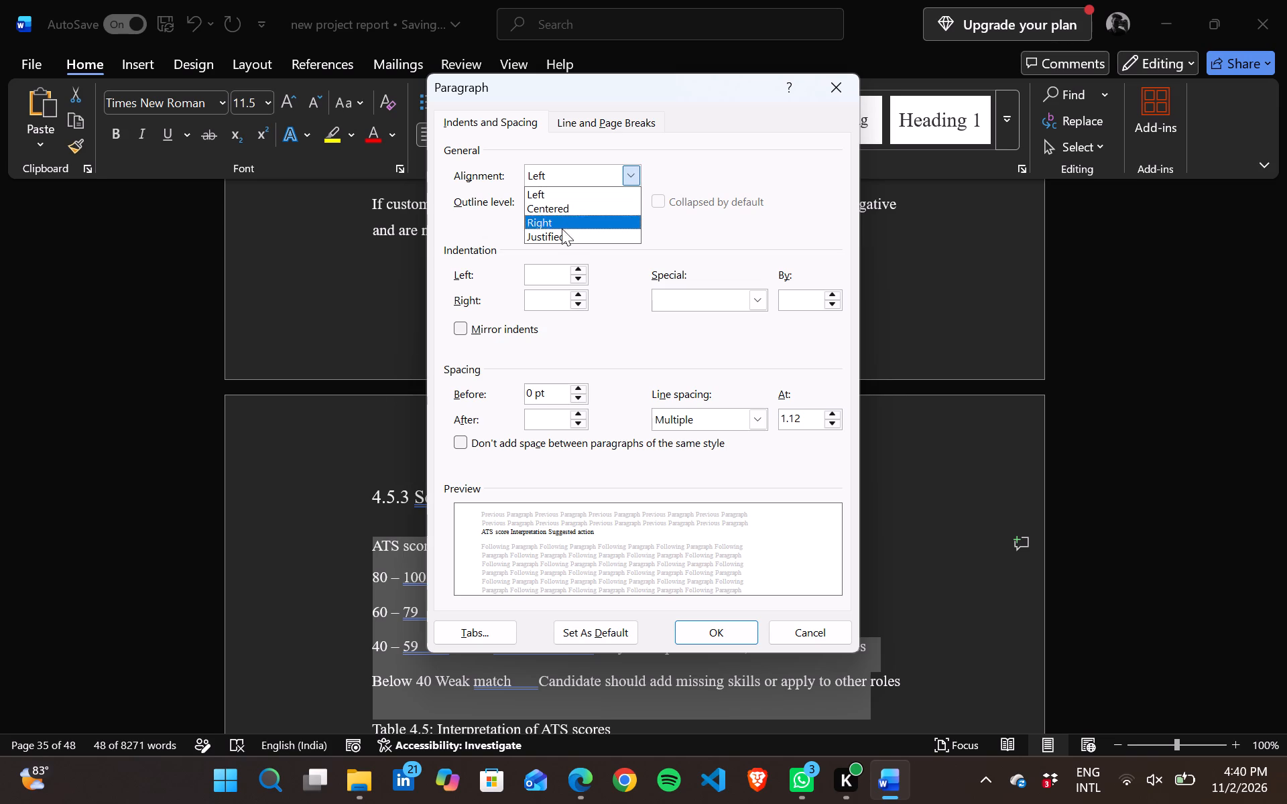
drag(562, 228, 559, 234)
click(757, 415)
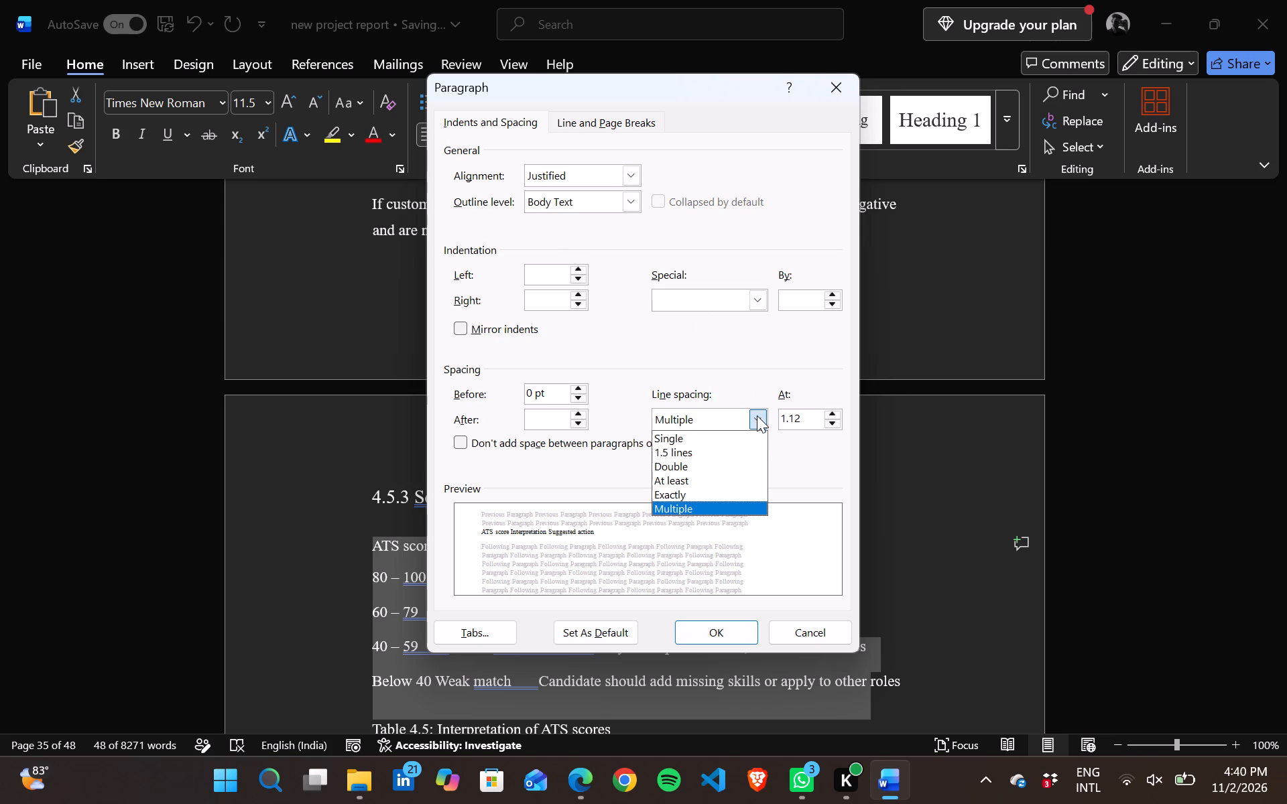
click(686, 454)
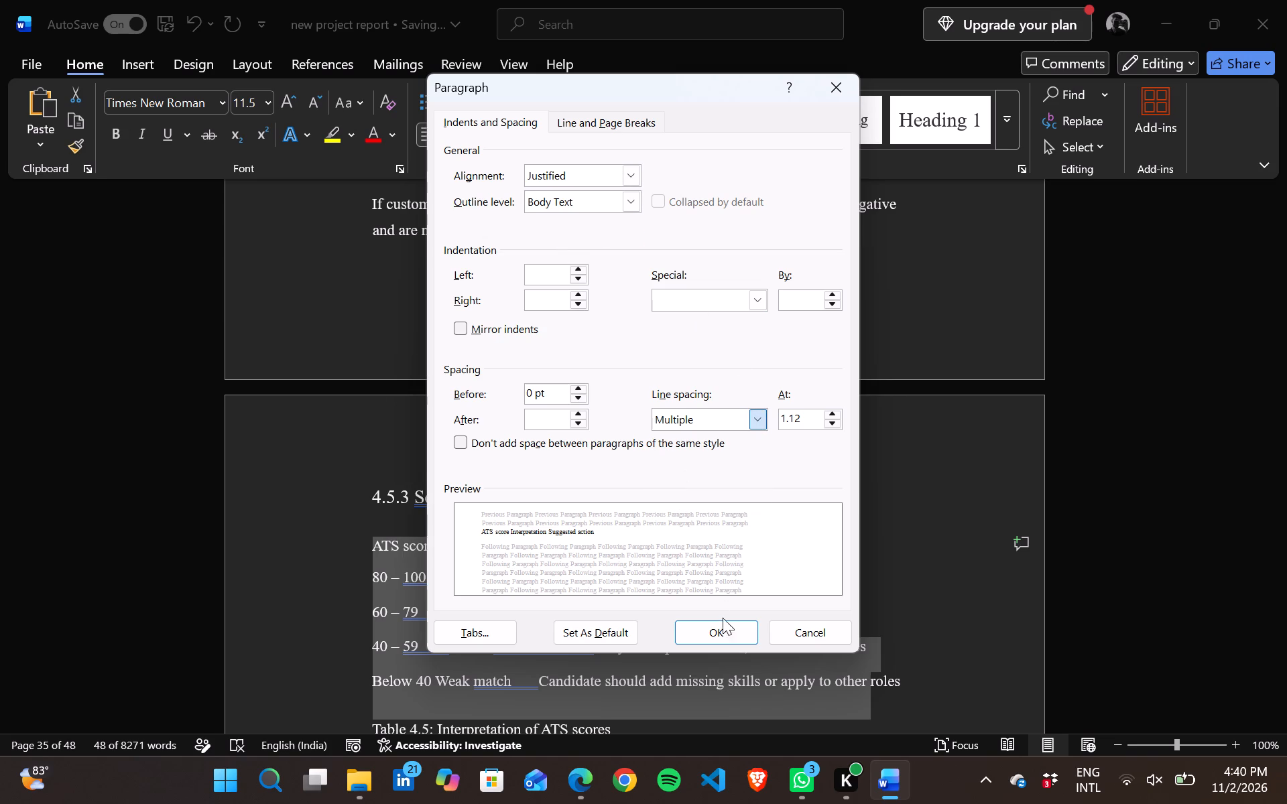
click(715, 632)
click(731, 572)
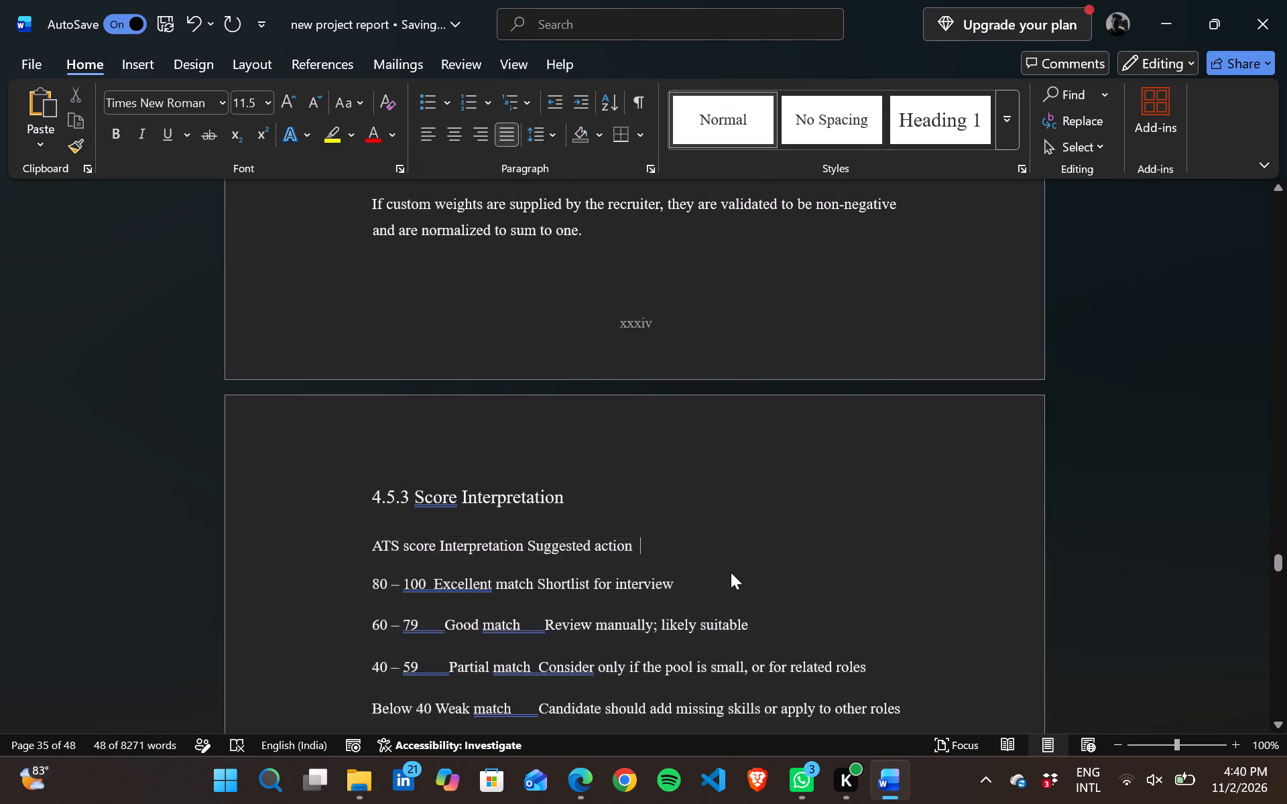
Set the caption "Table 4.5: Interpretation of ATS scores" to font size 14.
scroll(731, 572, down, 2)
triple_click(384, 494)
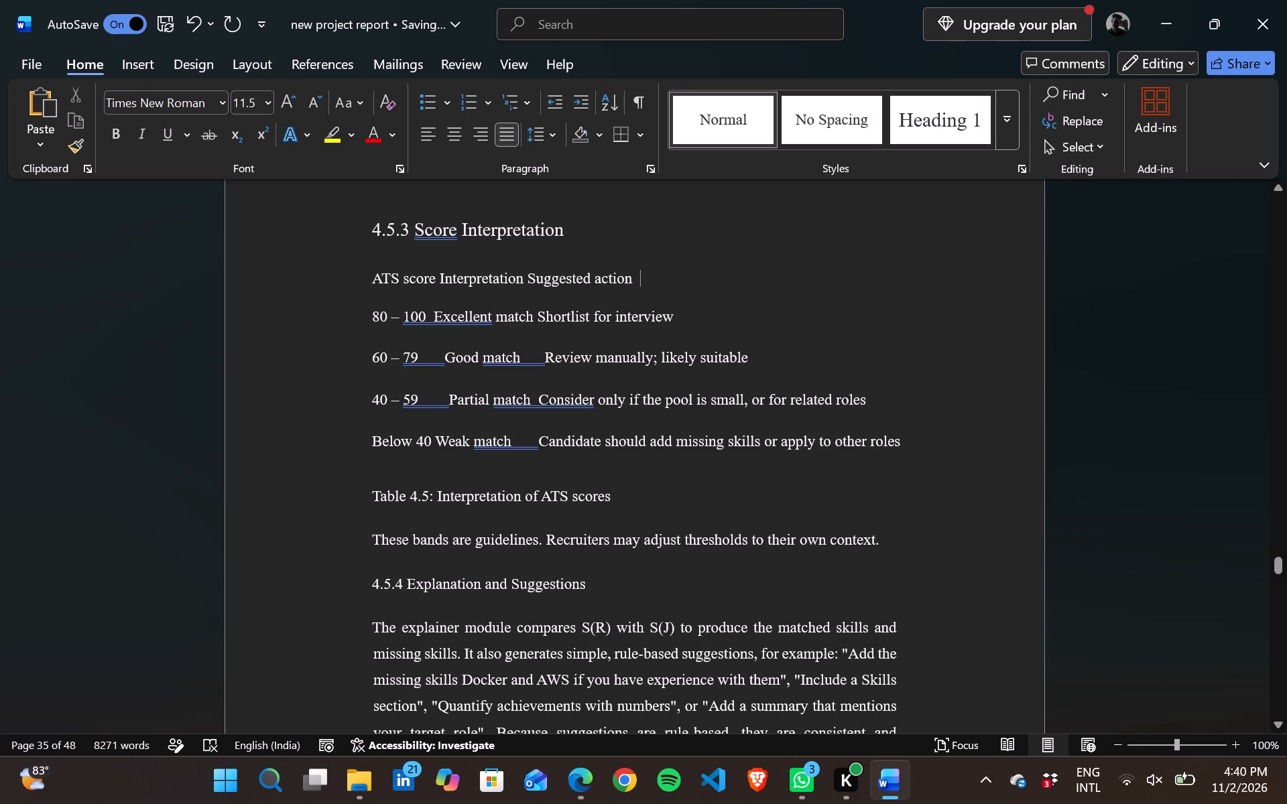
click(384, 494)
triple_click(384, 494)
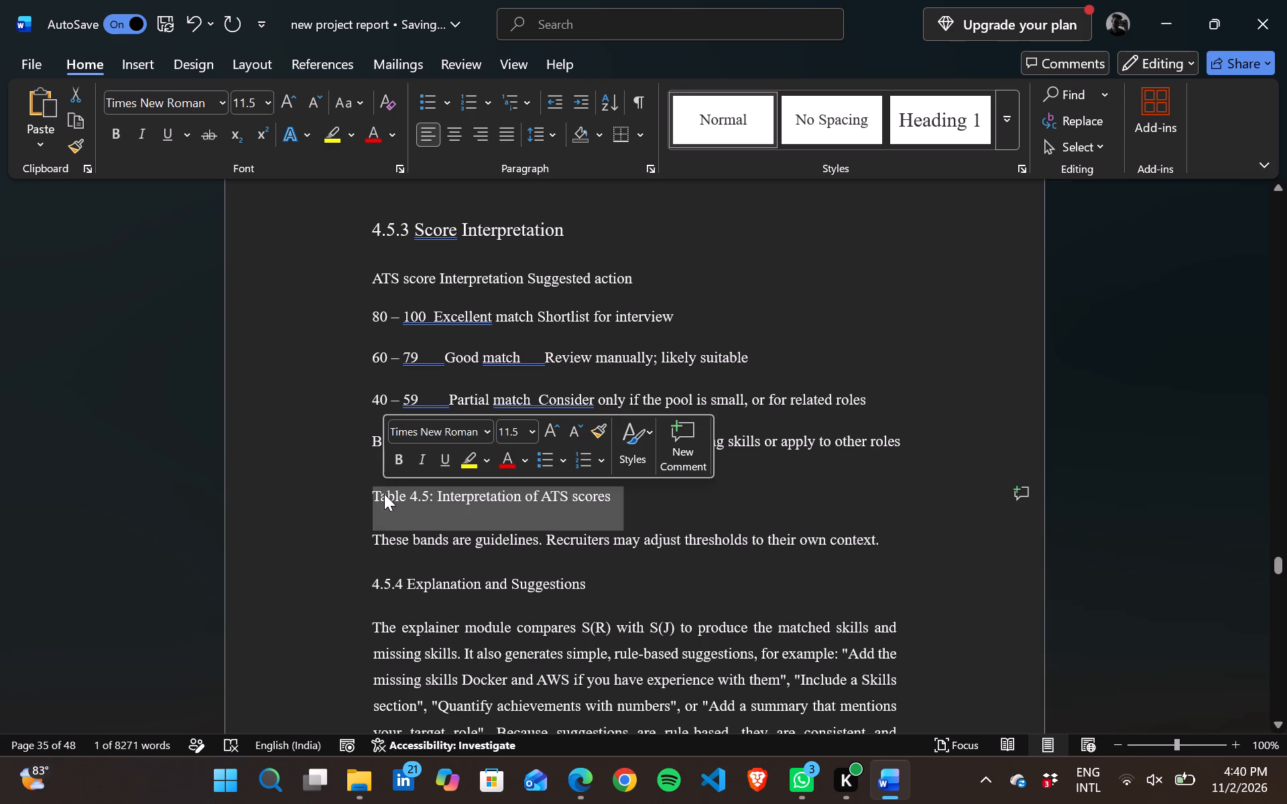
click(527, 432)
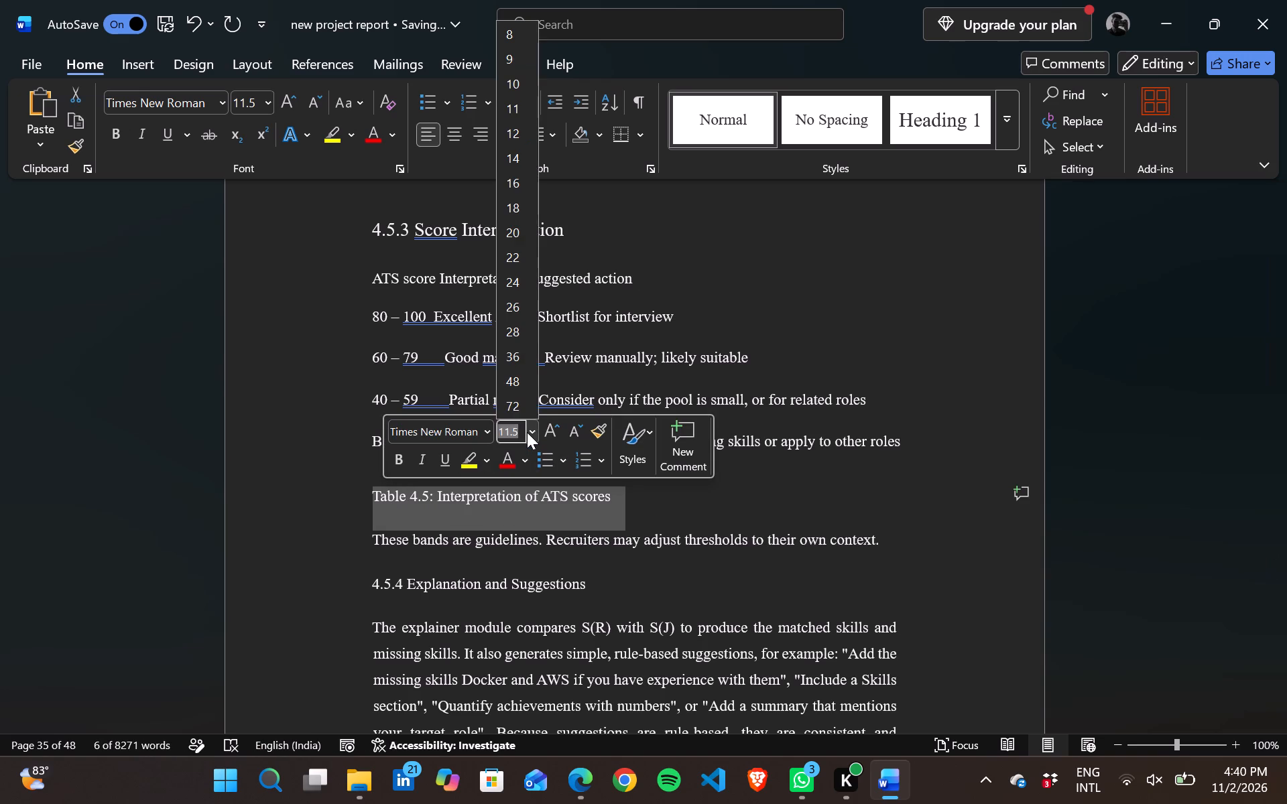
click(518, 152)
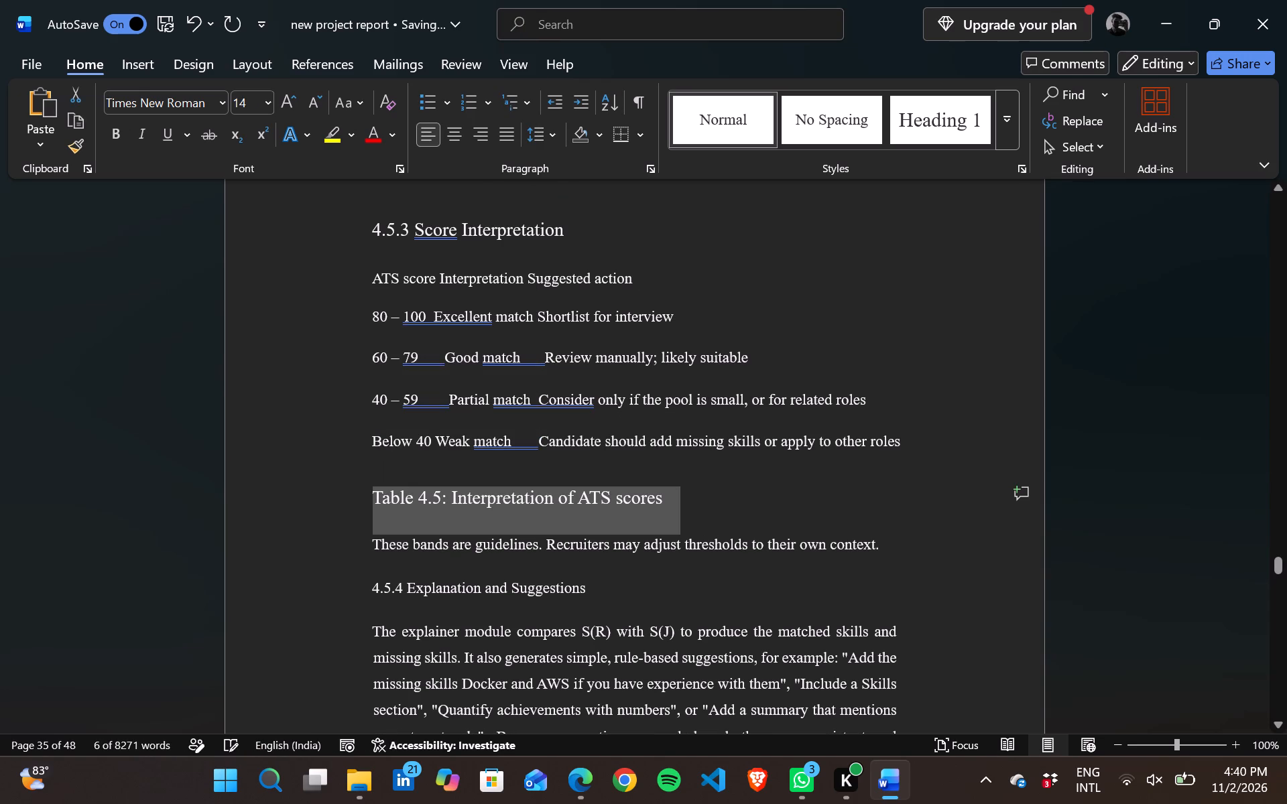
click(544, 527)
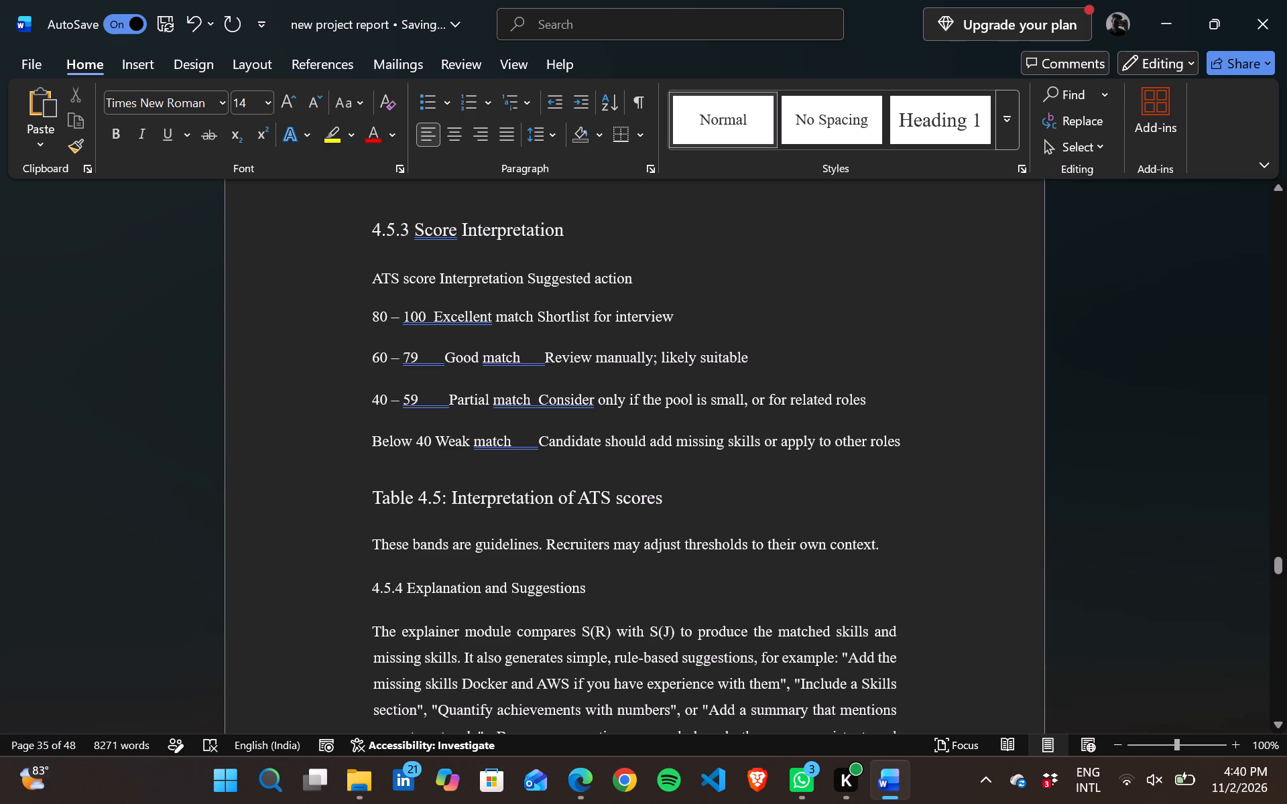
Delete the paragraph "These bands are guidelines. Recruiters may adjust thresholds to their own context." along with its empty line.
scroll(380, 545, down, 1)
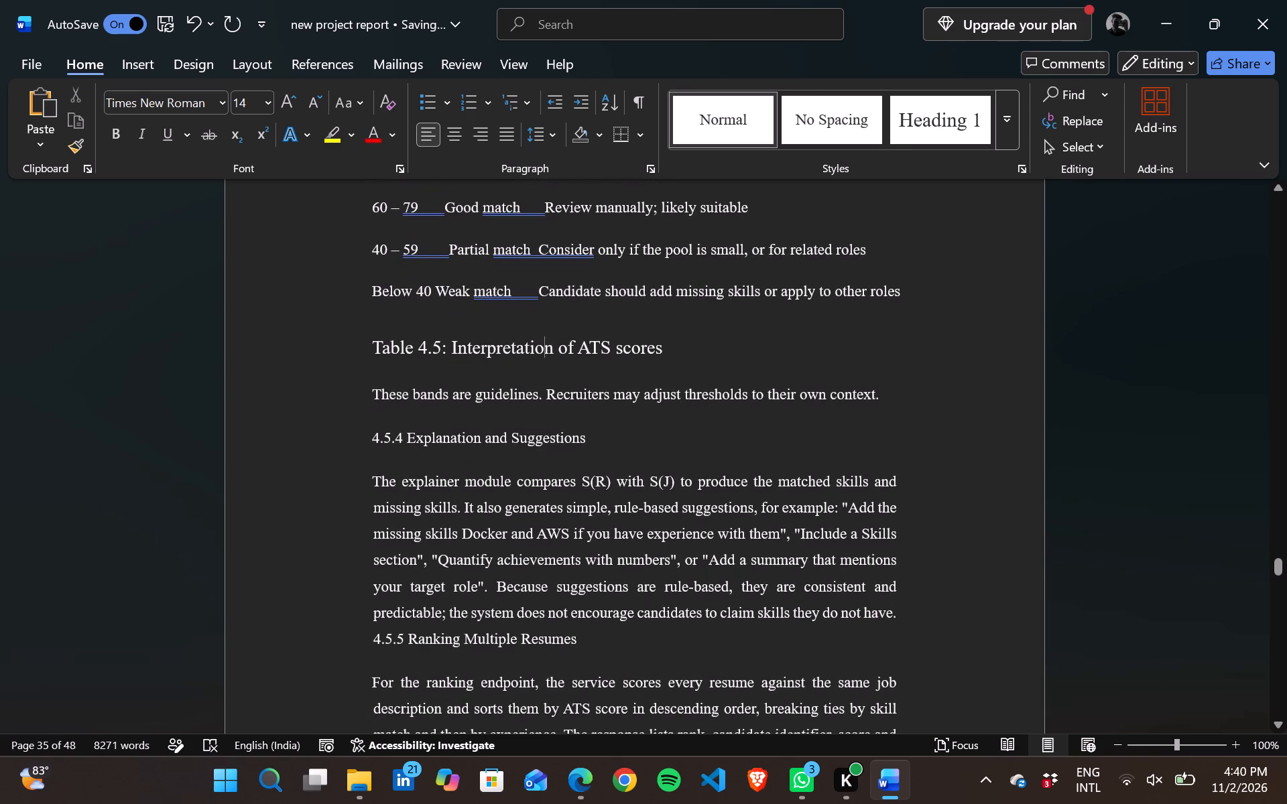
triple_click(398, 397)
key(space)
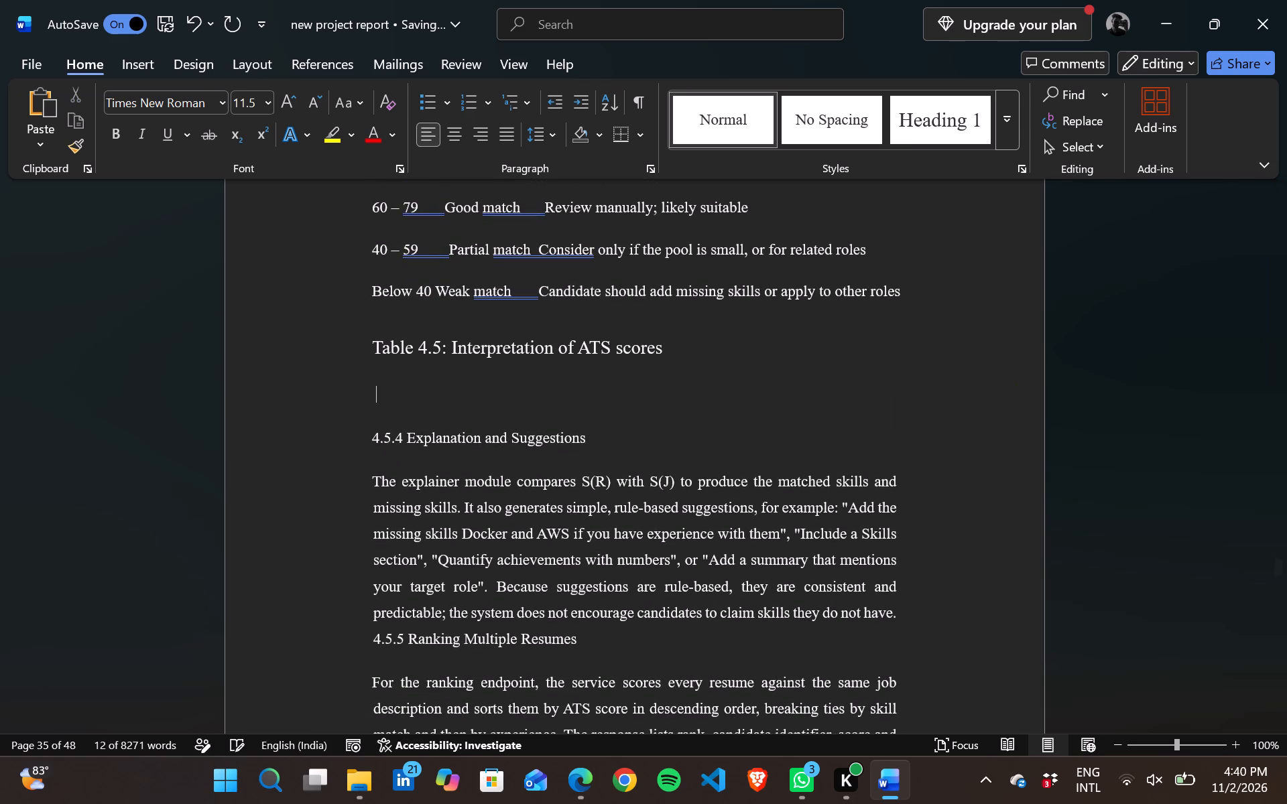
key(BackSpace)
key(BackSpace)
key(BackSpace)
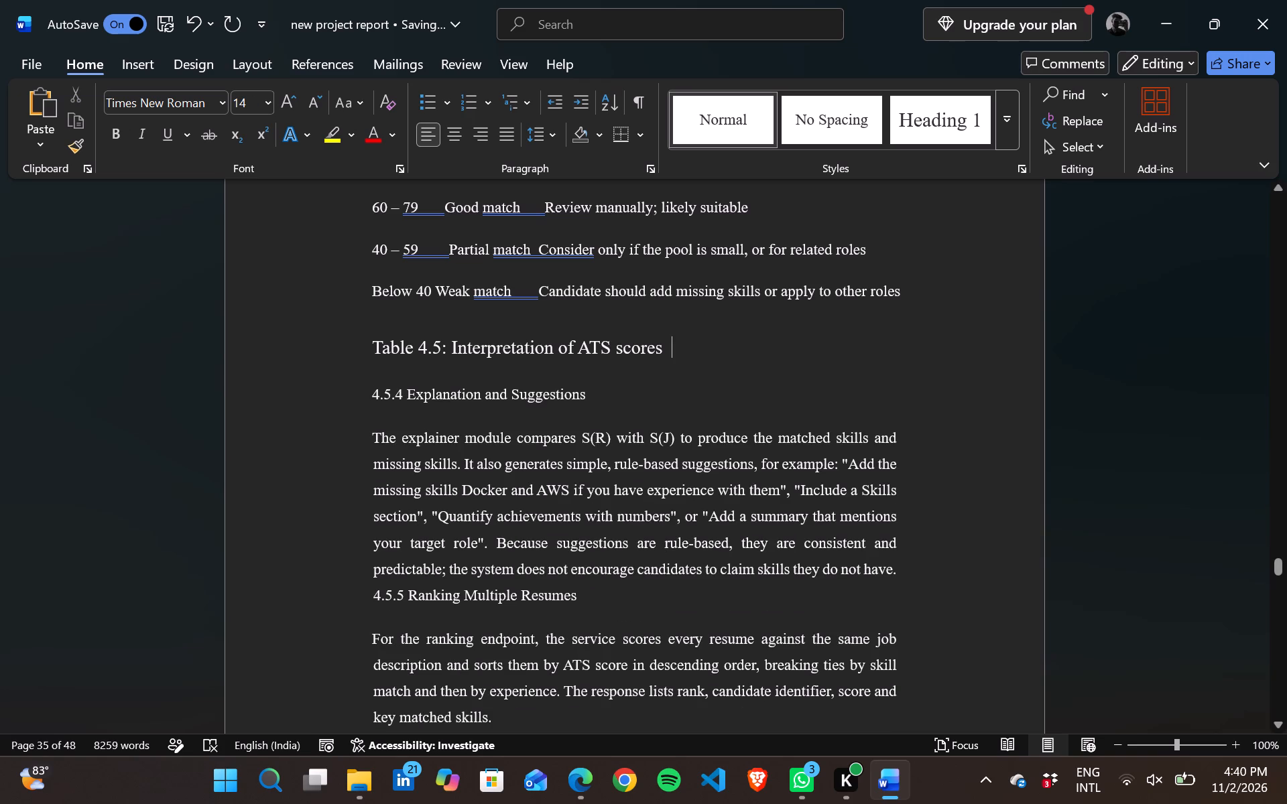
Set the heading 4.5.4 Explanation and Suggestions to font size 14.
triple_click(430, 395)
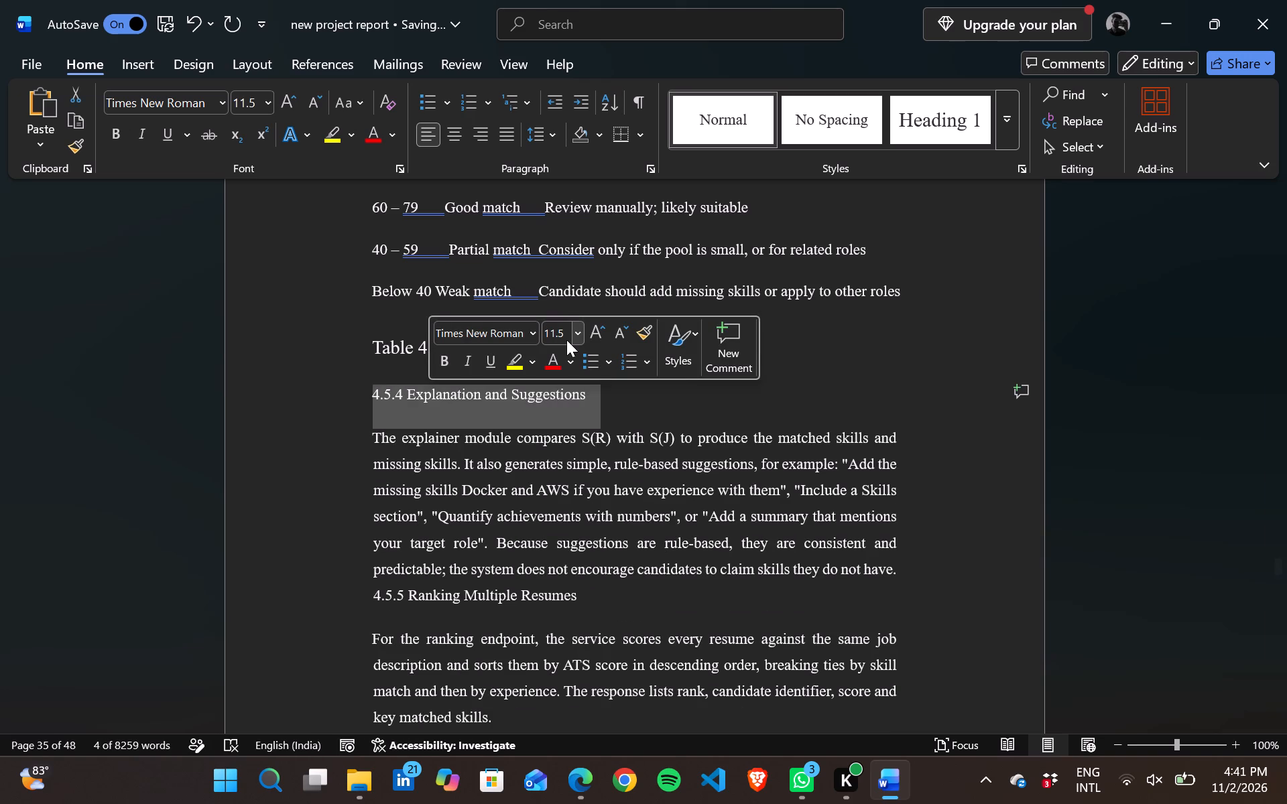
click(575, 332)
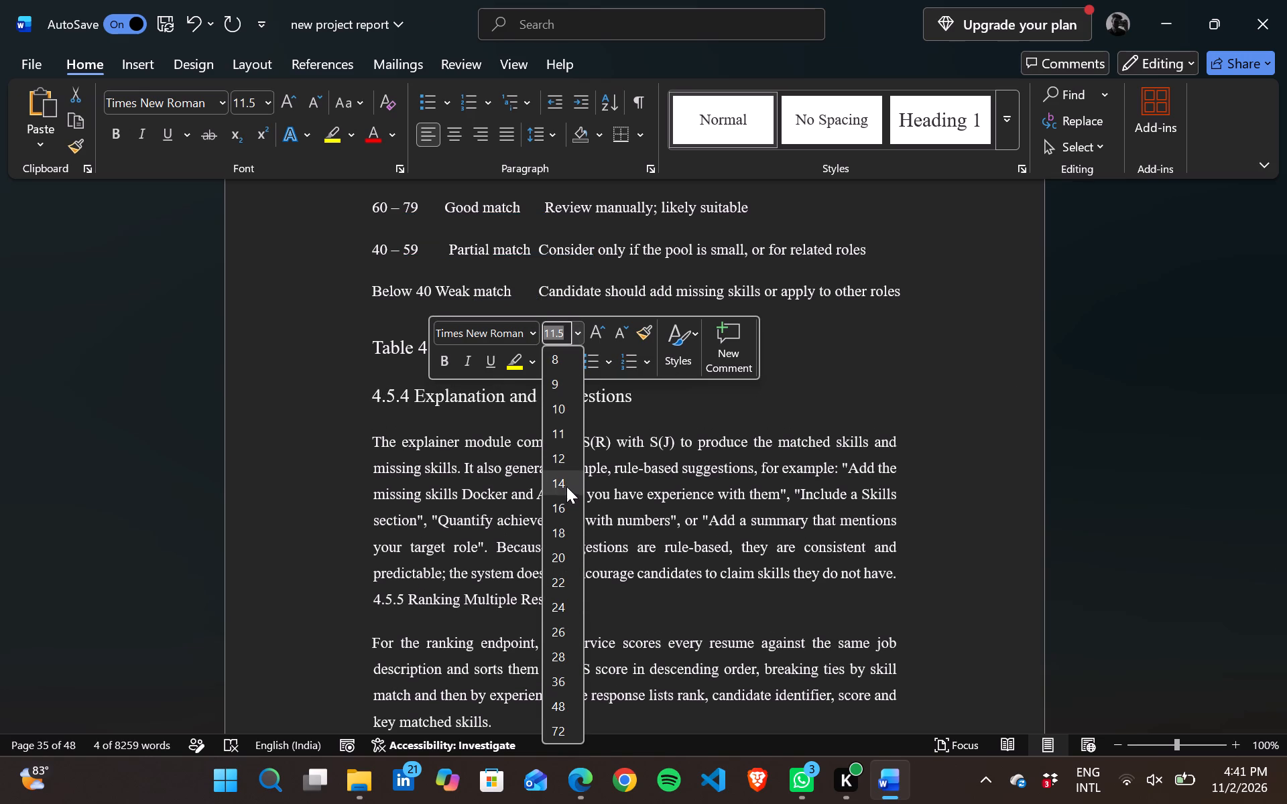
click(566, 489)
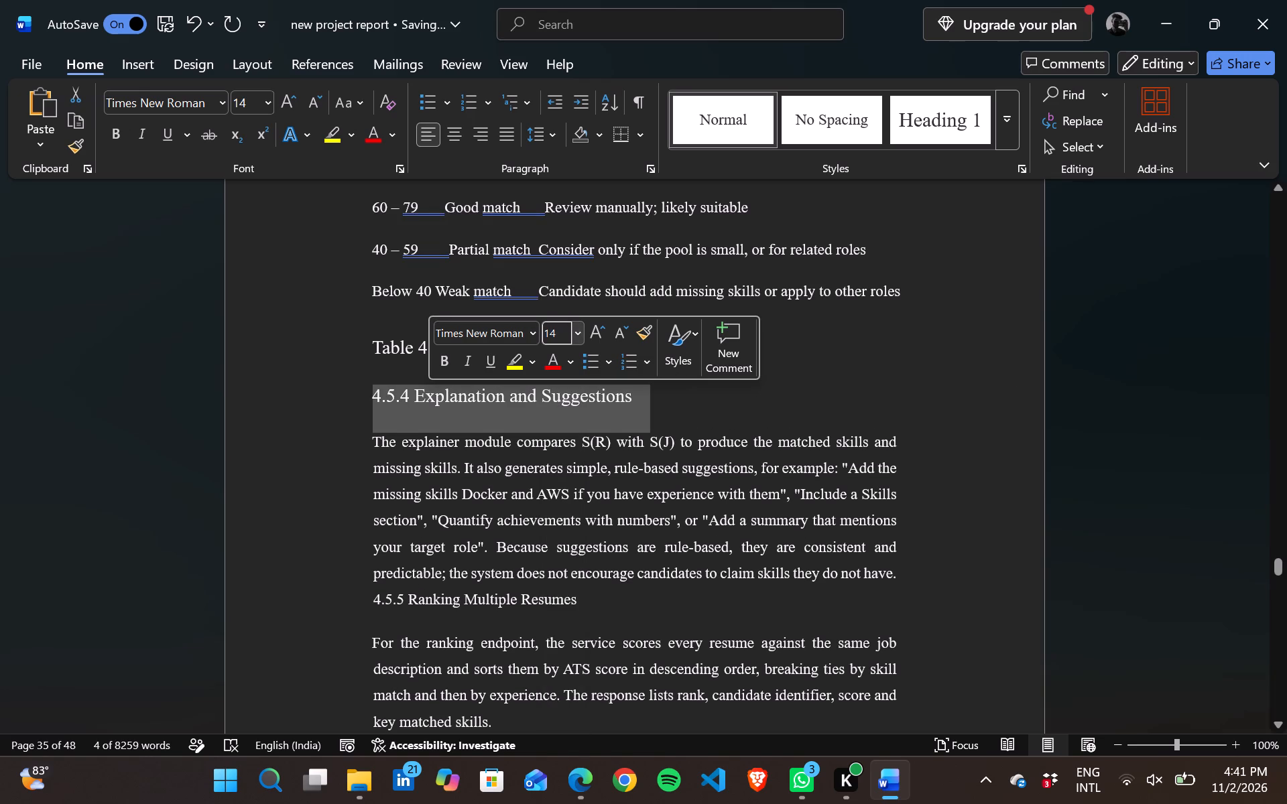
Set the line spacing of the explainer module paragraph under heading 4.5.4 to 1.5 lines.
drag(375, 442, 752, 576)
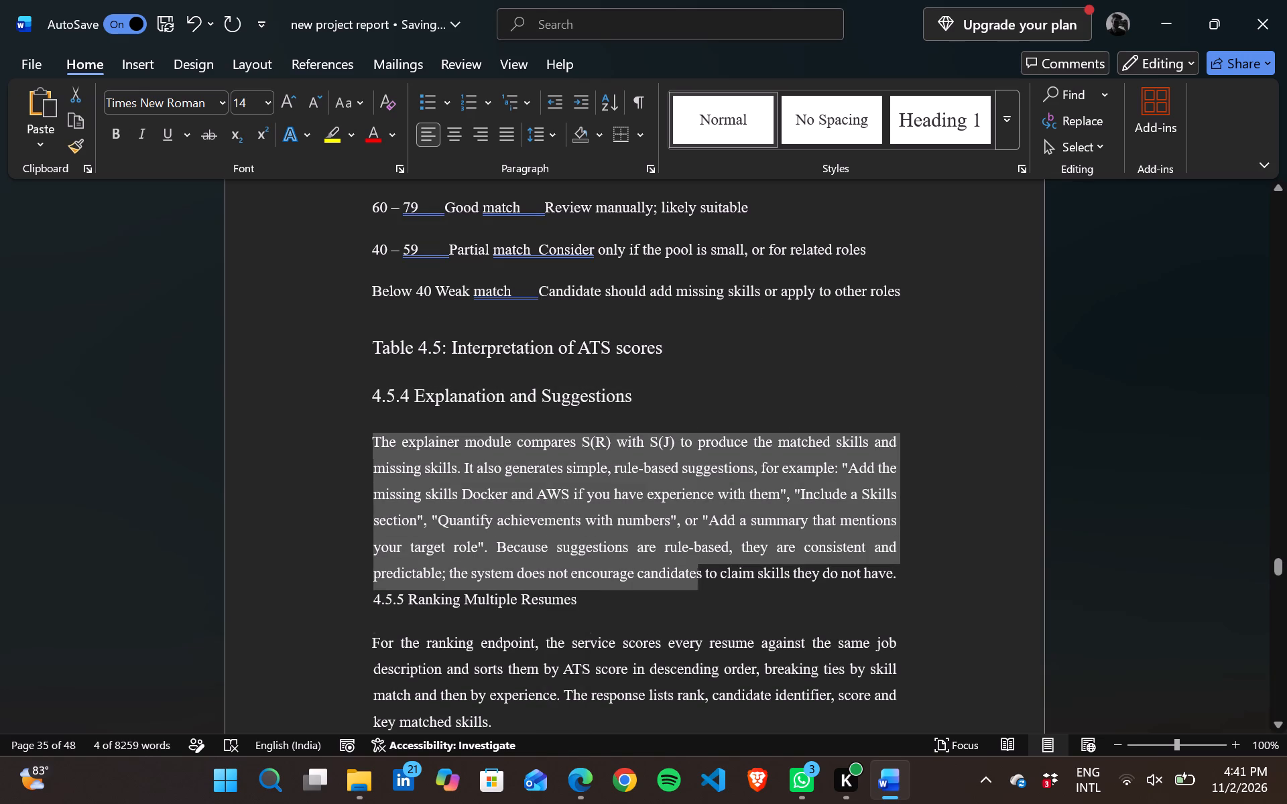
drag(752, 576, 989, 569)
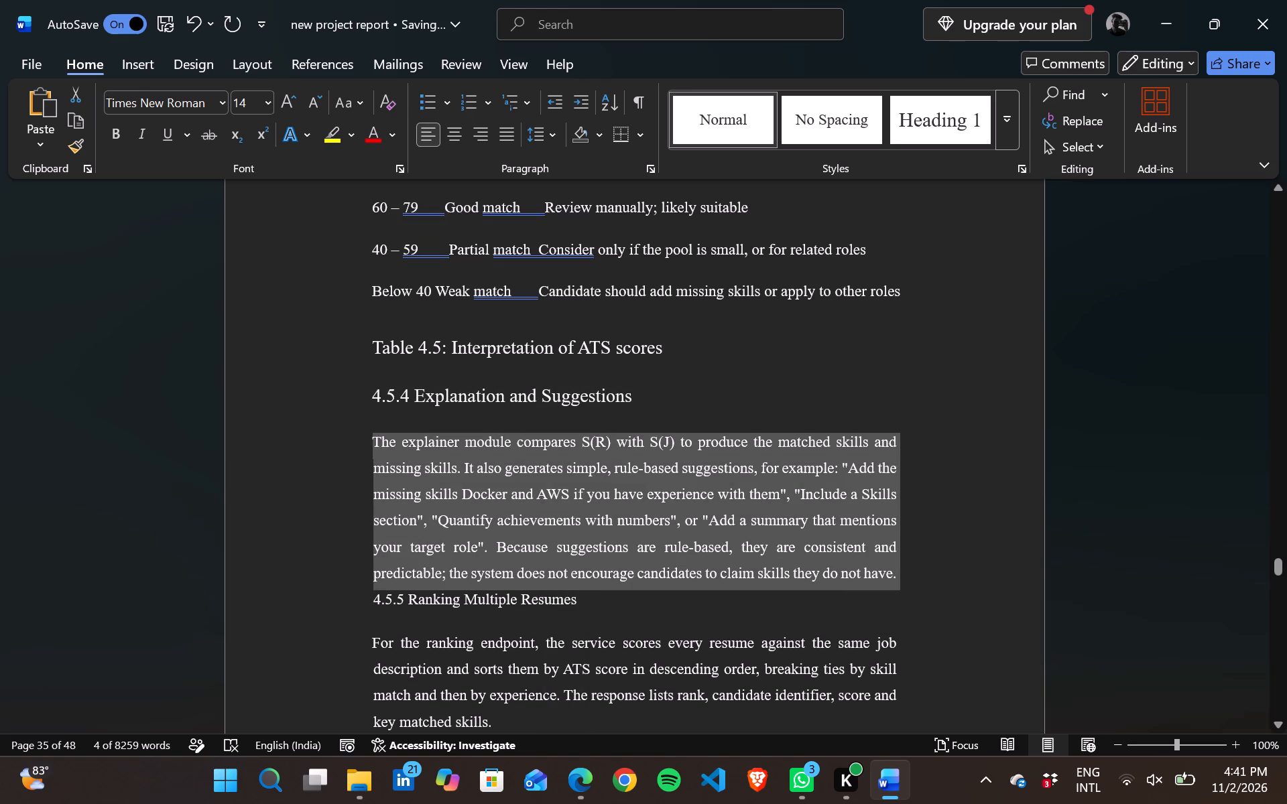
drag(989, 569, 987, 569)
right_click(987, 569)
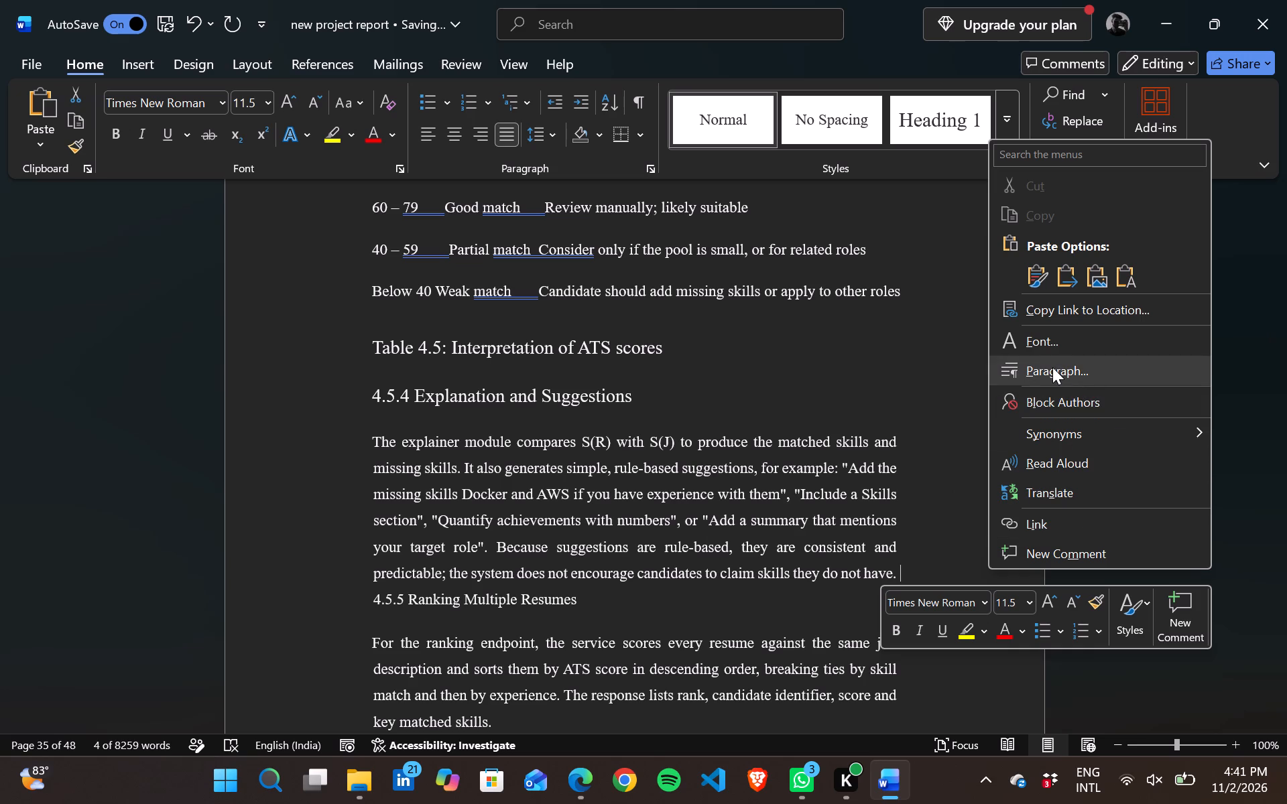
double_click(376, 436)
drag(376, 436, 978, 578)
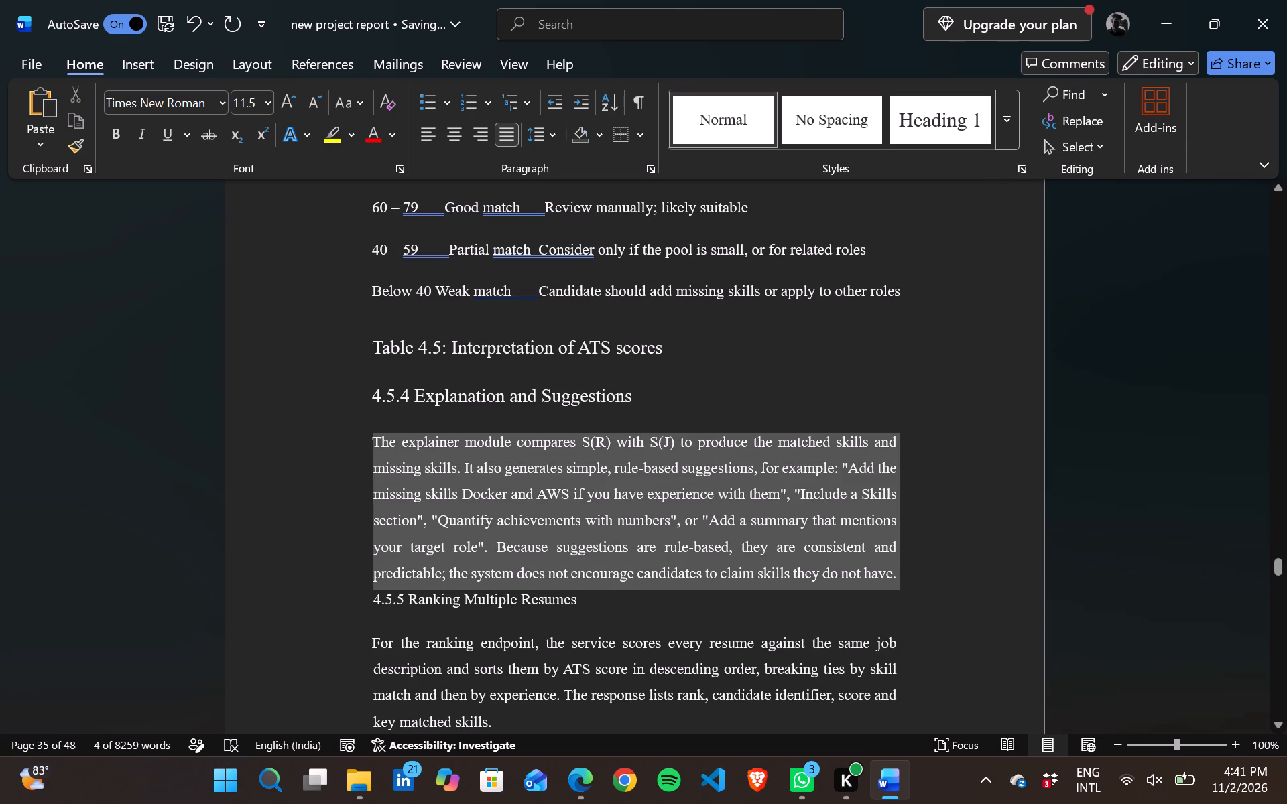
drag(978, 578, 962, 576)
right_click(962, 576)
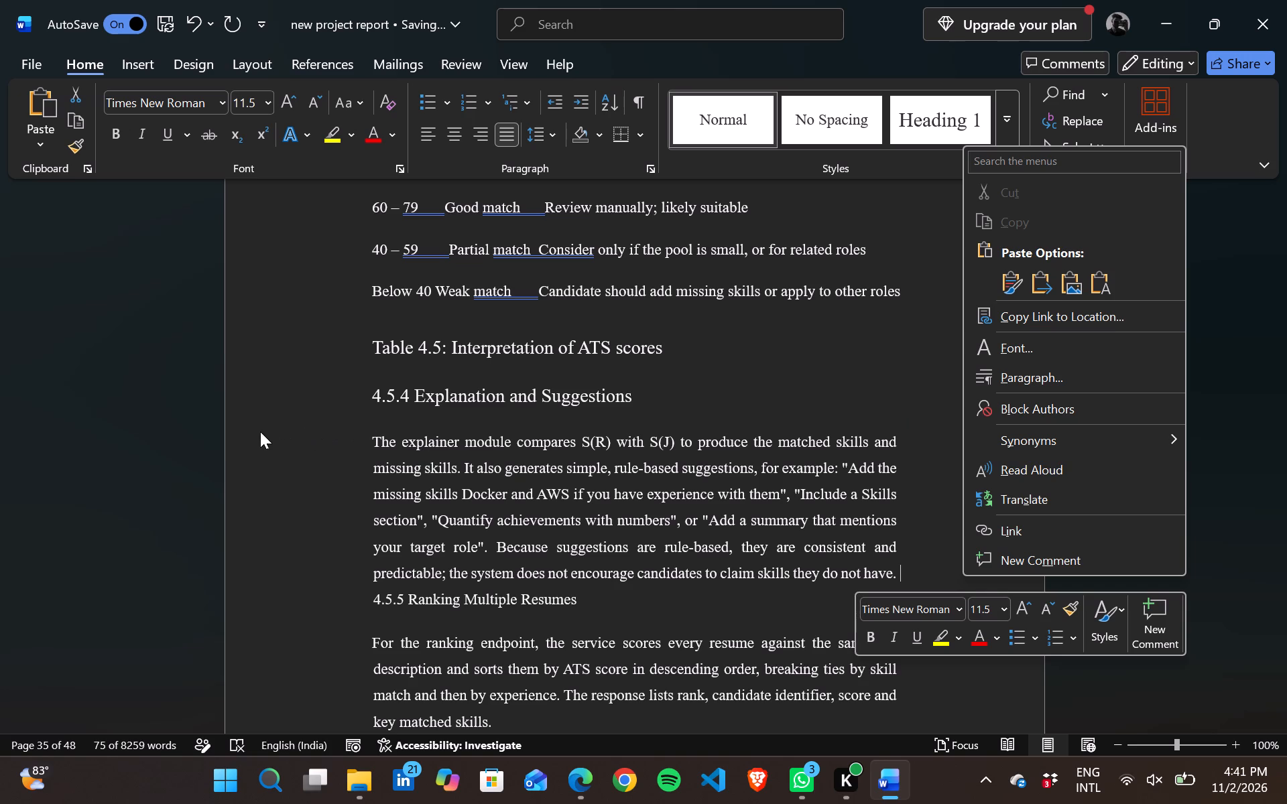
click(376, 443)
drag(376, 443, 401, 476)
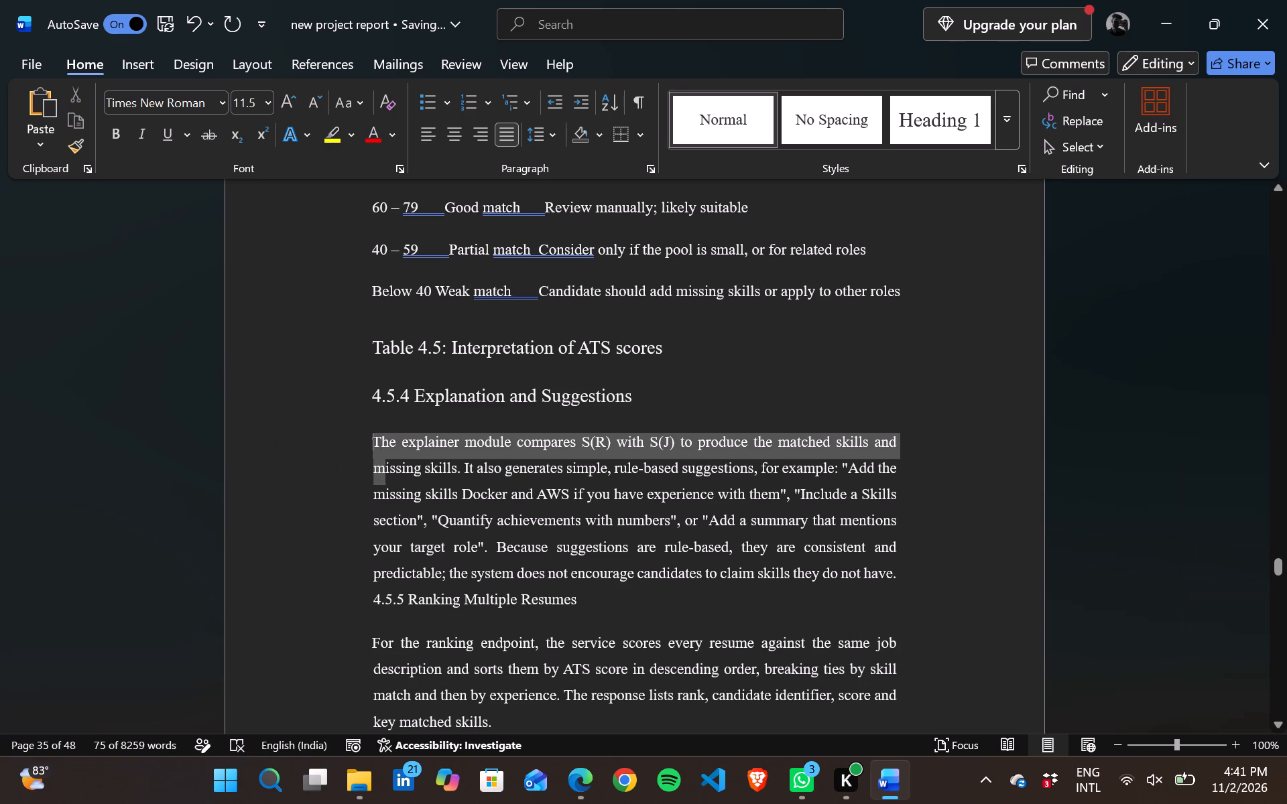
drag(401, 476, 824, 565)
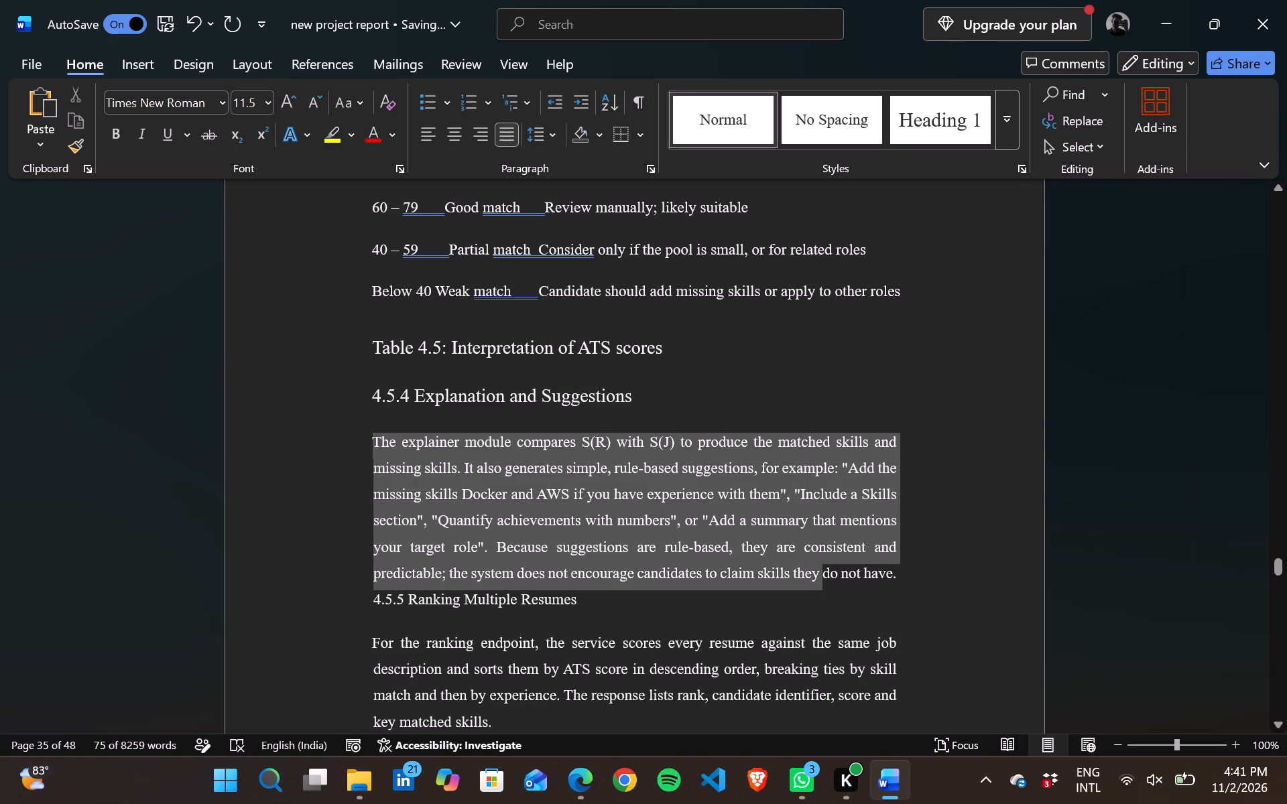
drag(824, 565, 939, 572)
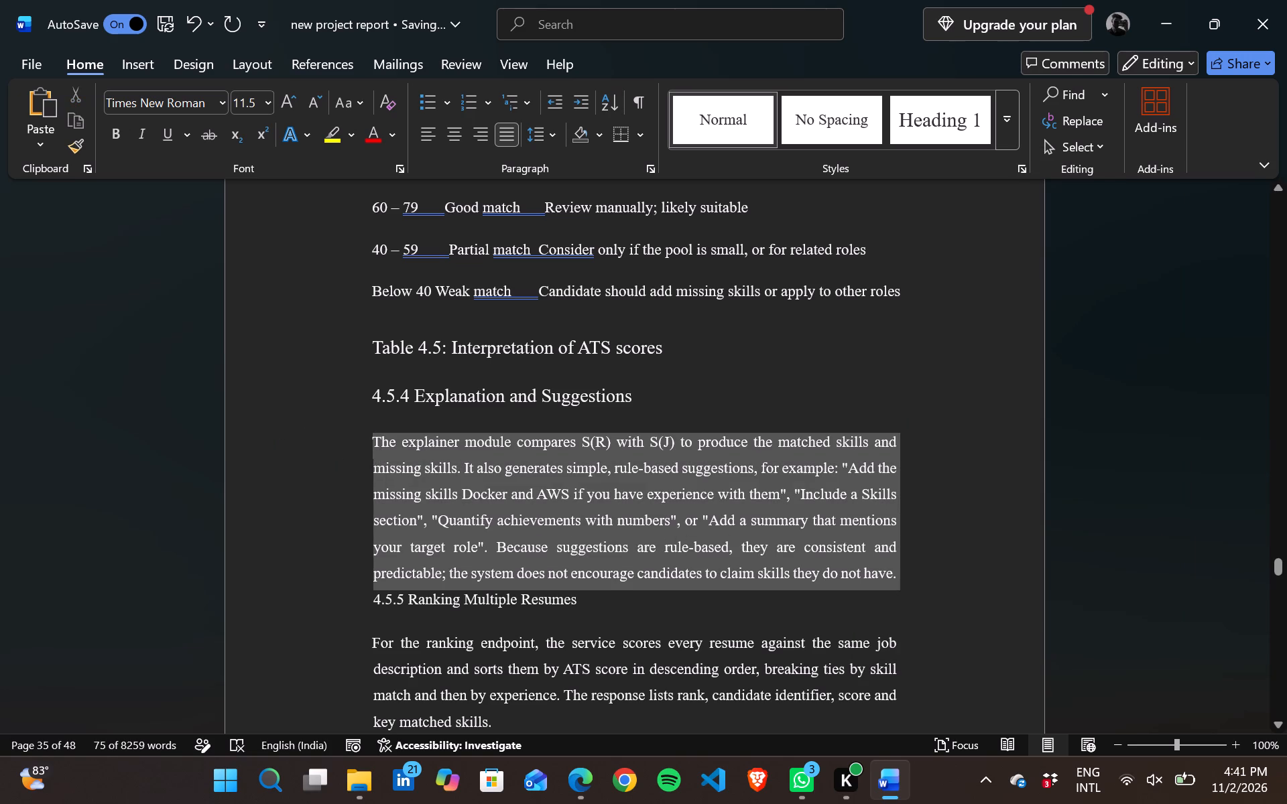
drag(939, 572, 917, 572)
right_click(917, 572)
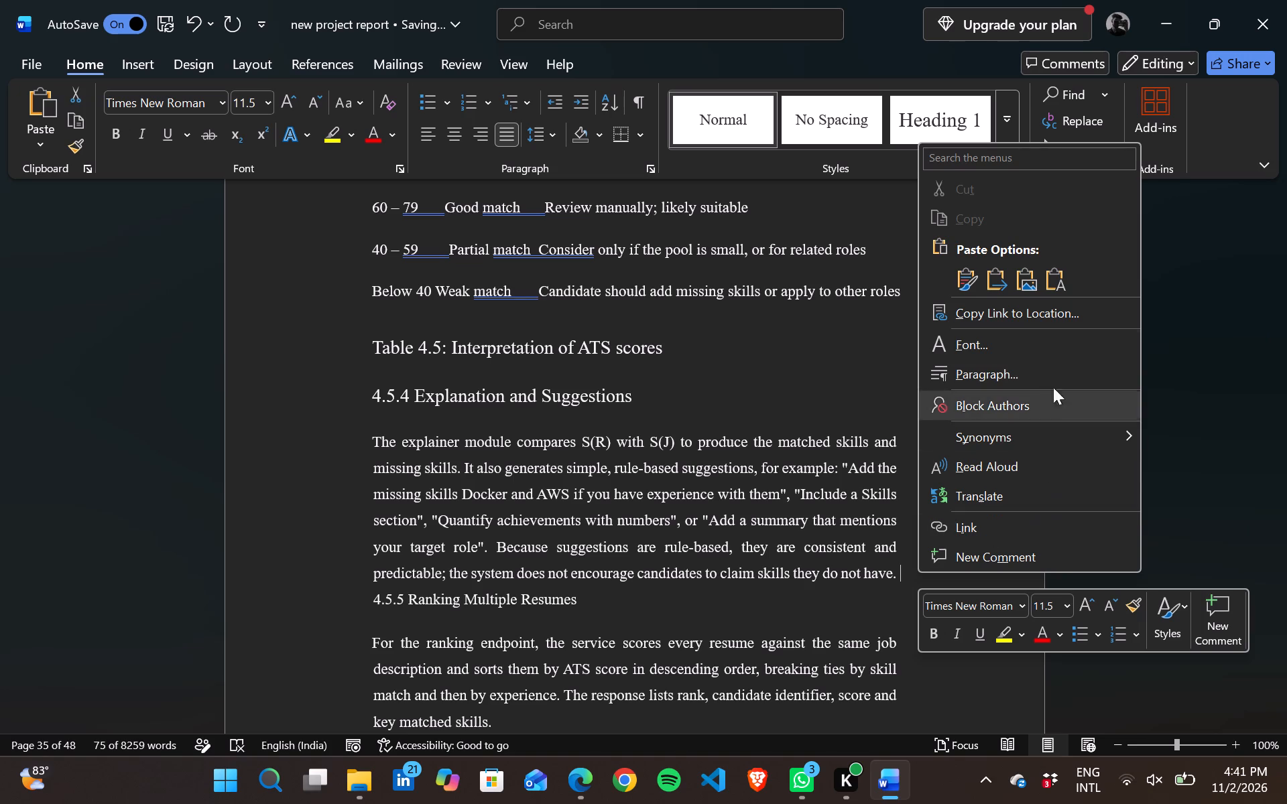
click(982, 371)
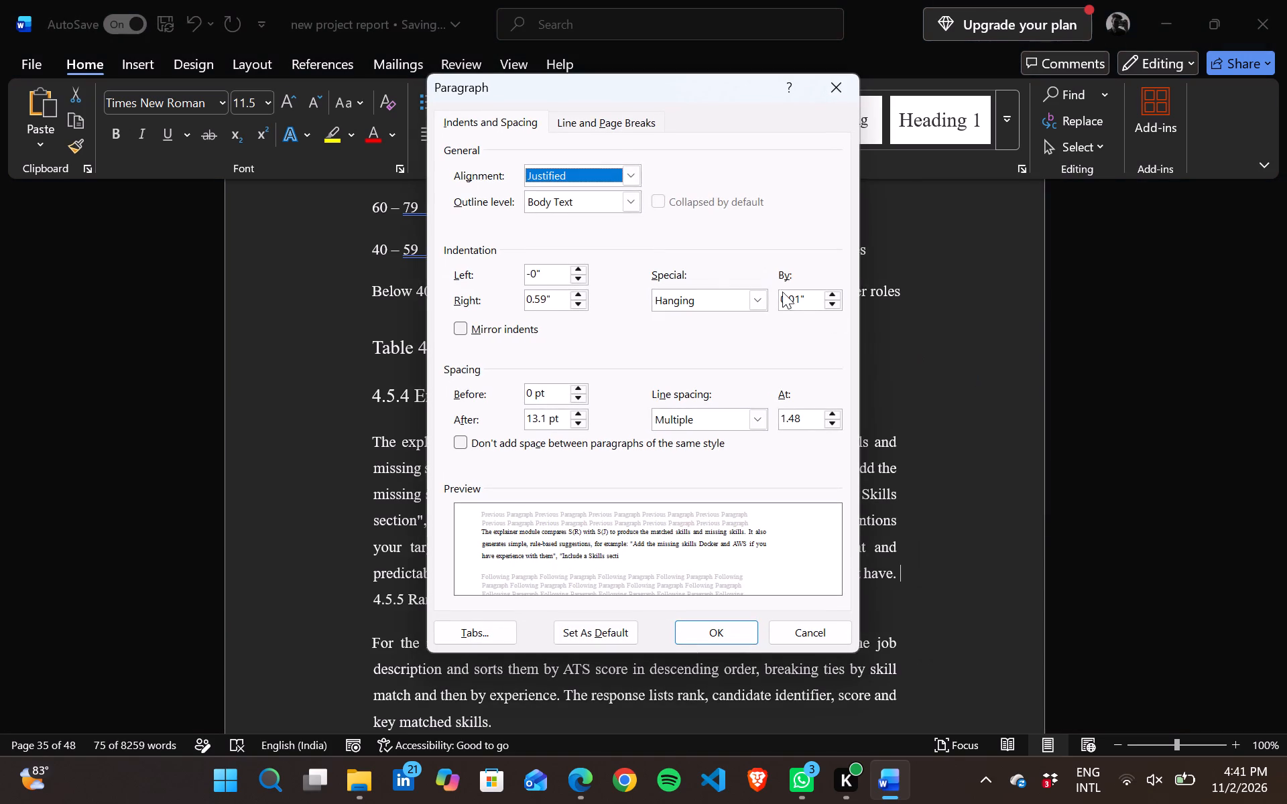
drag(757, 424, 735, 445)
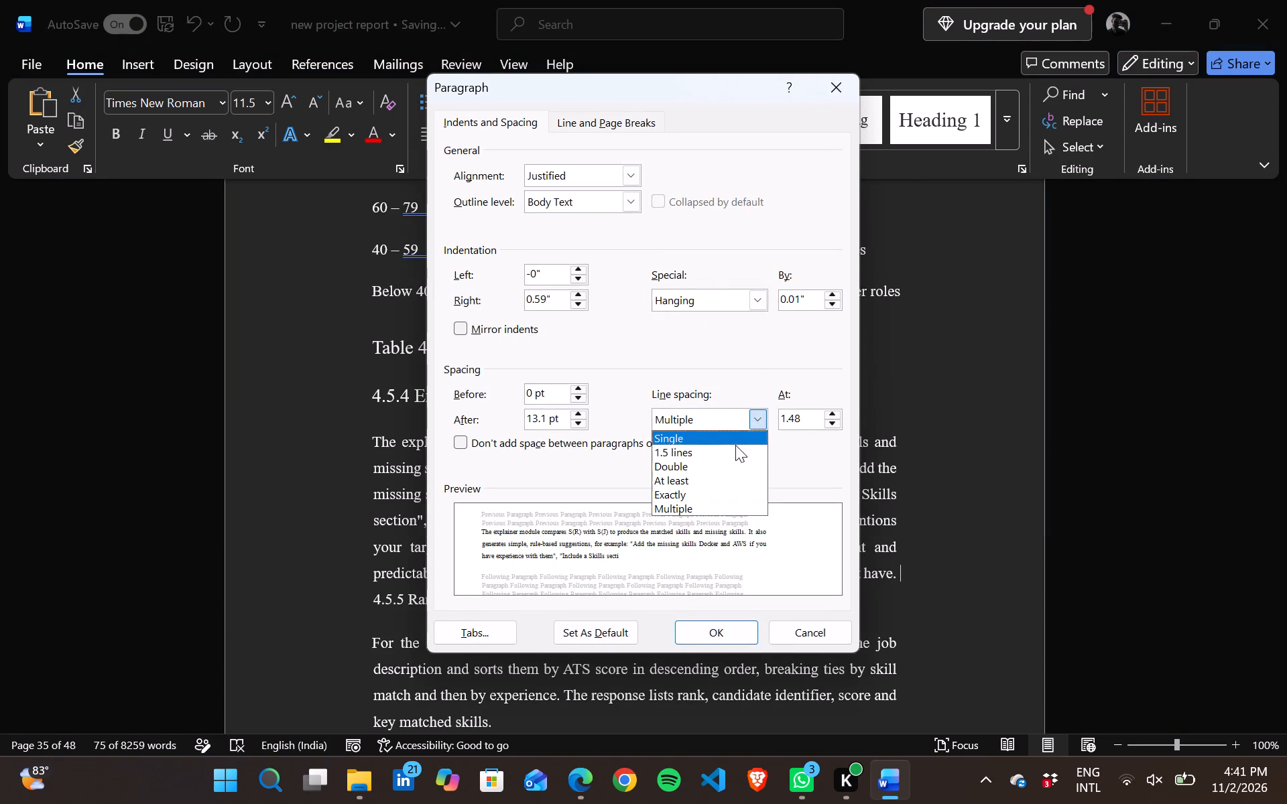
drag(735, 445, 686, 453)
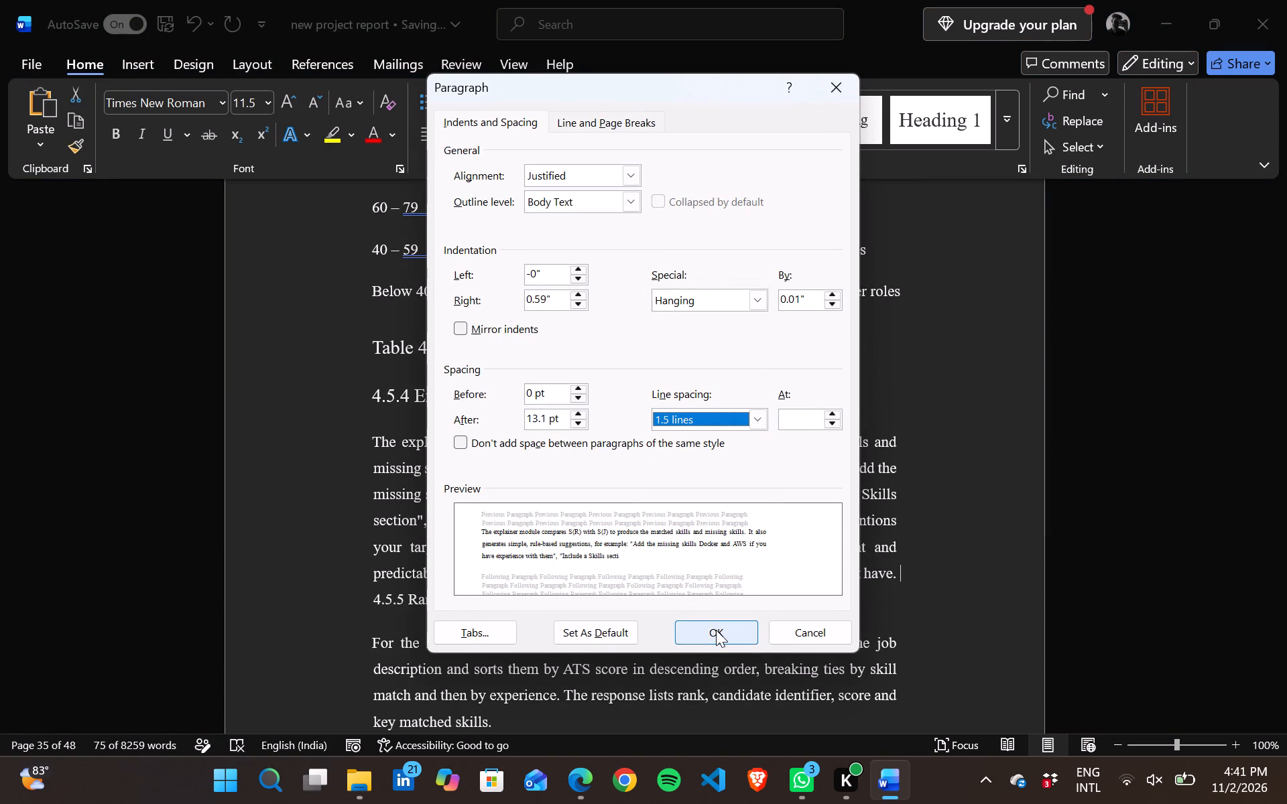
click(716, 630)
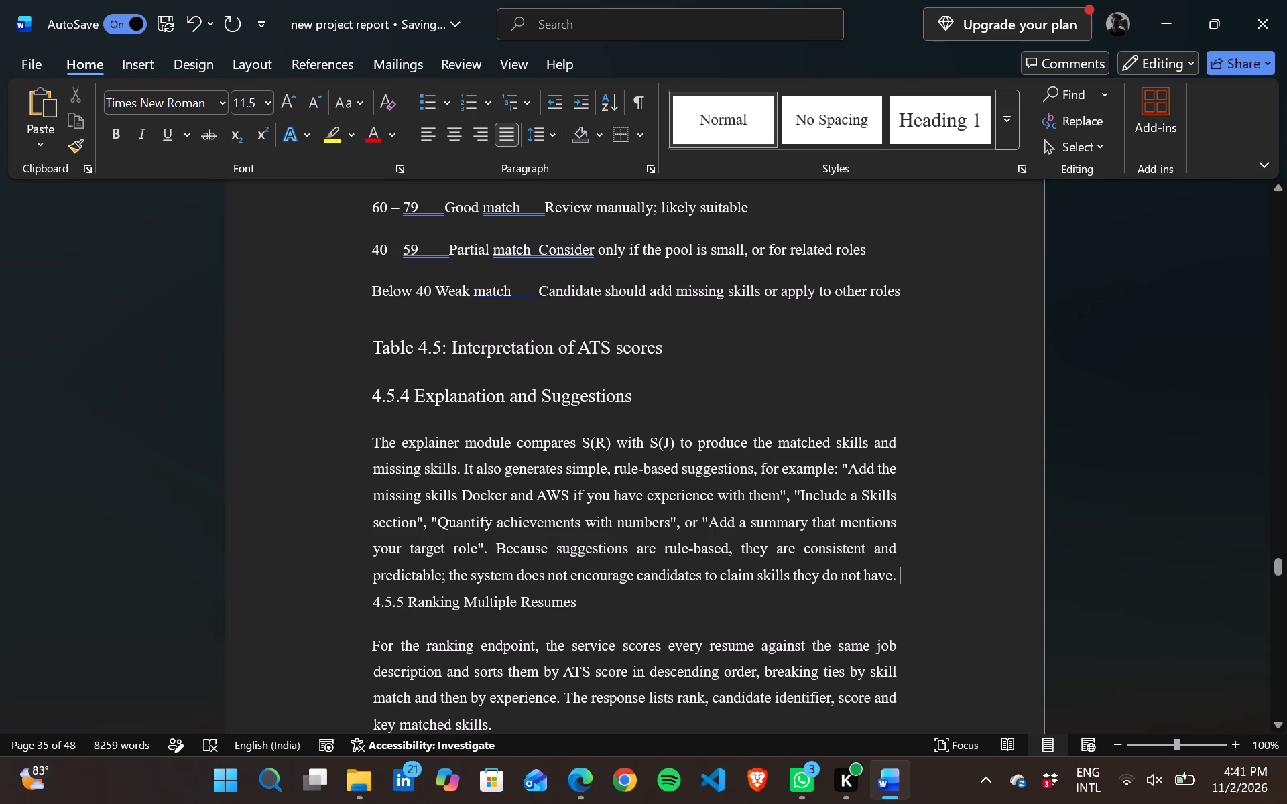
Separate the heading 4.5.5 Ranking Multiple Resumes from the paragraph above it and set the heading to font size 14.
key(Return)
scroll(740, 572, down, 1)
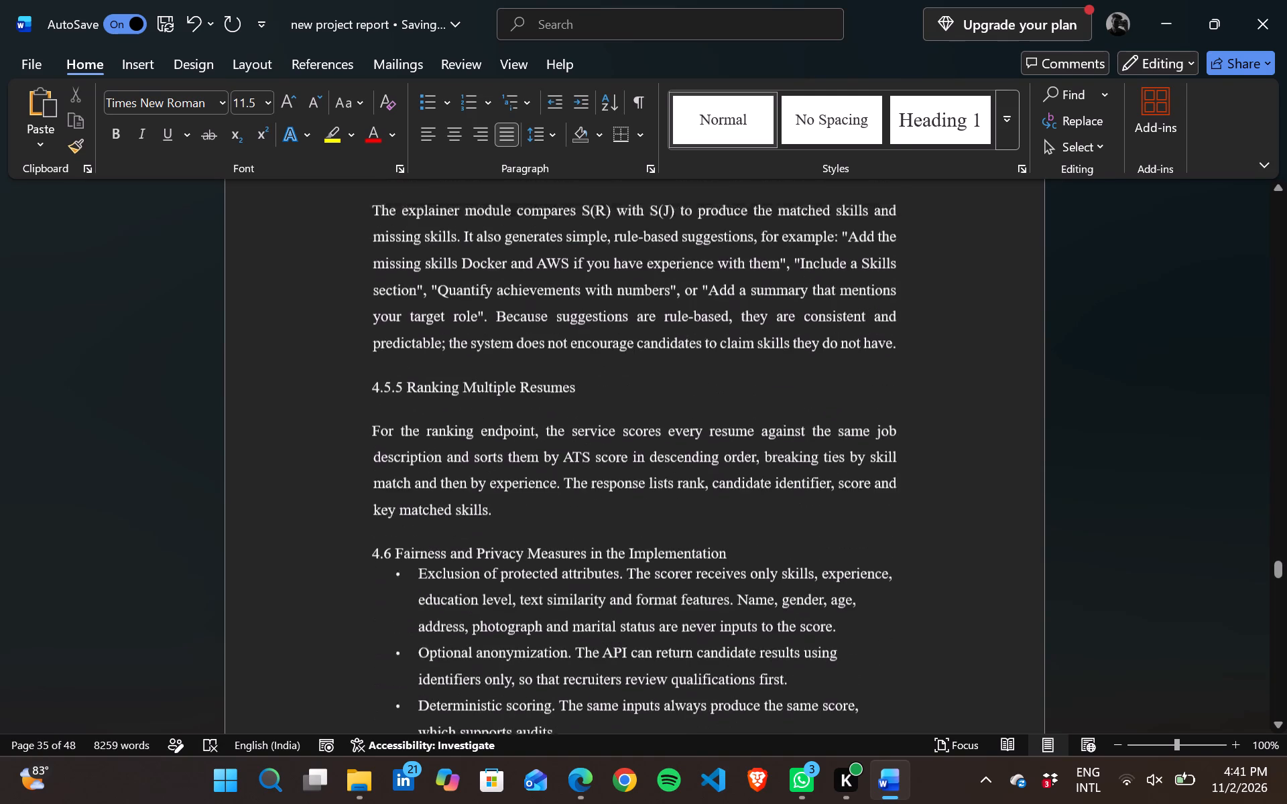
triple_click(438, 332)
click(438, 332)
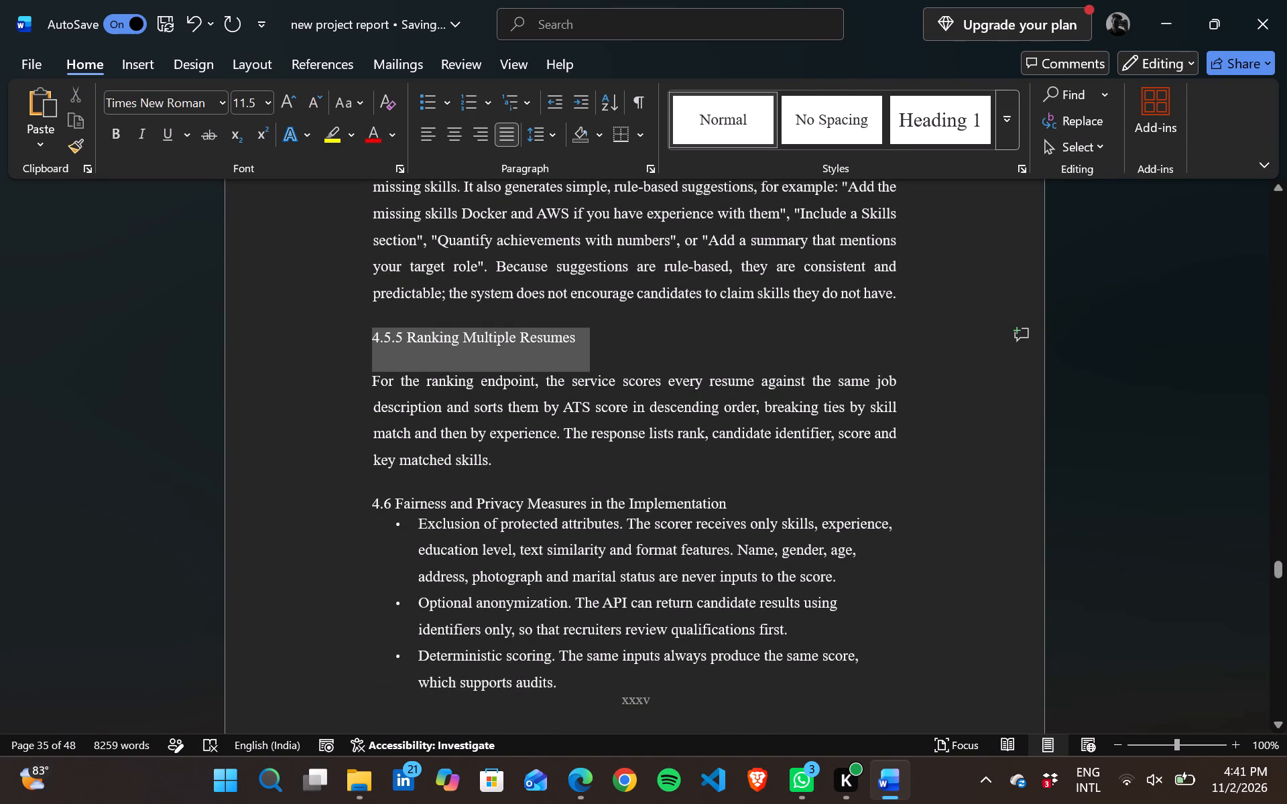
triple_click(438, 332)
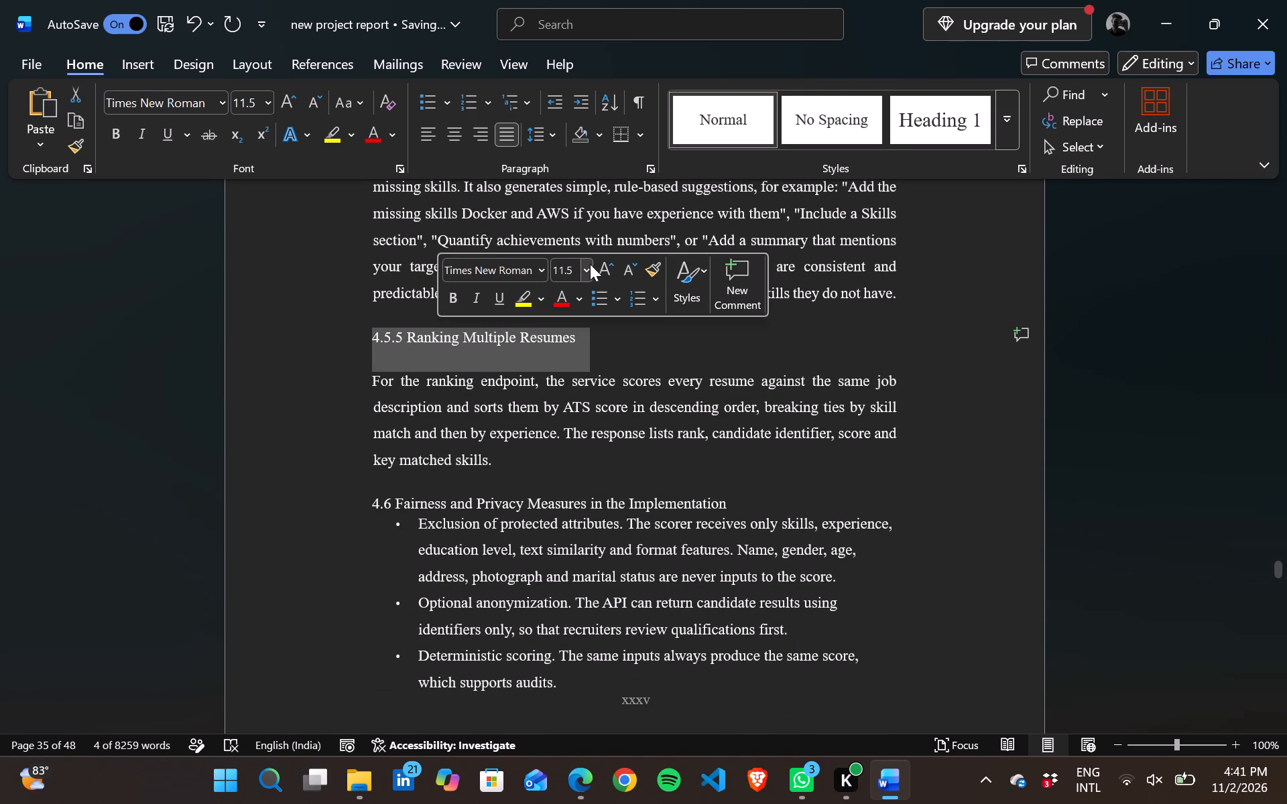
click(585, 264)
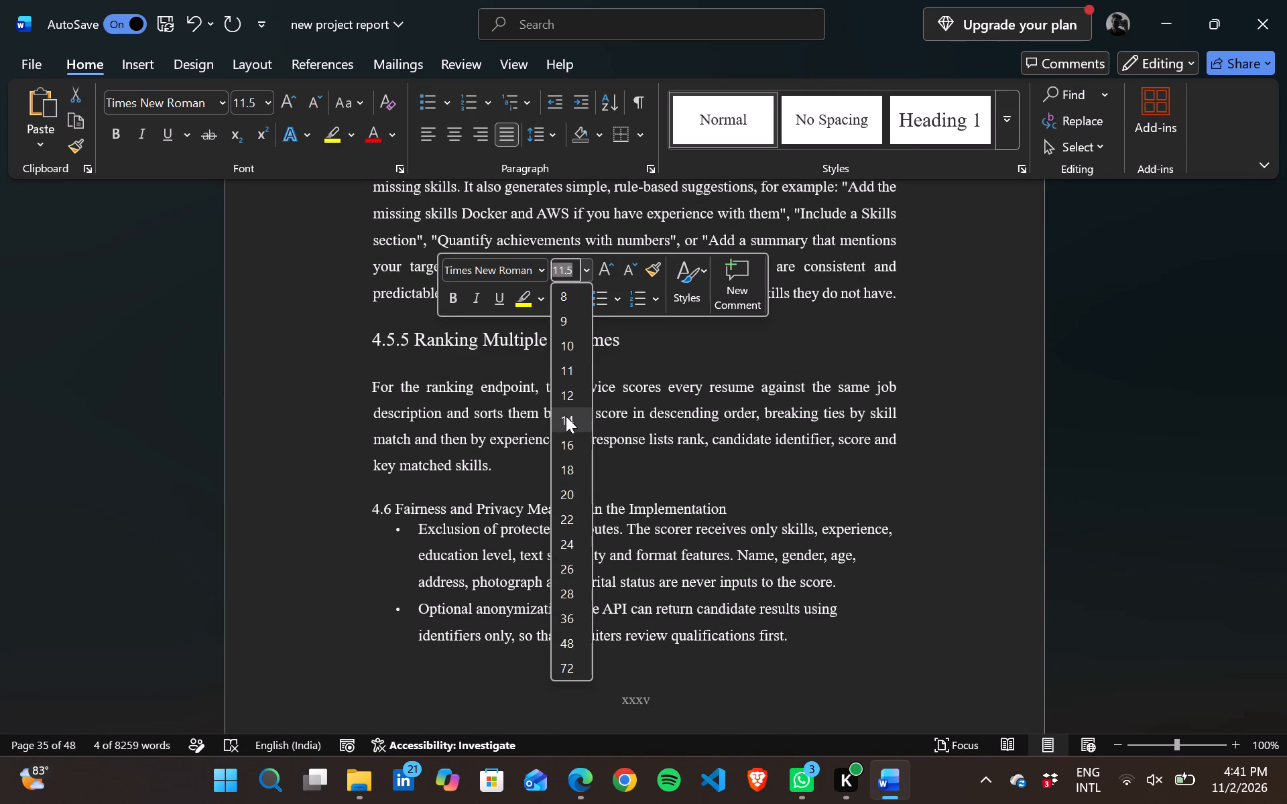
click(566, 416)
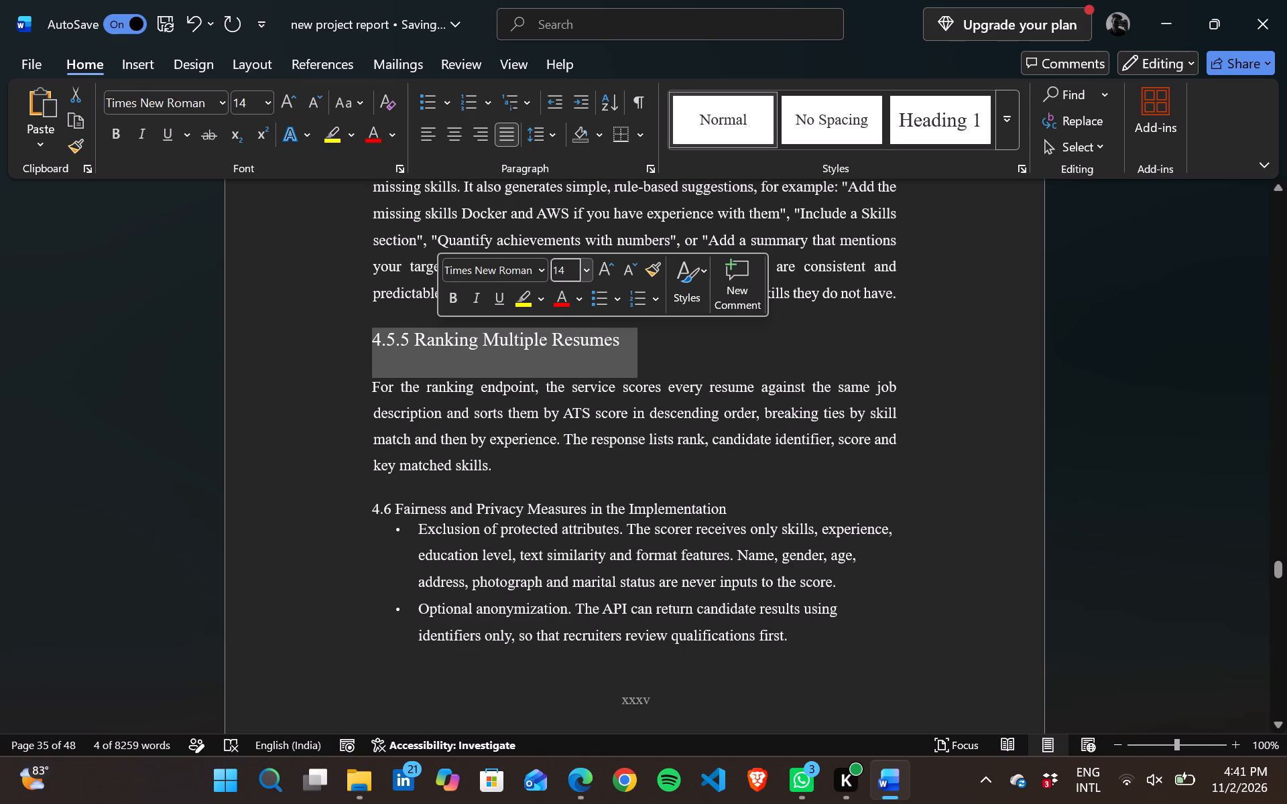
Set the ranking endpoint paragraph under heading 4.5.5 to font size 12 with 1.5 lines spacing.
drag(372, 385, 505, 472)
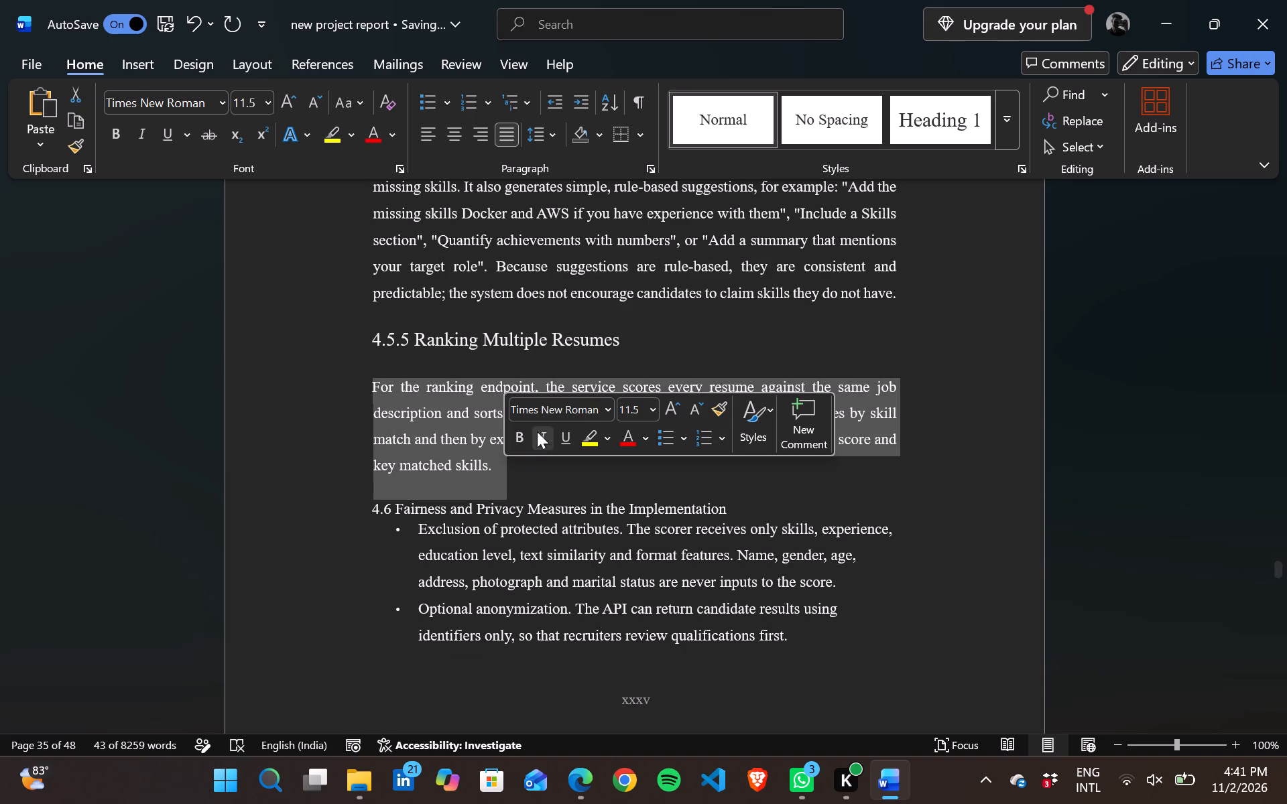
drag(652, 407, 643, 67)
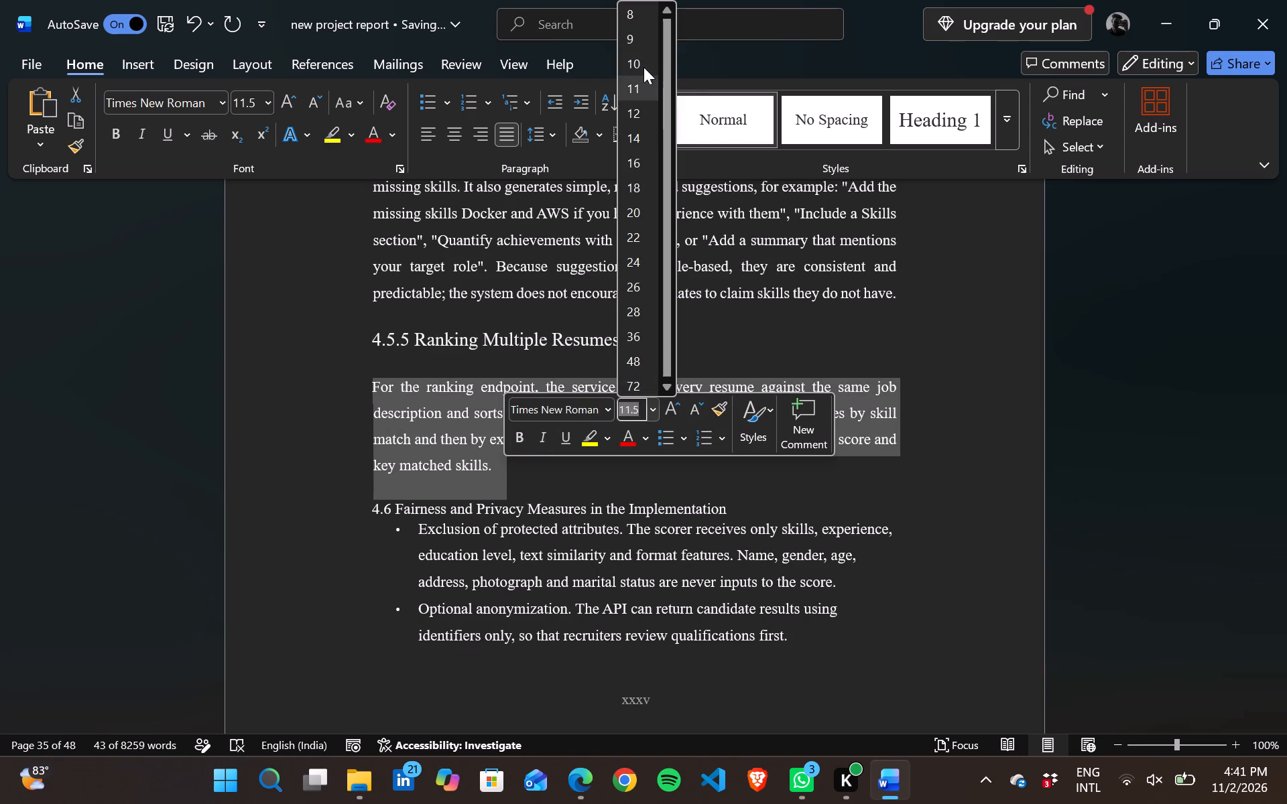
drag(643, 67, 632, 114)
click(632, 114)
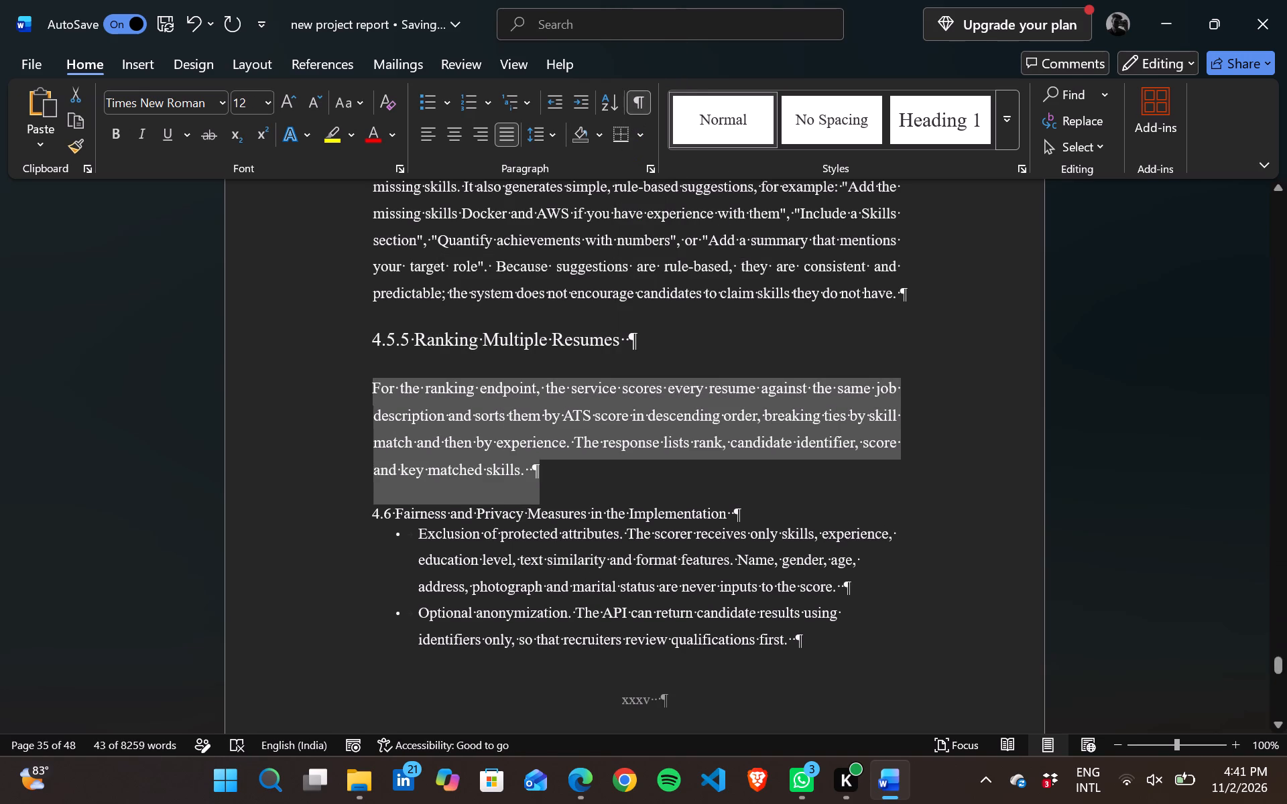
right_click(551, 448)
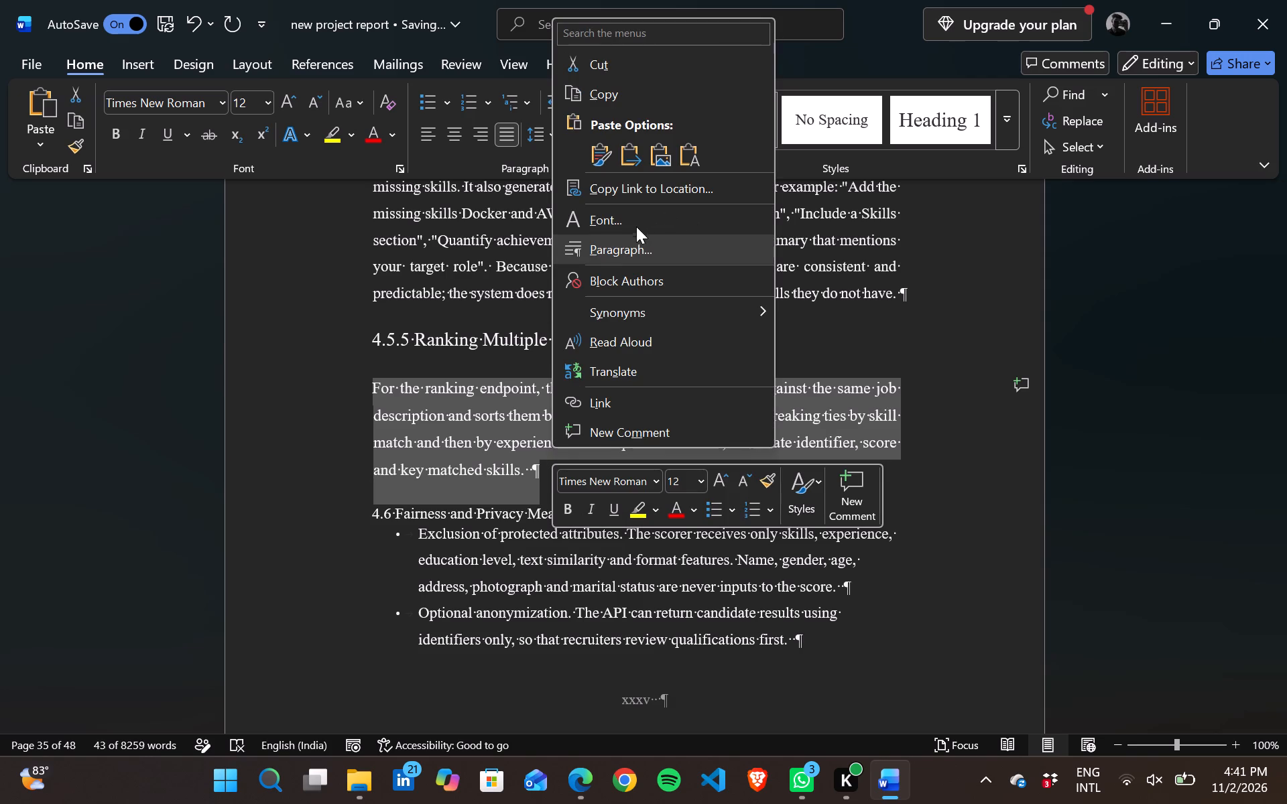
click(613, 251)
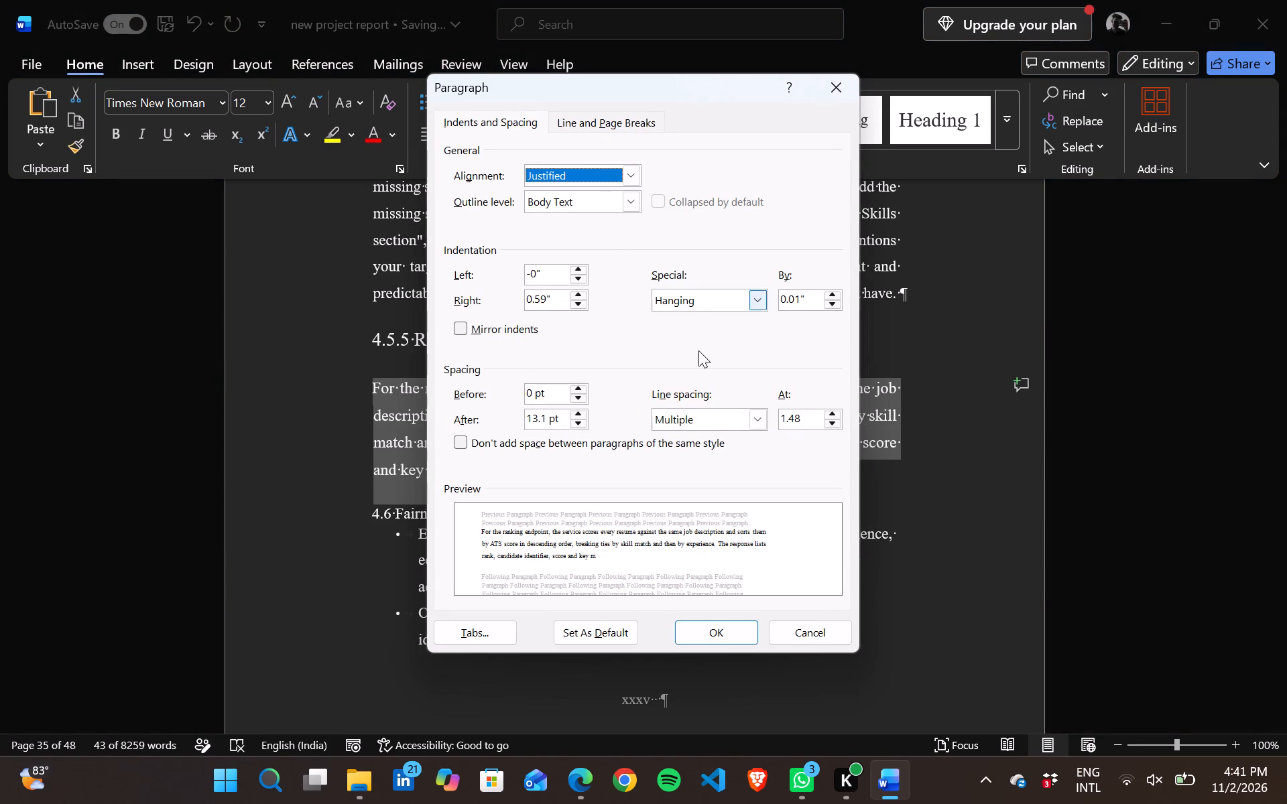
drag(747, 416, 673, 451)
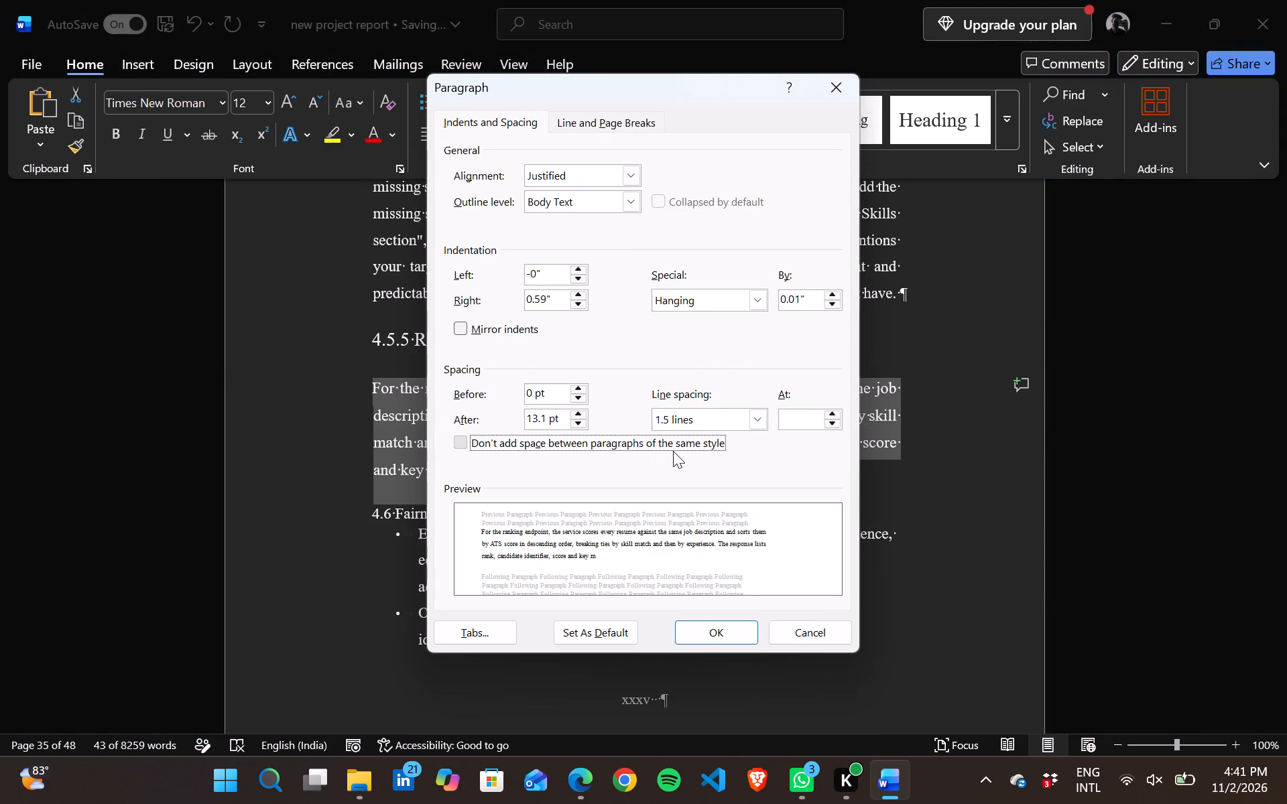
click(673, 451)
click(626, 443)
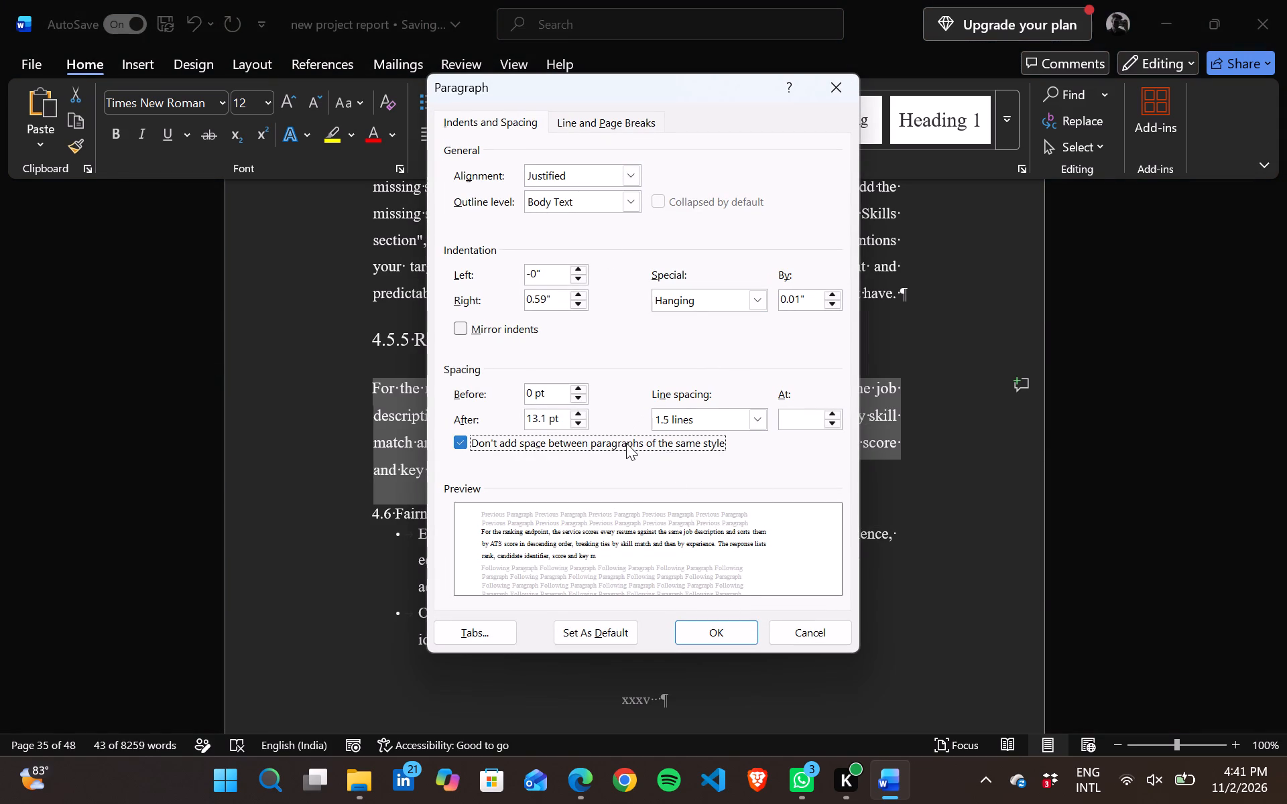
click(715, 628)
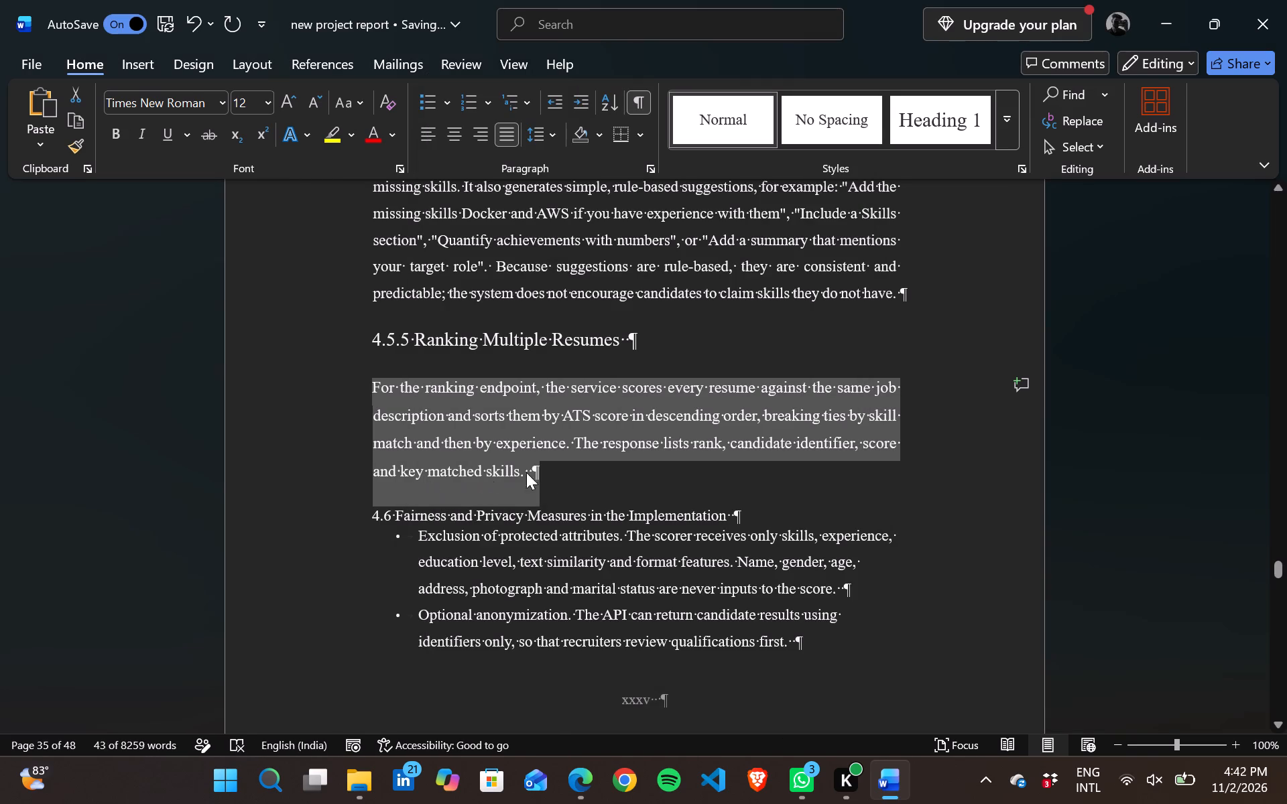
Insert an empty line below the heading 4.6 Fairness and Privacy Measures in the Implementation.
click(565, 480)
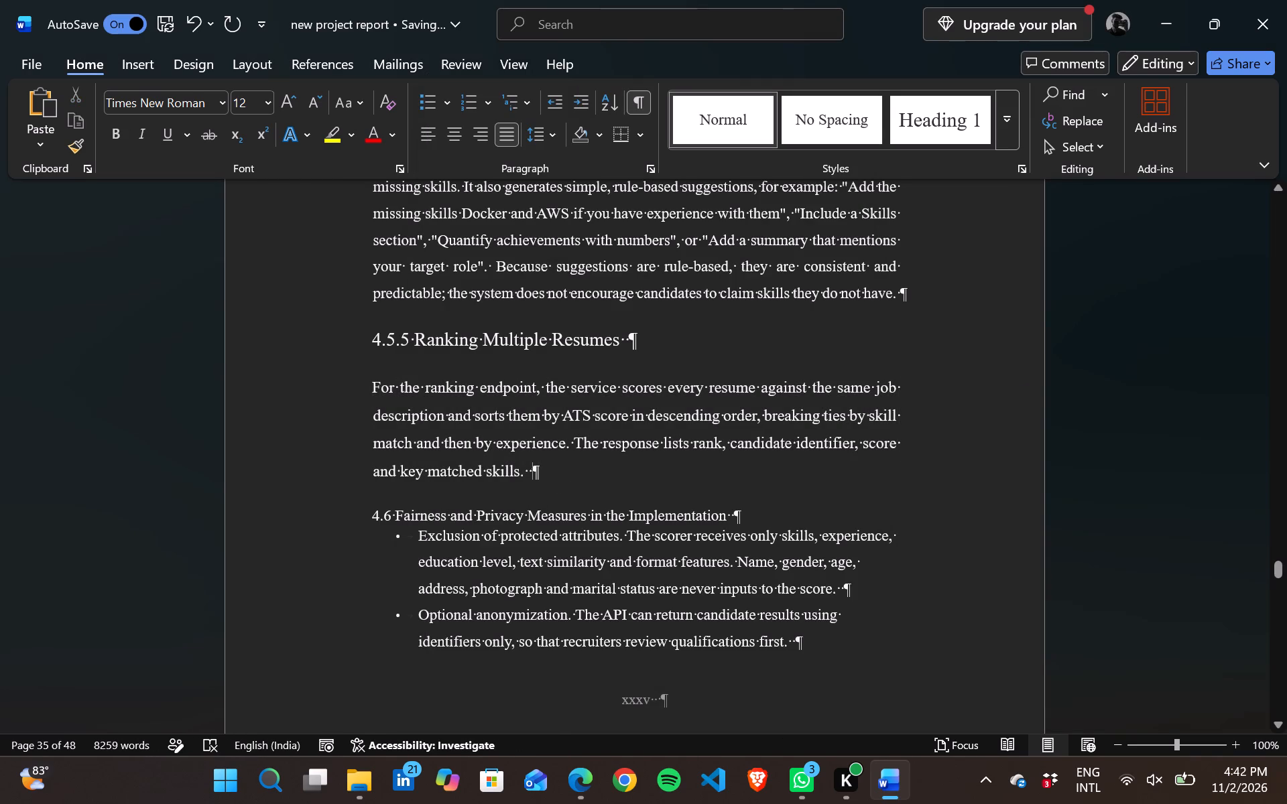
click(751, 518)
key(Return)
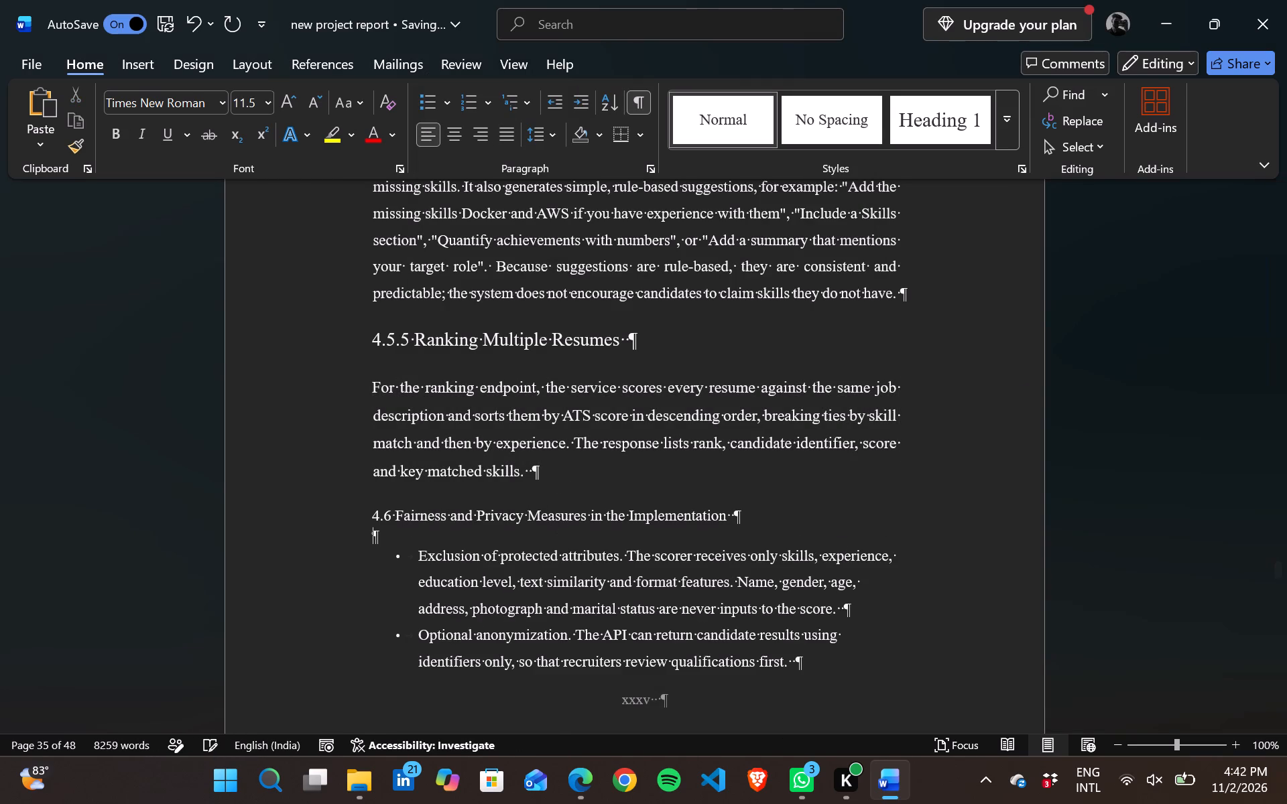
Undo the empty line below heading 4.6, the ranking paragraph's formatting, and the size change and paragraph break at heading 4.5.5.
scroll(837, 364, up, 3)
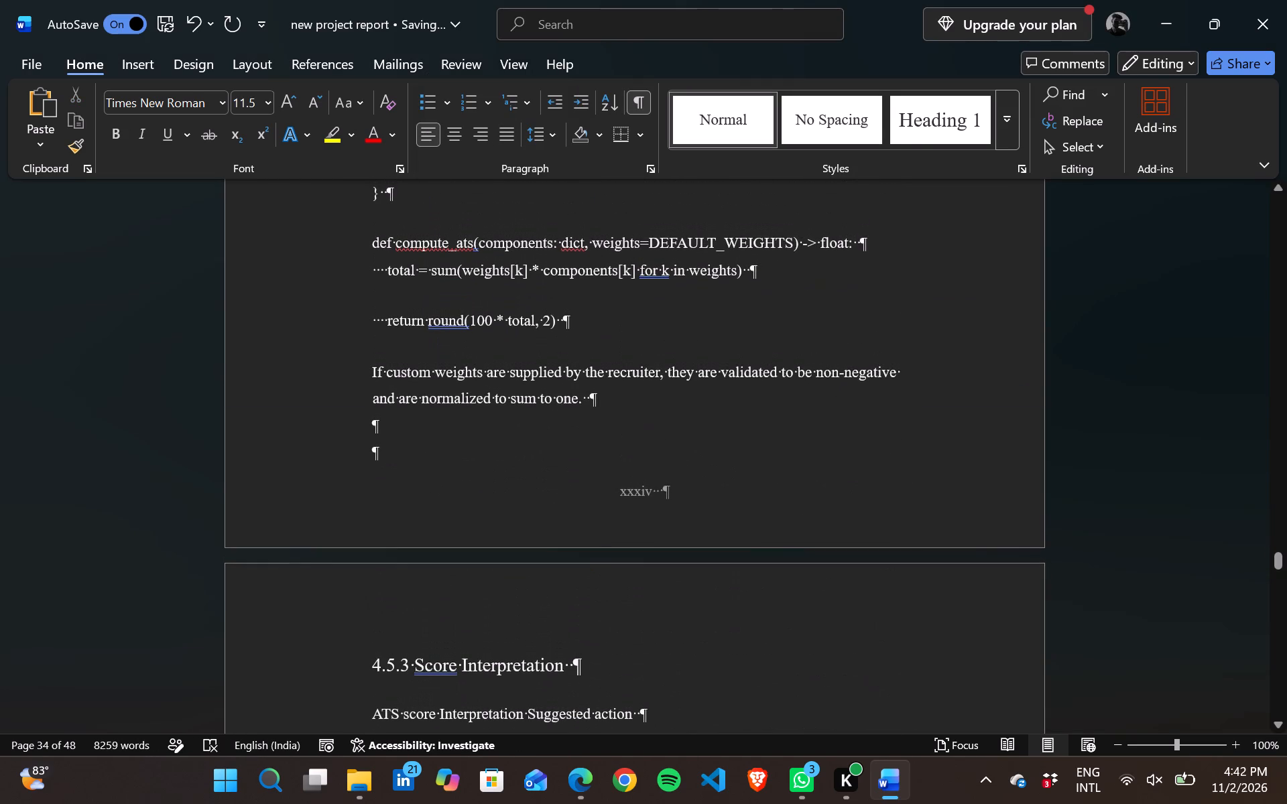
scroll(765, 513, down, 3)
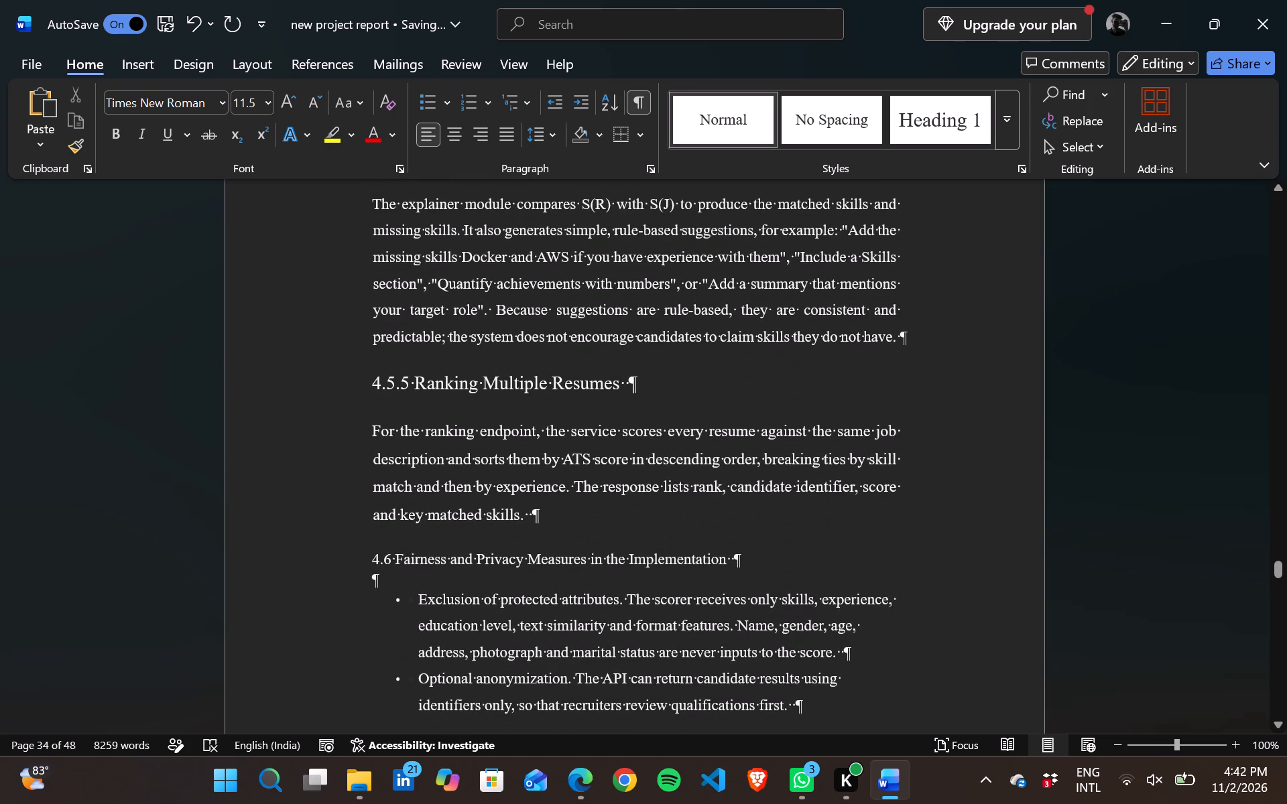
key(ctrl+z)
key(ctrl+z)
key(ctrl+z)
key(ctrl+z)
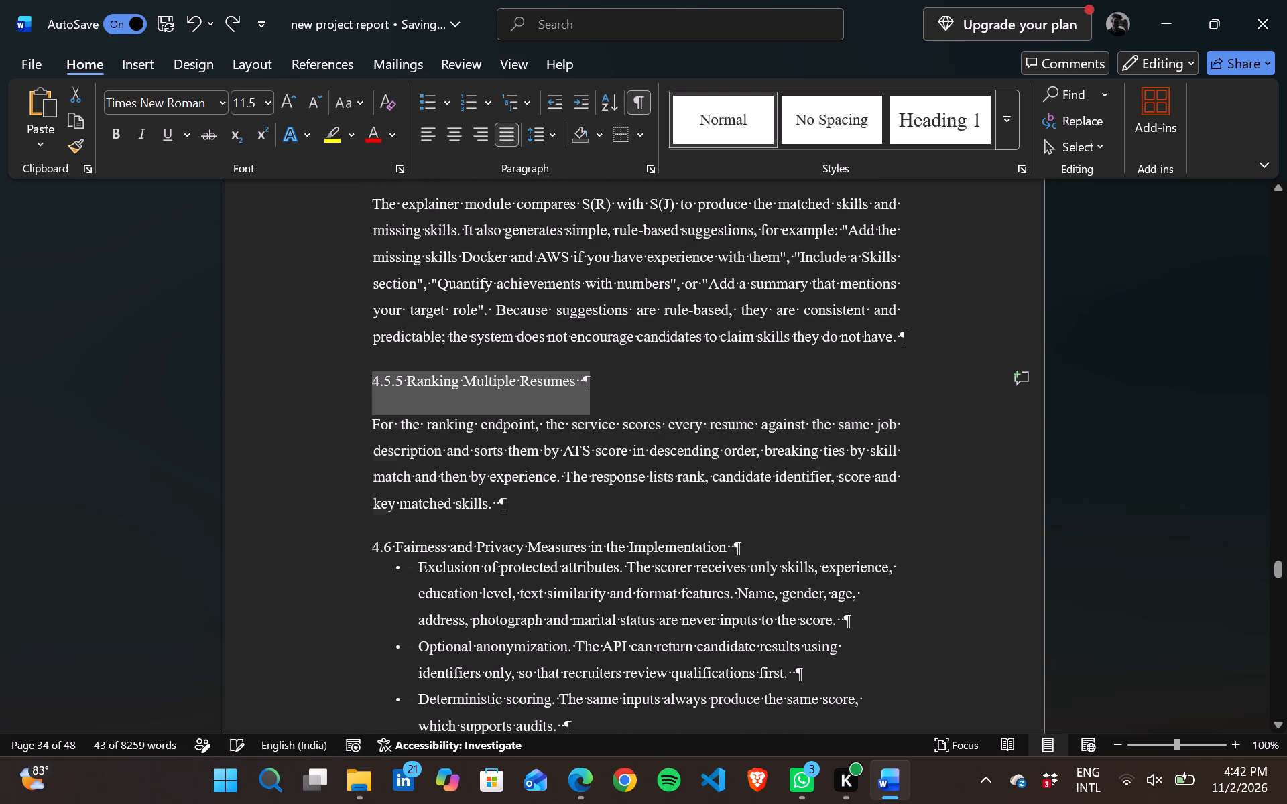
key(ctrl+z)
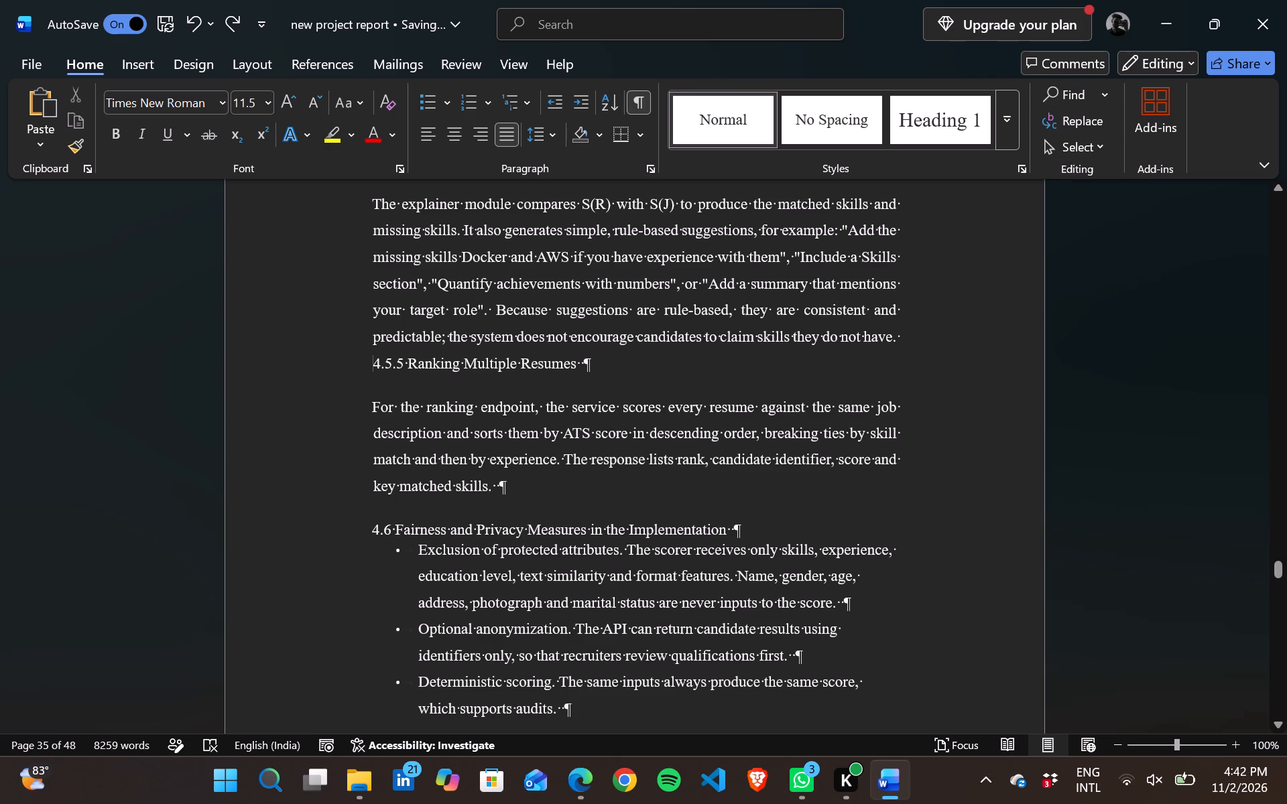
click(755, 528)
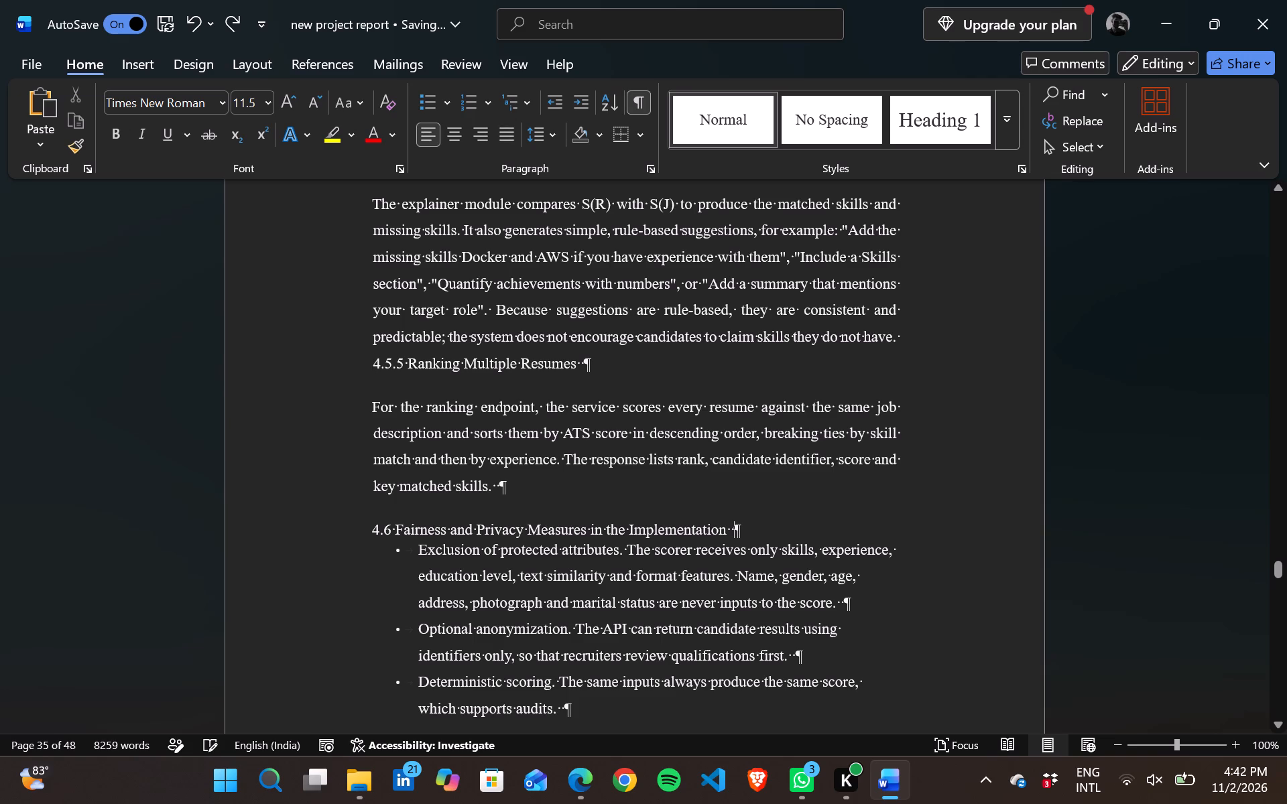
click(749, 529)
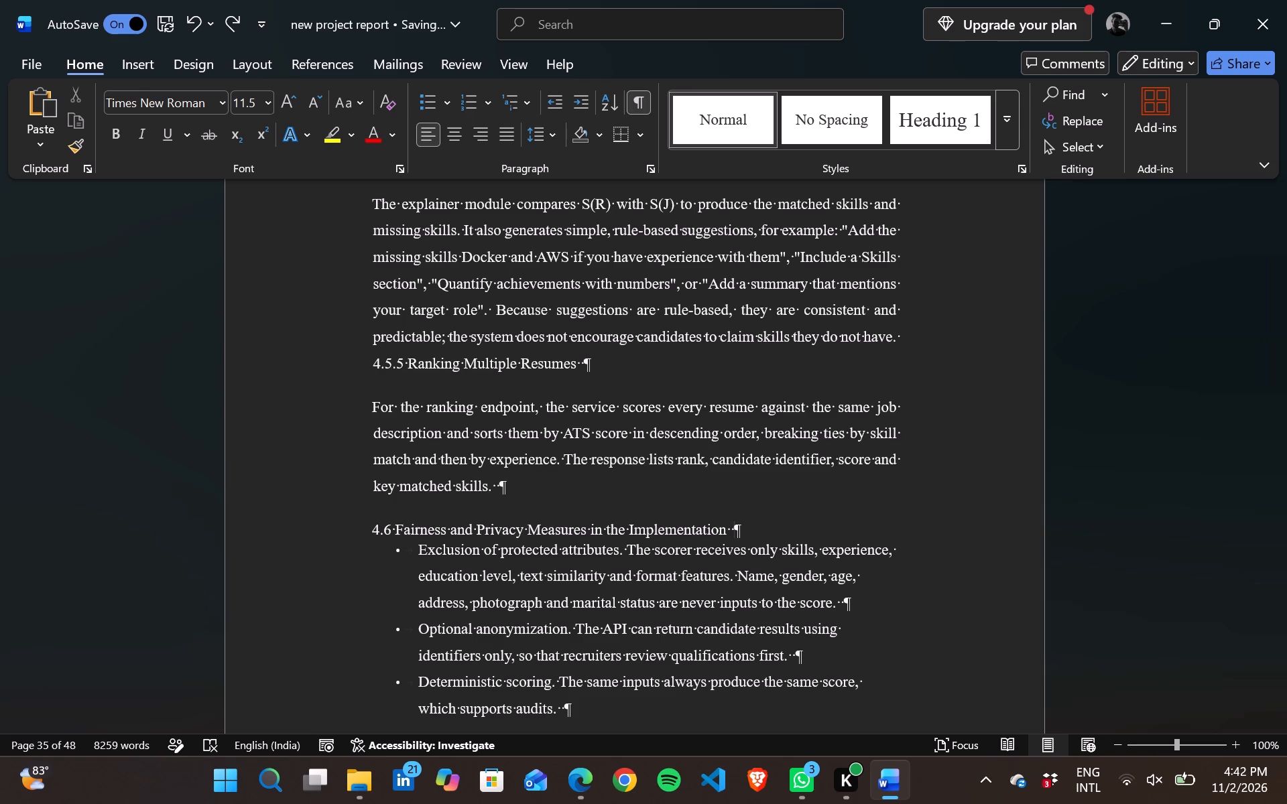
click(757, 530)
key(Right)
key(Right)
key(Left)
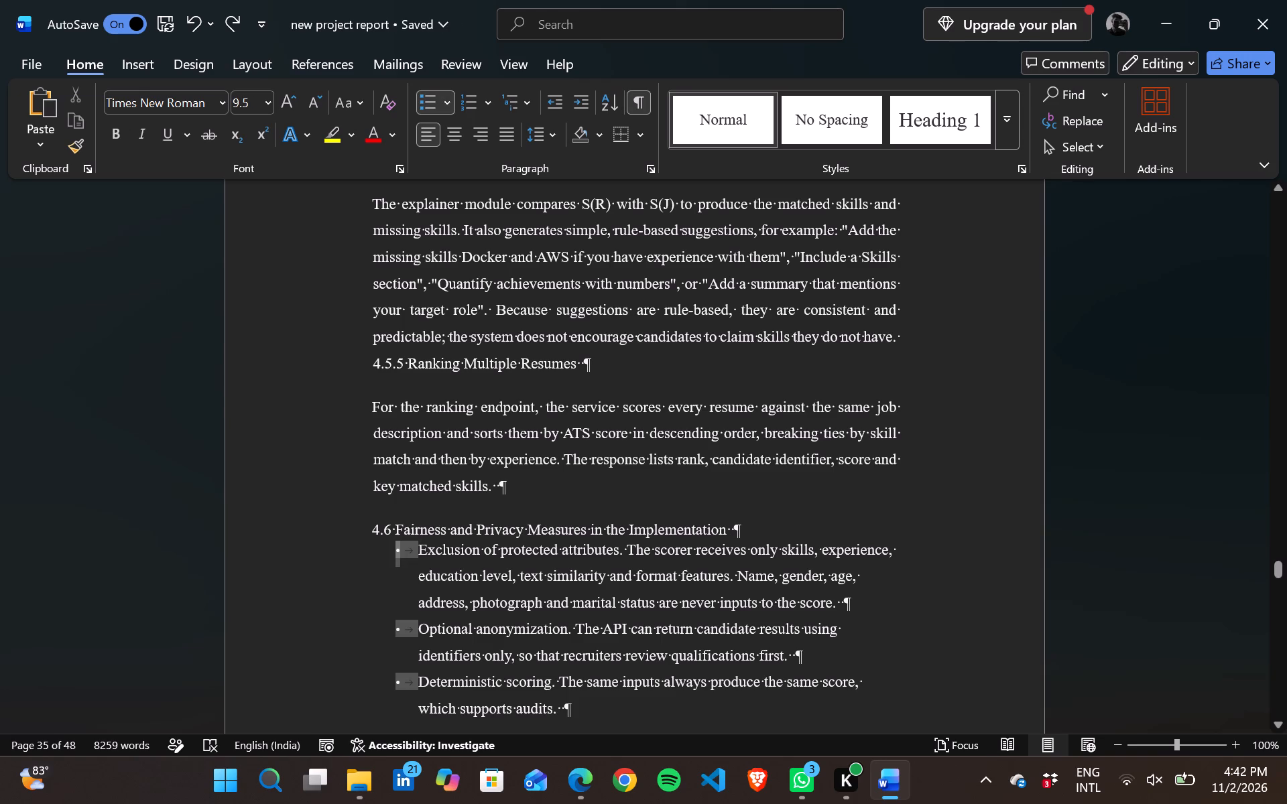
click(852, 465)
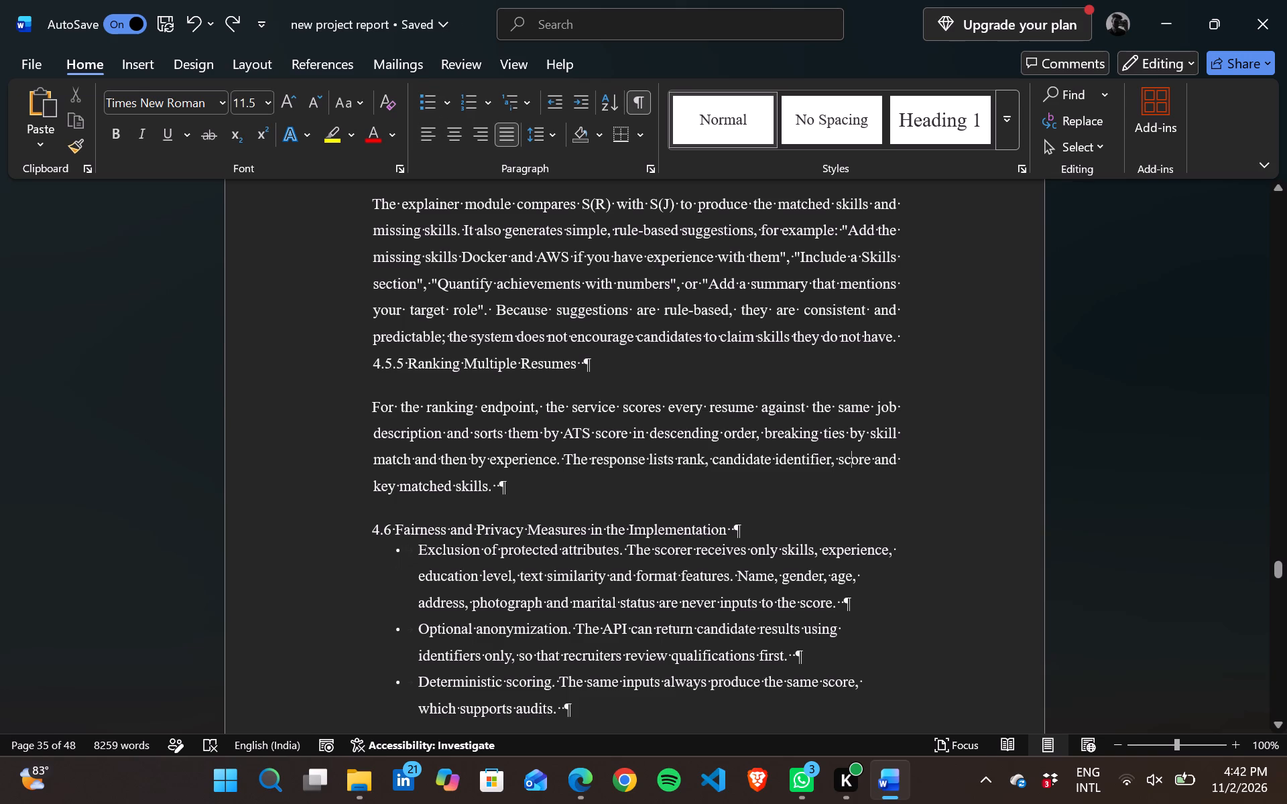
Redo the paragraph break and size change at heading 4.5.5, the ranking paragraph's formatting, and the empty line below heading 4.6.
key(ctrl+y)
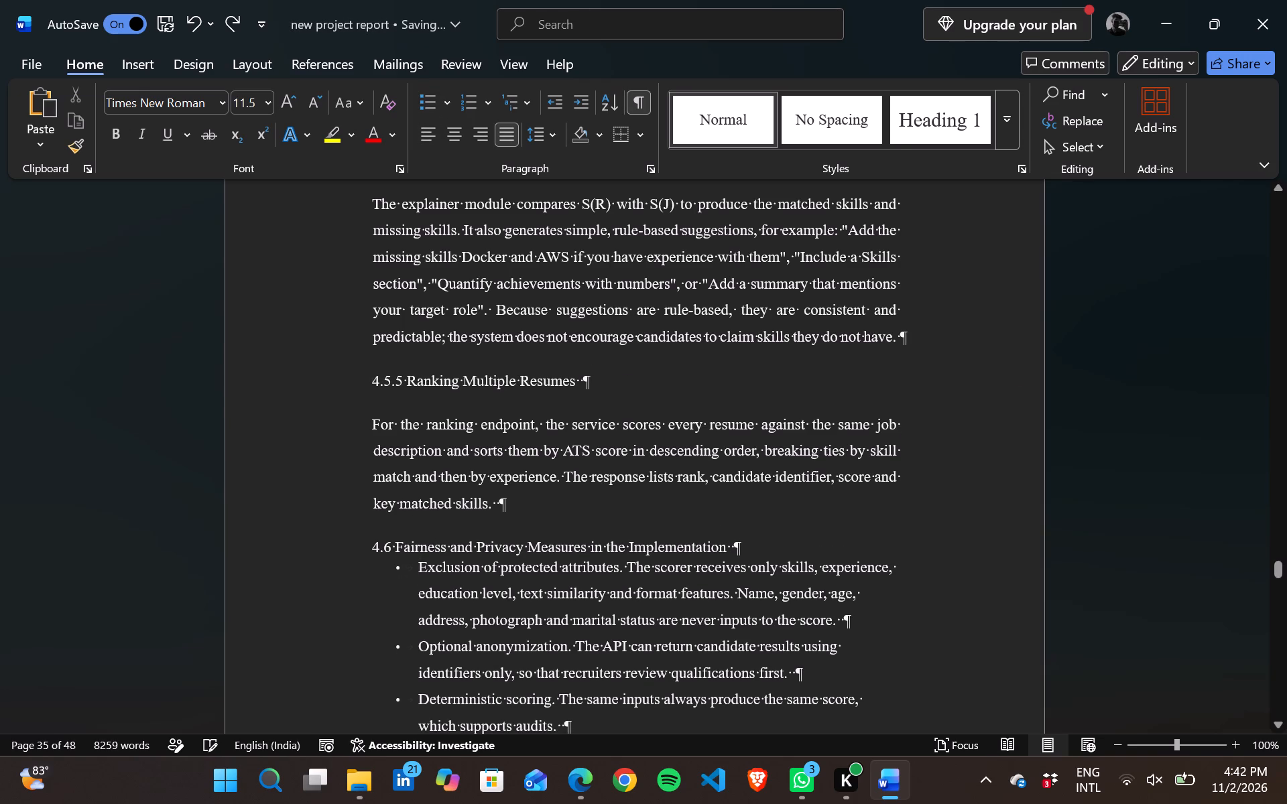
key(ctrl+y)
key(ctrl+y)
key(ctrl+y)
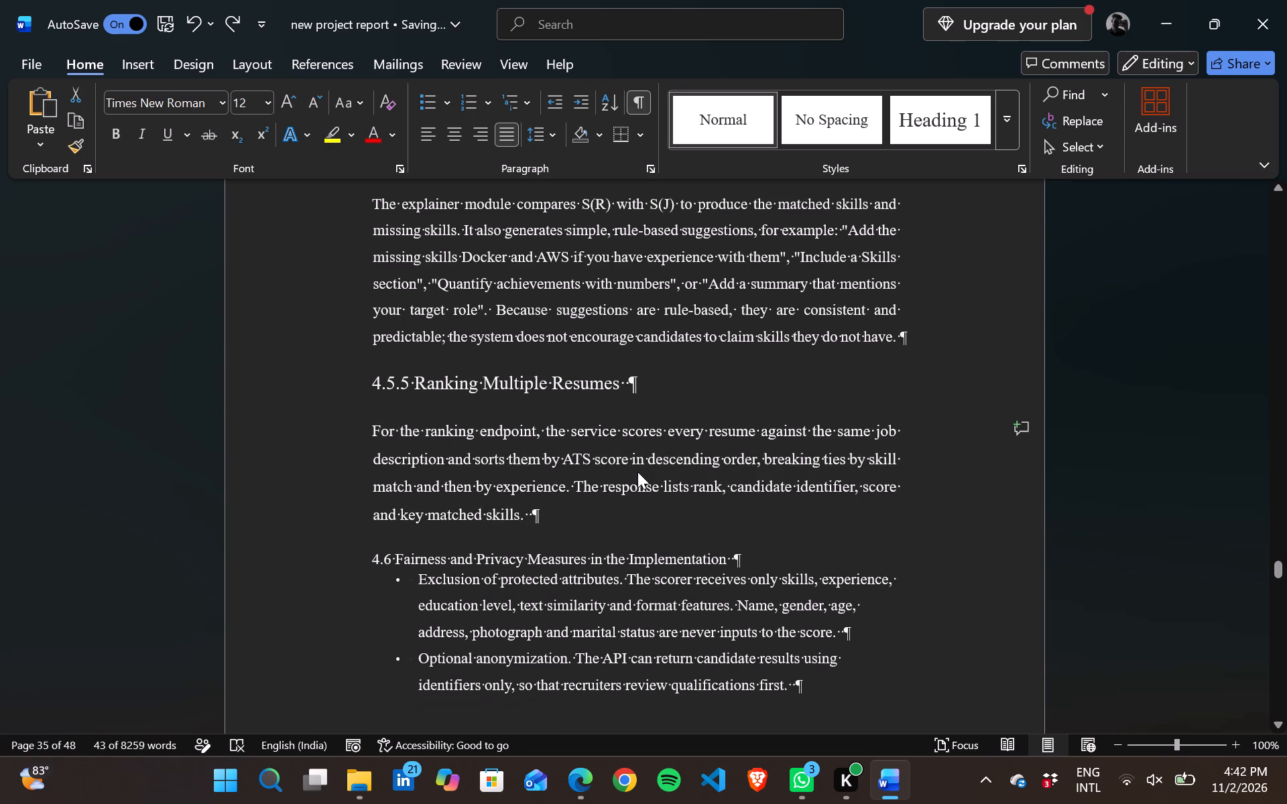
key(ctrl+y)
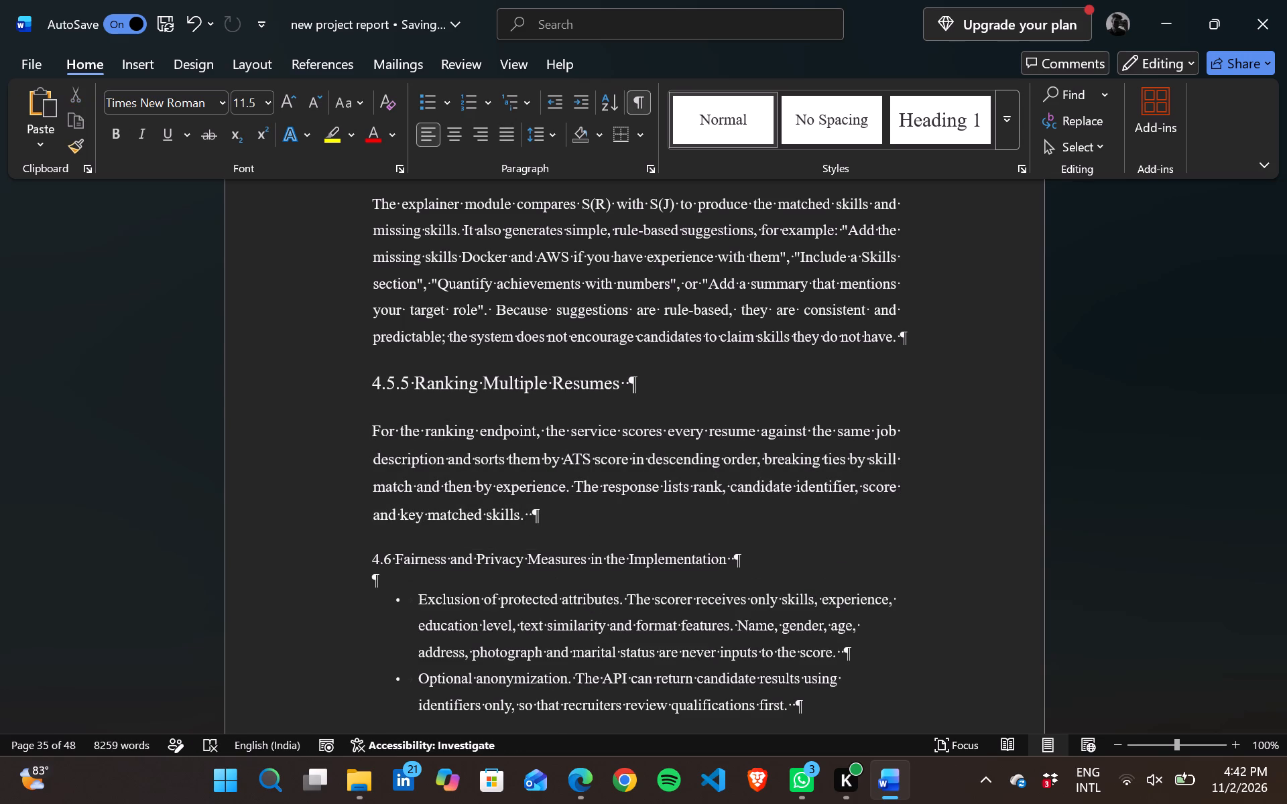
Set the heading 4.6 Fairness and Privacy Measures in the Implementation to font size 14.
triple_click(501, 561)
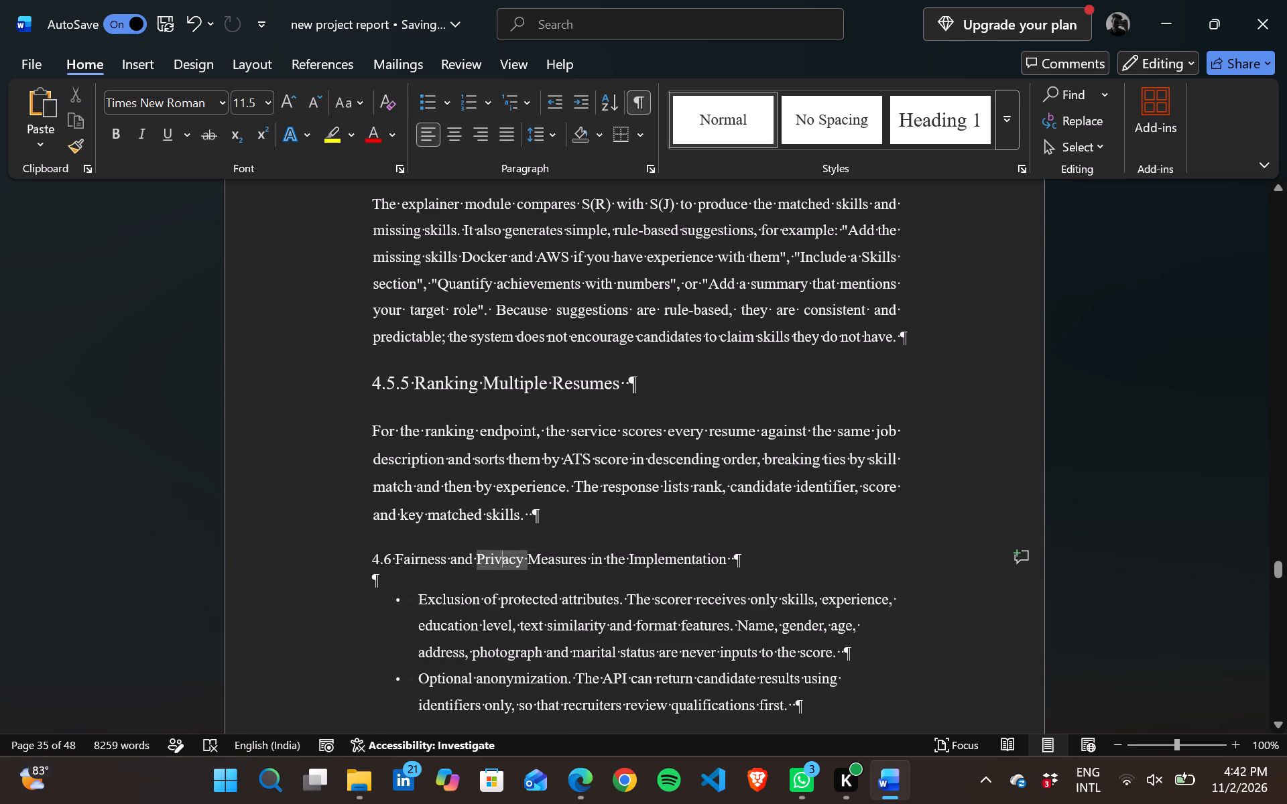
click(501, 561)
triple_click(501, 561)
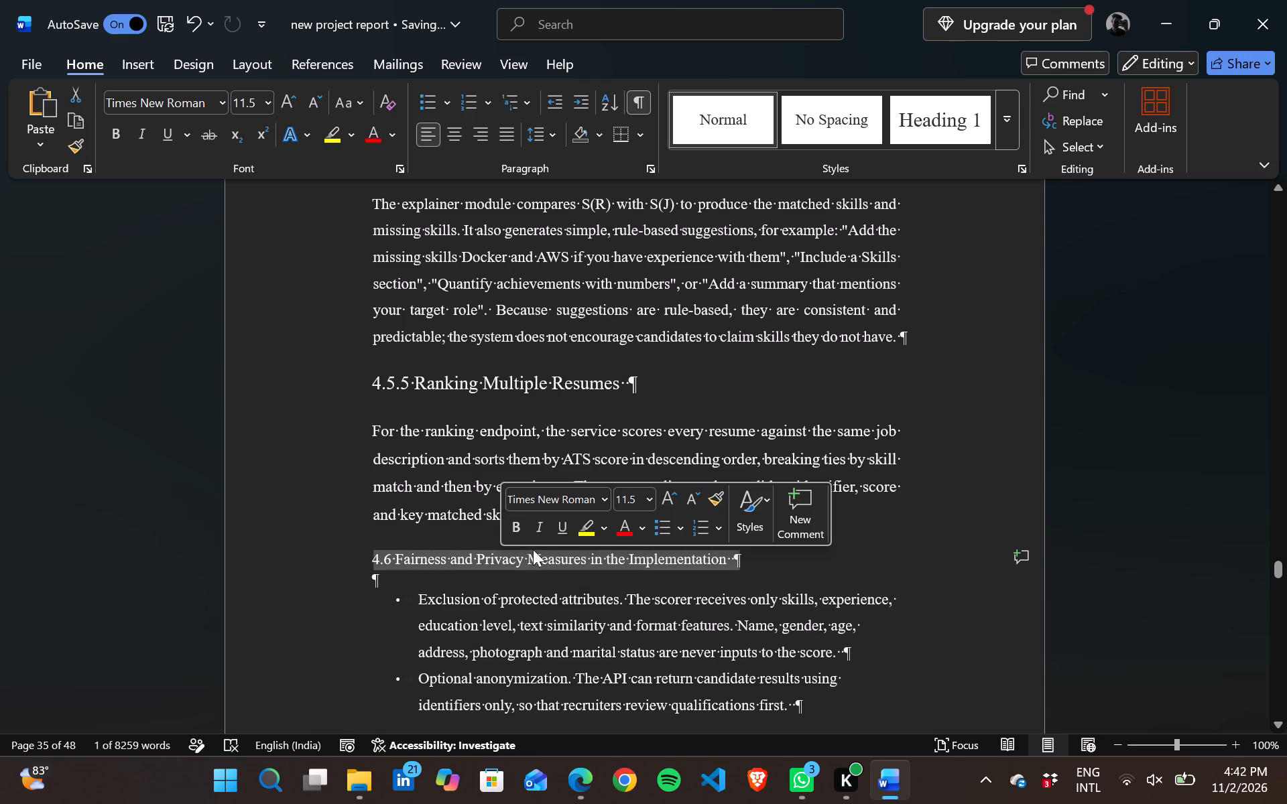
click(651, 495)
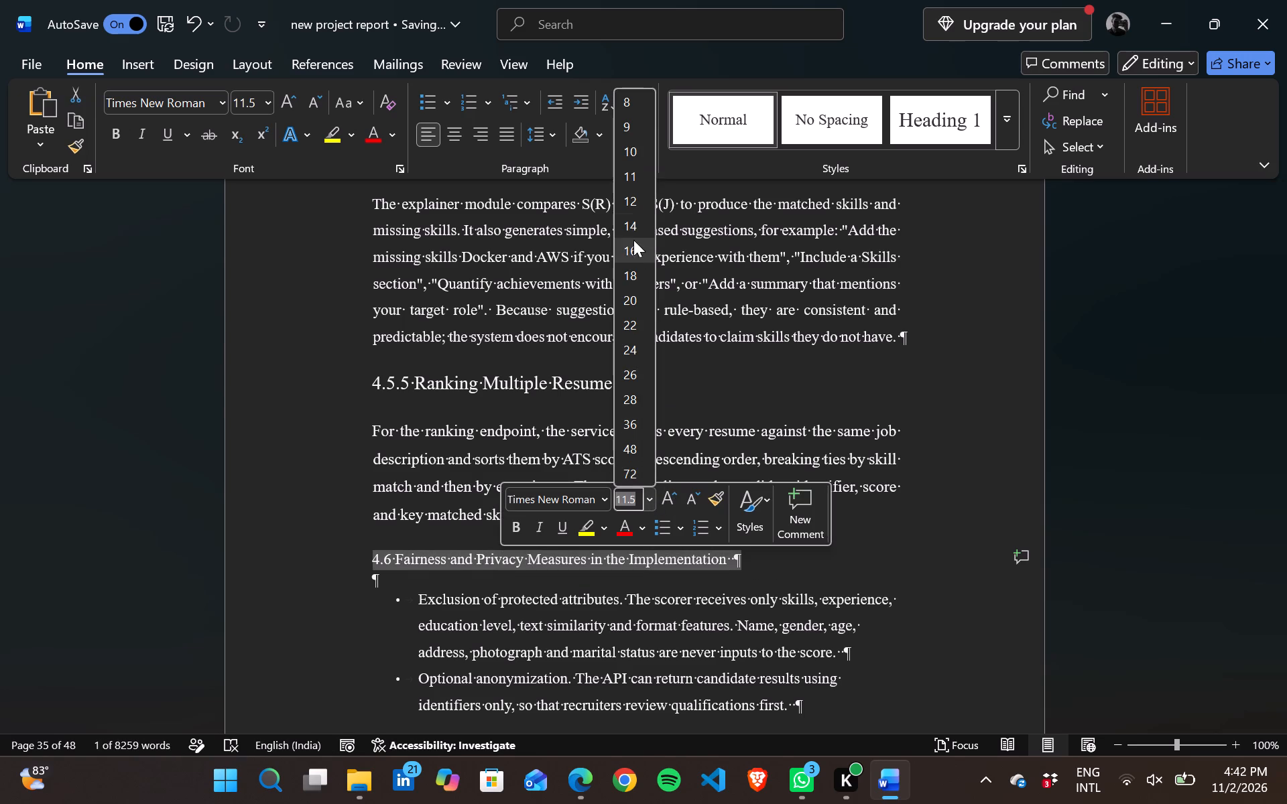
click(634, 230)
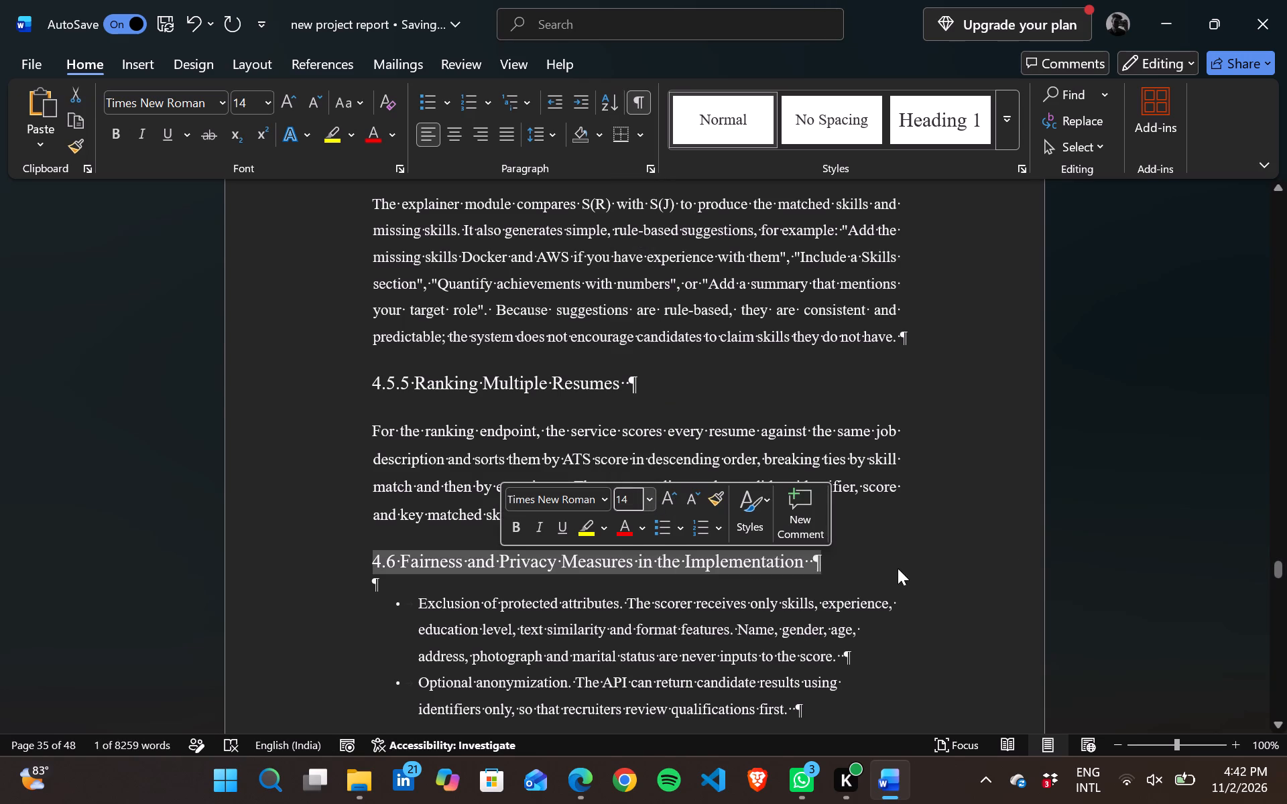
click(898, 568)
Review the formatting and page layout of sections 4.4.1 to 4.6.
scroll(717, 634, down, 1)
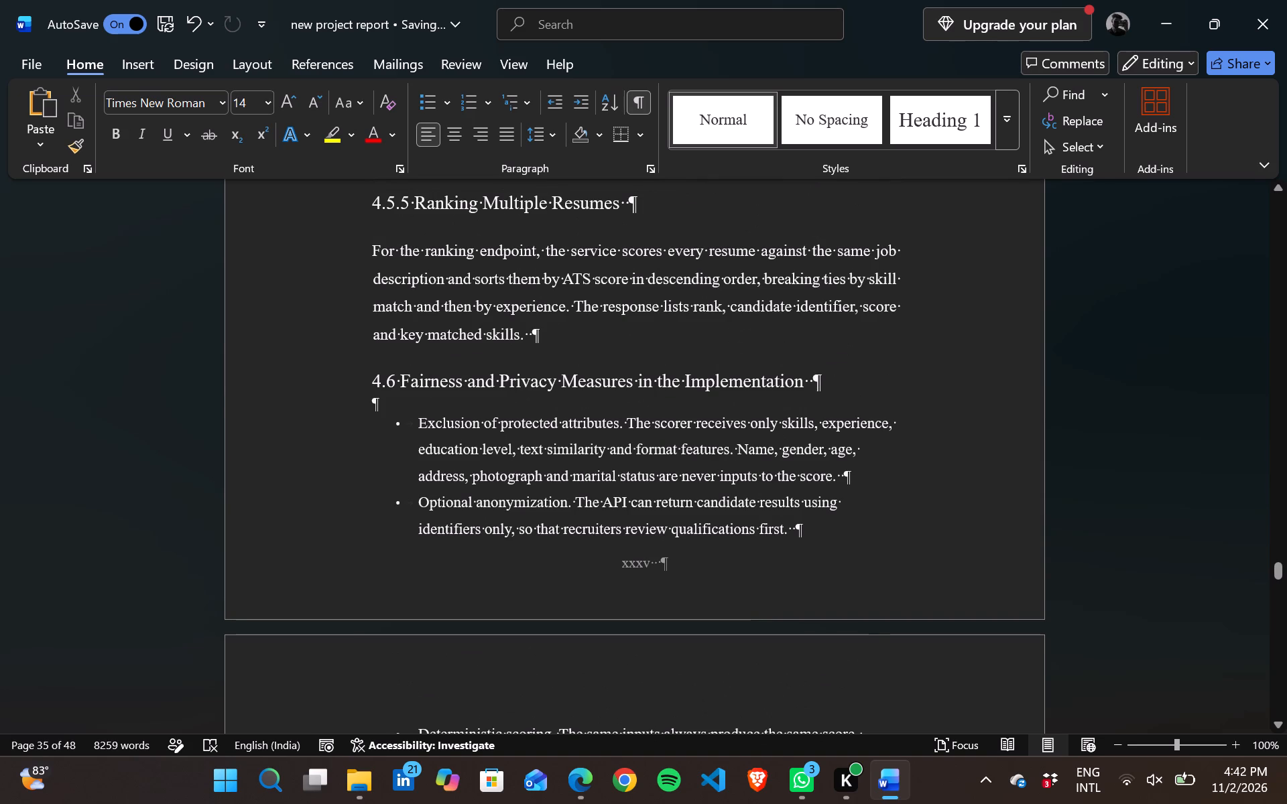
scroll(717, 634, up, 4)
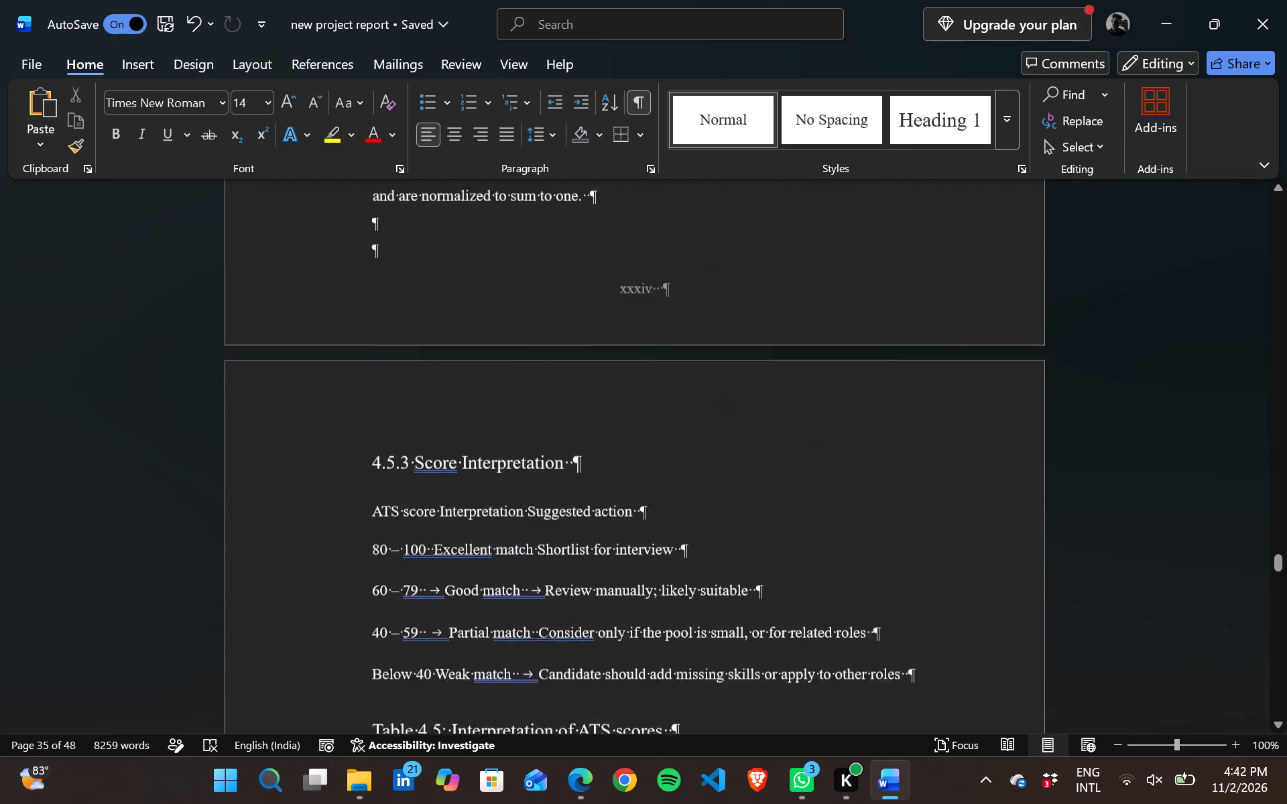
scroll(717, 634, up, 2)
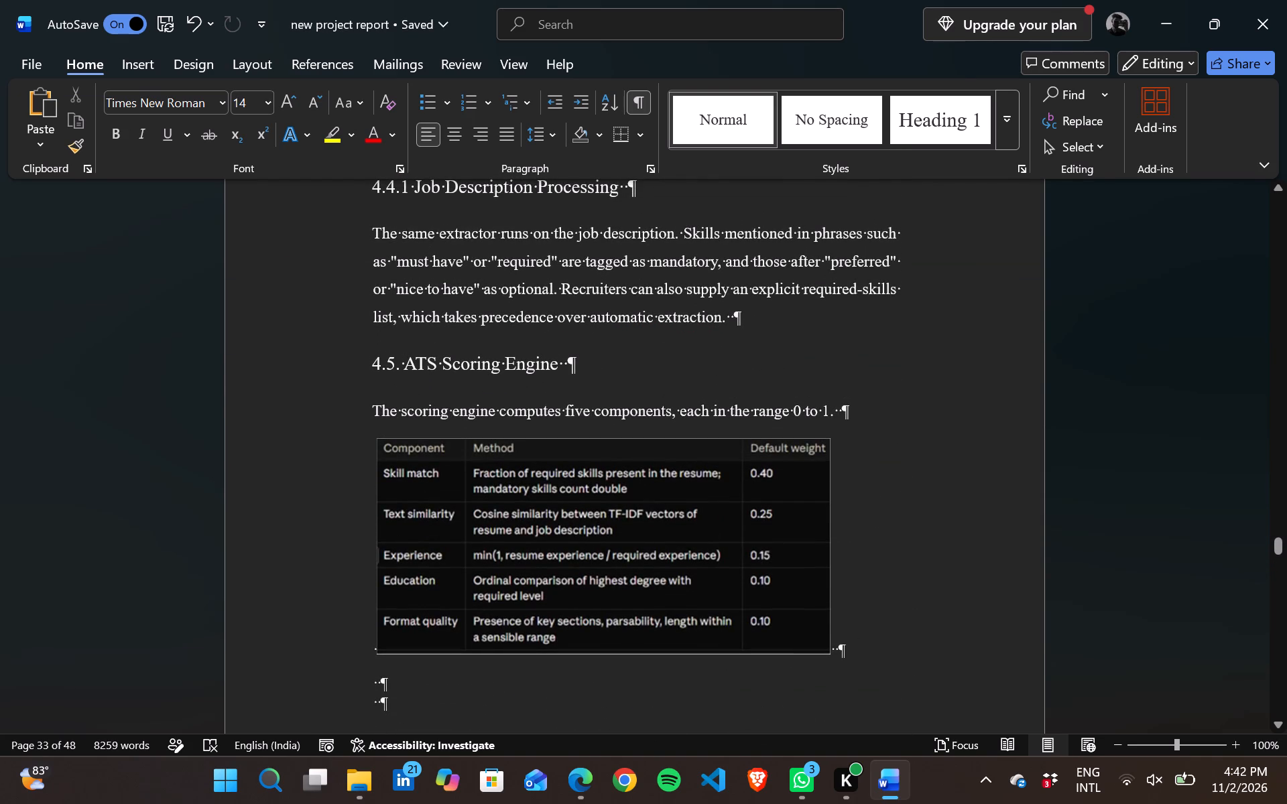
scroll(853, 407, down, 4)
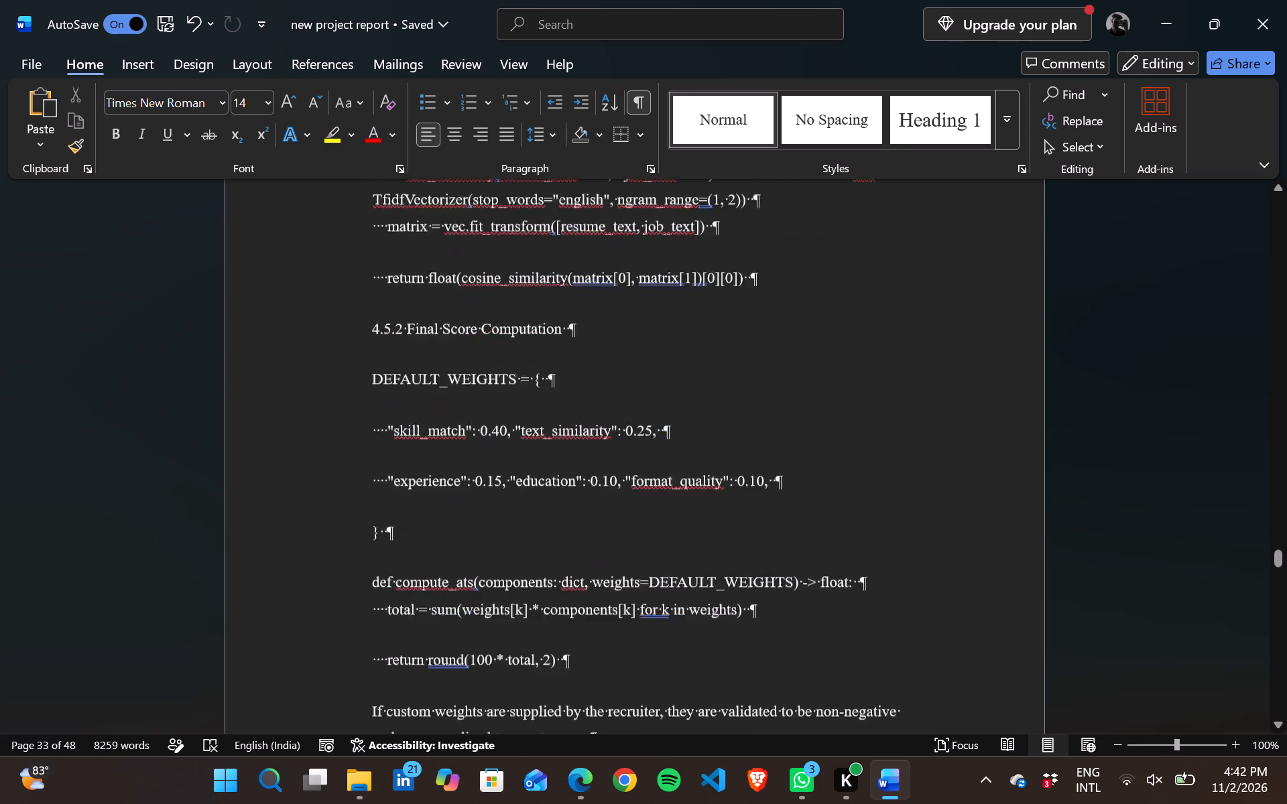
scroll(853, 407, down, 8)
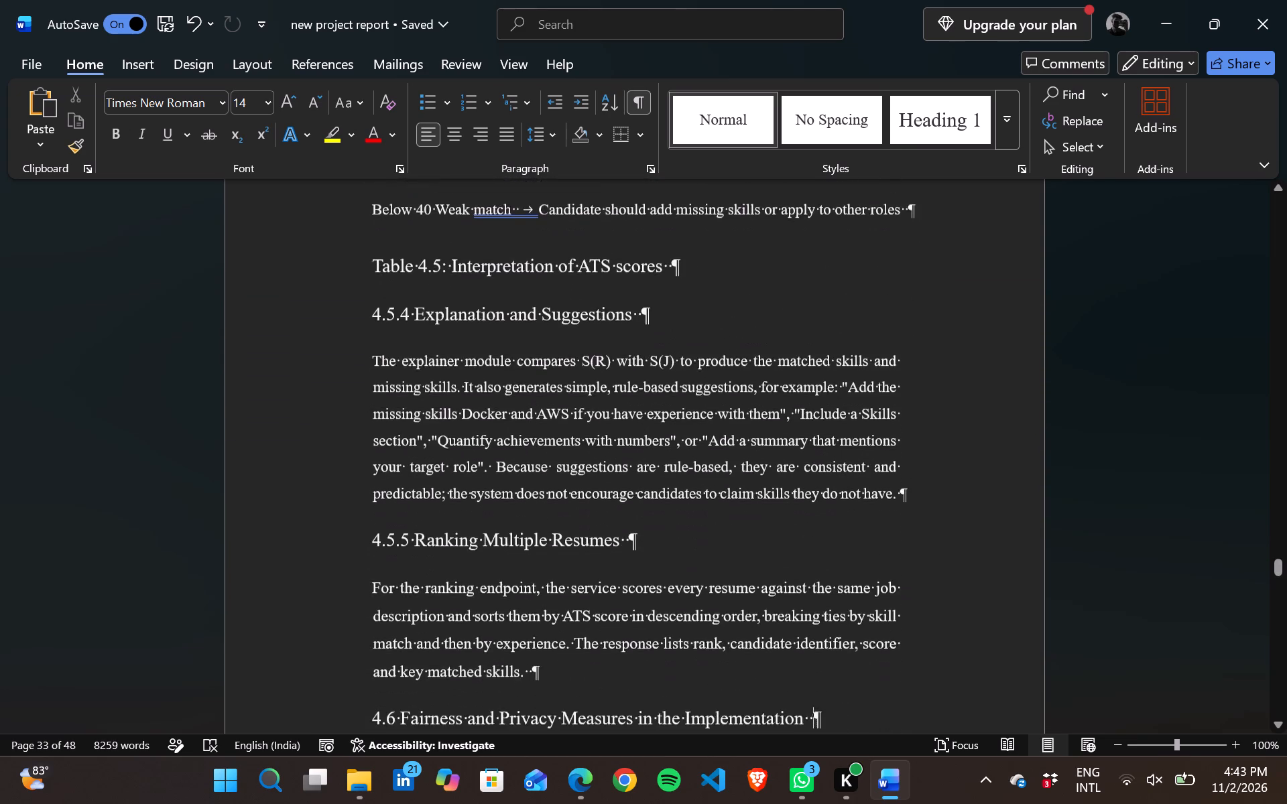
scroll(853, 407, down, 2)
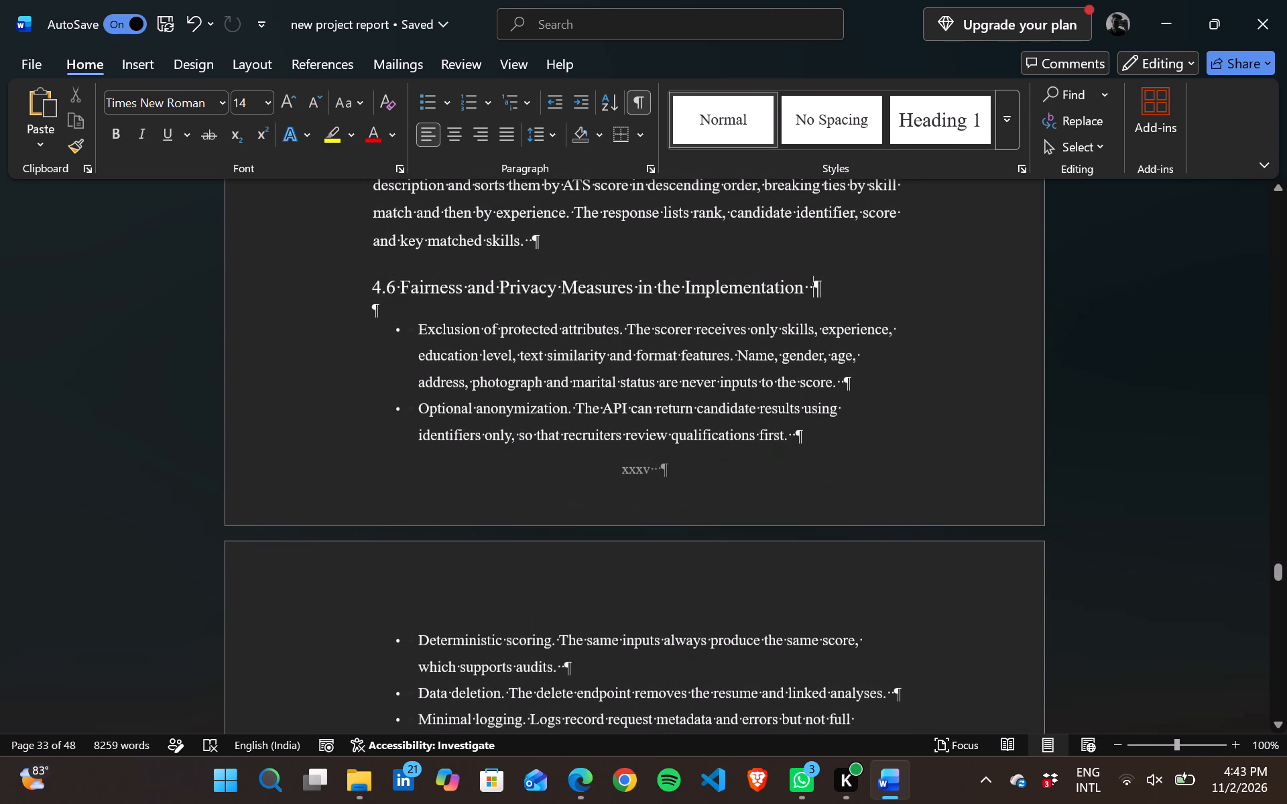
Insert four empty lines after the ranking endpoint paragraph to move heading 4.6 onto a new page.
click(568, 243)
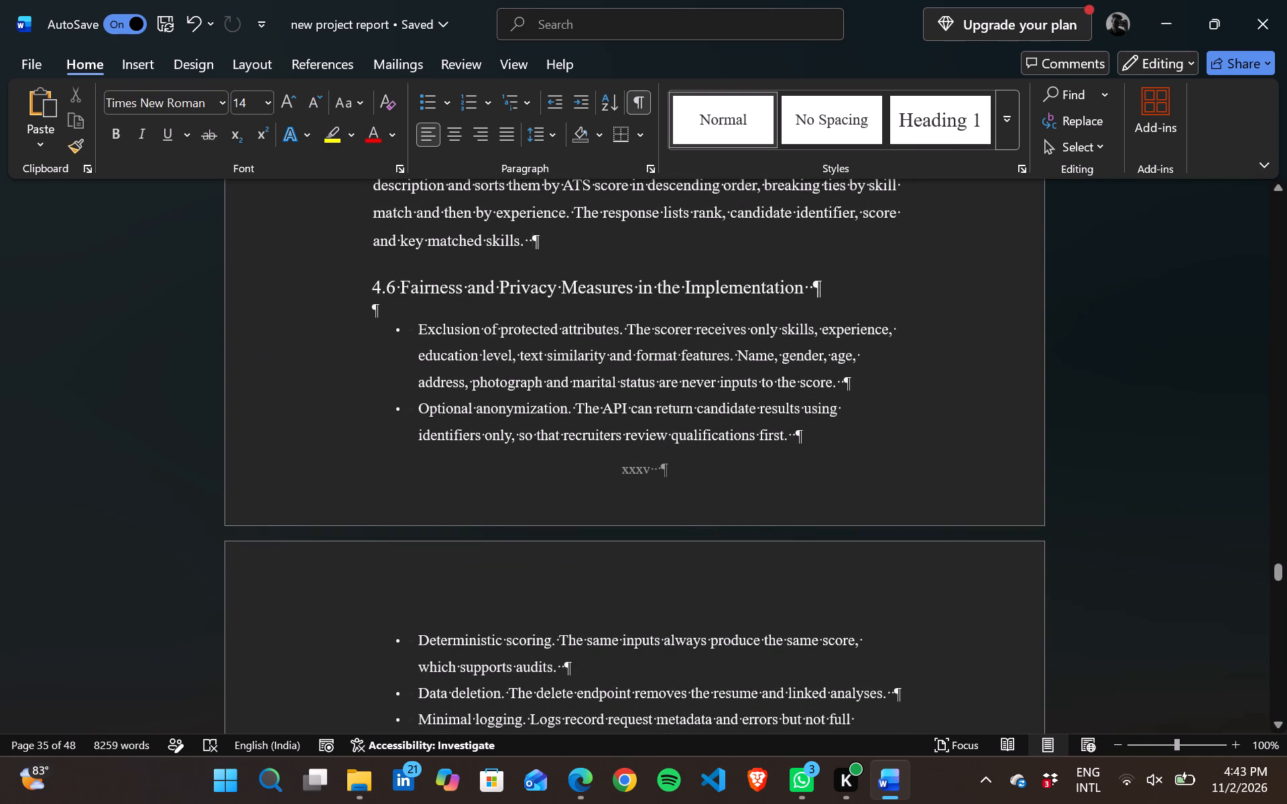
key(Return)
key(Return)
key(Return)
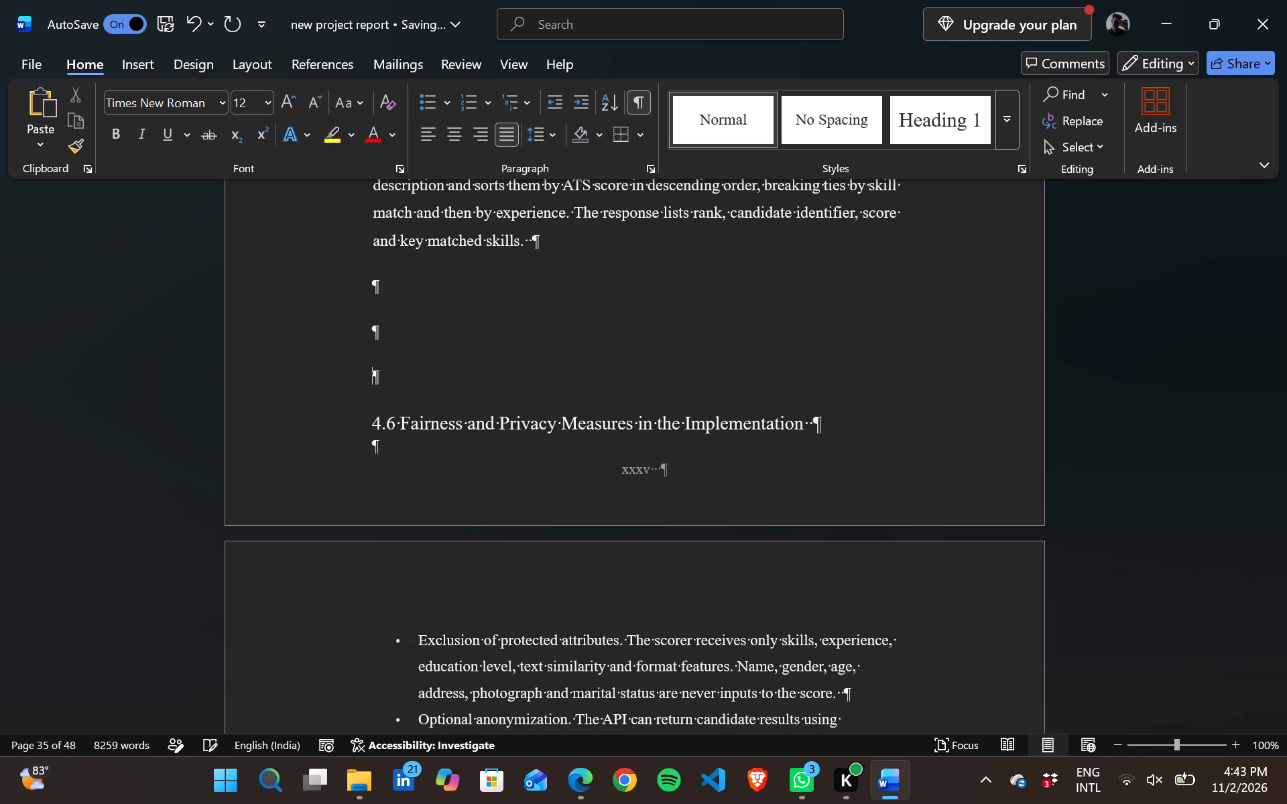
key(Return)
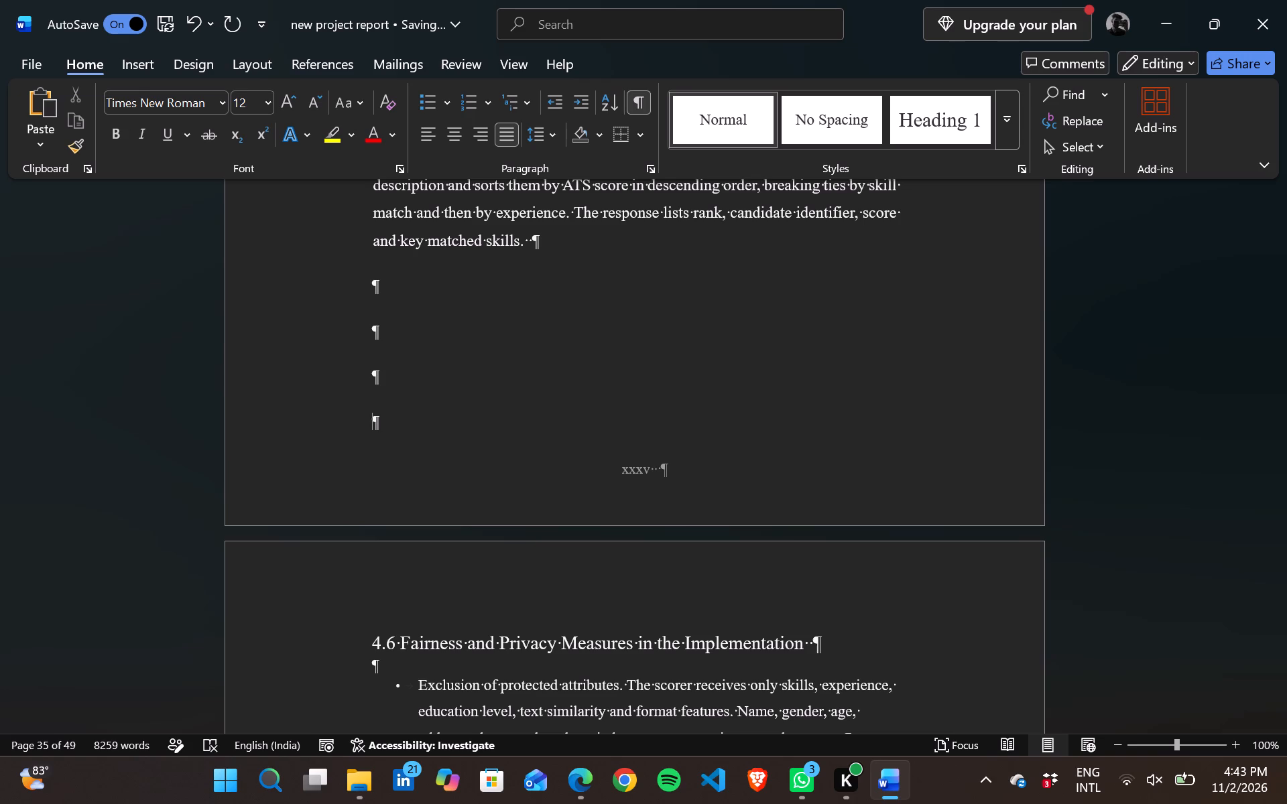
scroll(575, 493, right, 1)
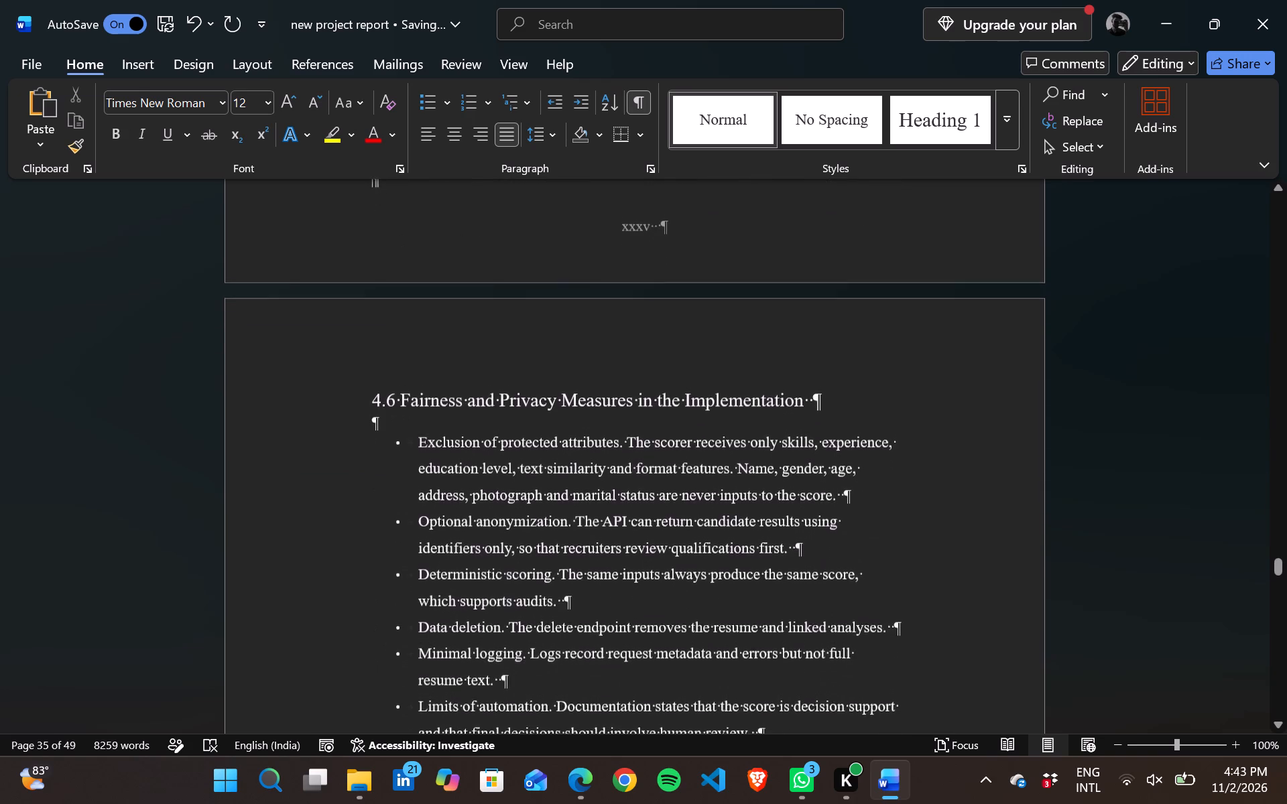
scroll(575, 493, right, 1)
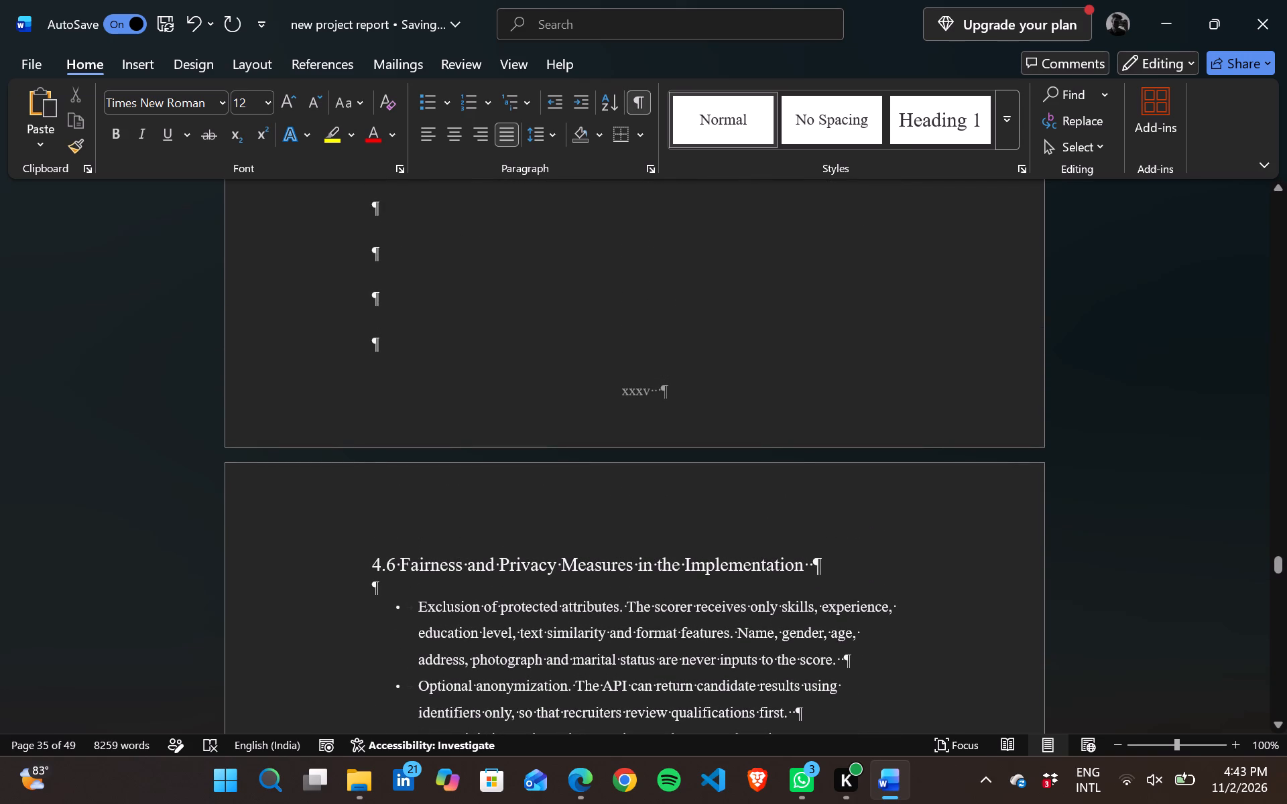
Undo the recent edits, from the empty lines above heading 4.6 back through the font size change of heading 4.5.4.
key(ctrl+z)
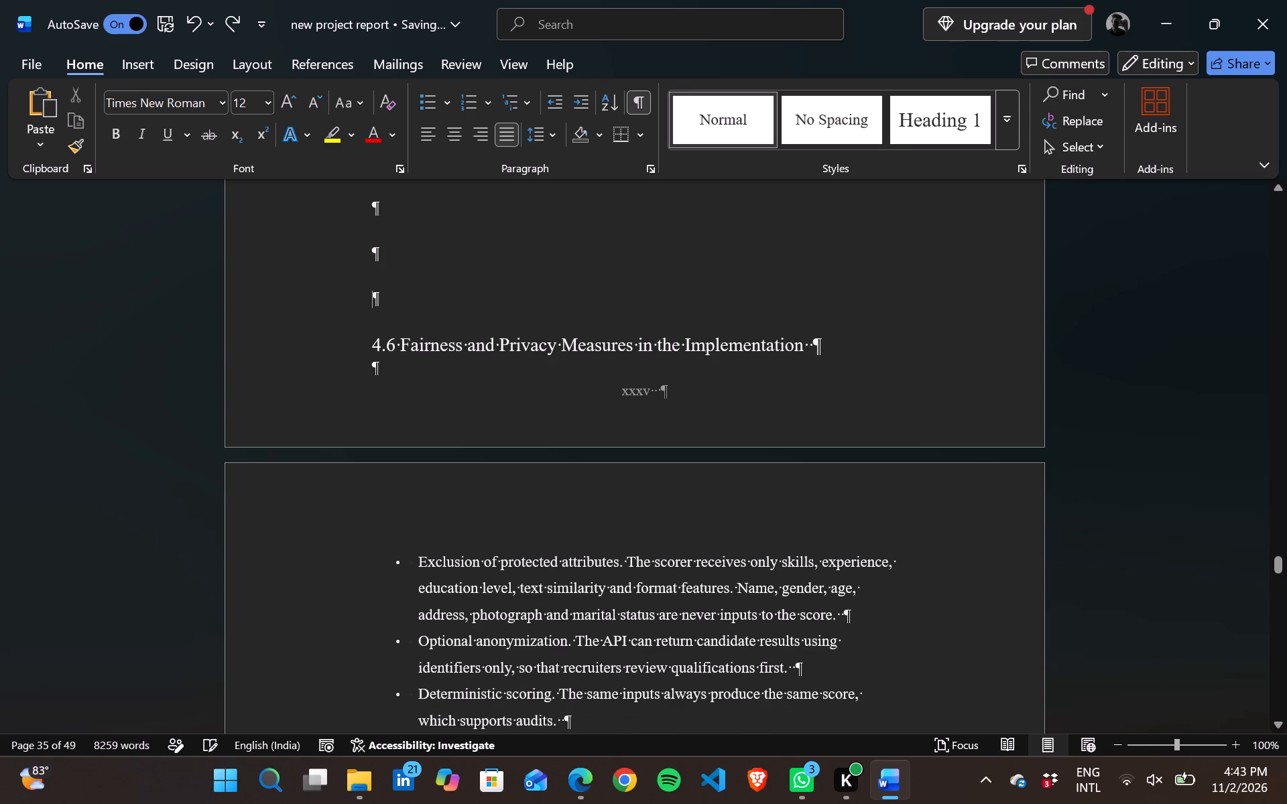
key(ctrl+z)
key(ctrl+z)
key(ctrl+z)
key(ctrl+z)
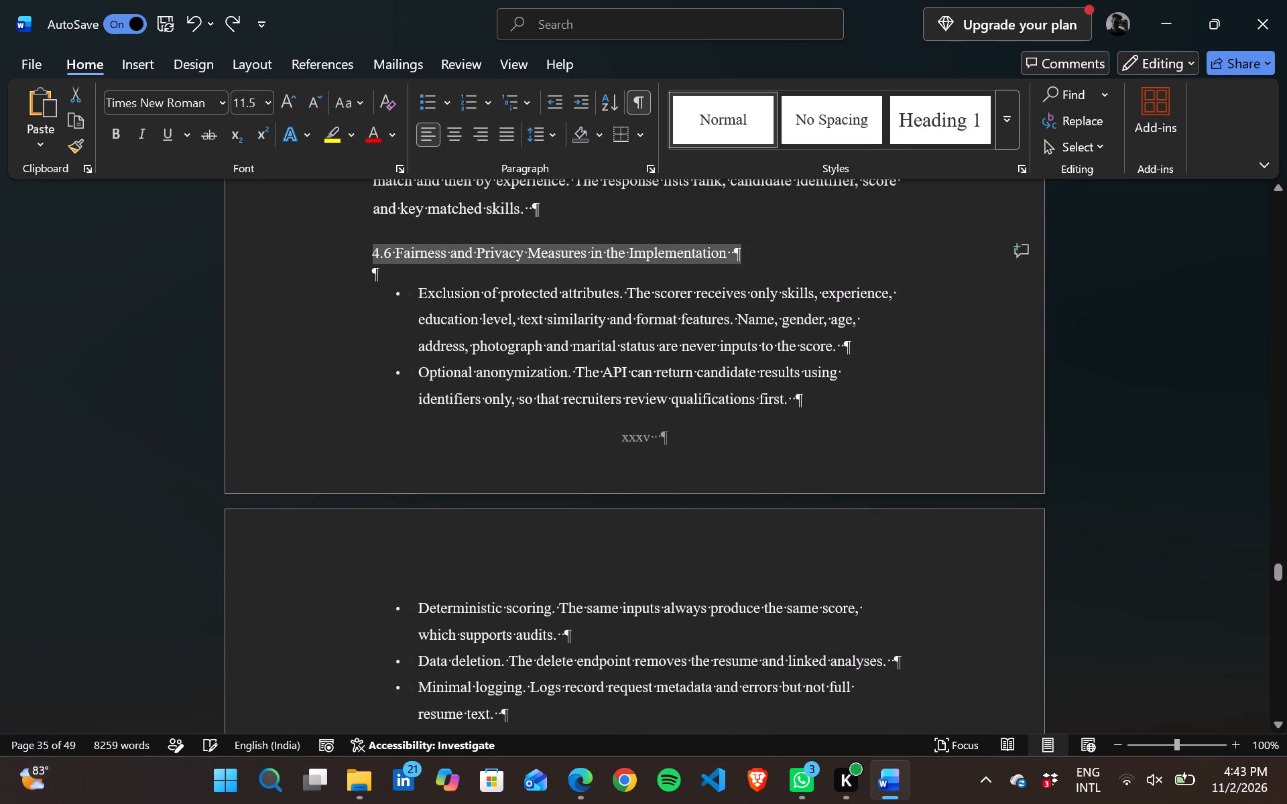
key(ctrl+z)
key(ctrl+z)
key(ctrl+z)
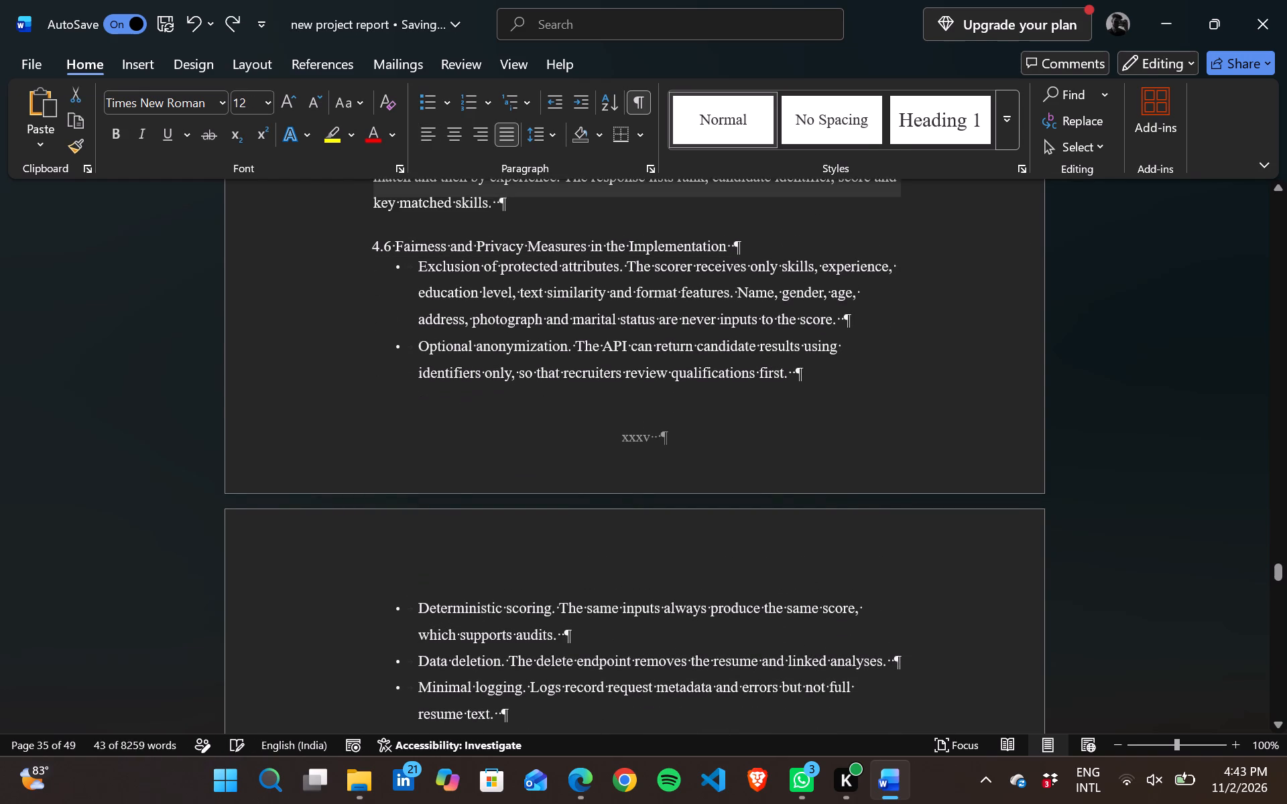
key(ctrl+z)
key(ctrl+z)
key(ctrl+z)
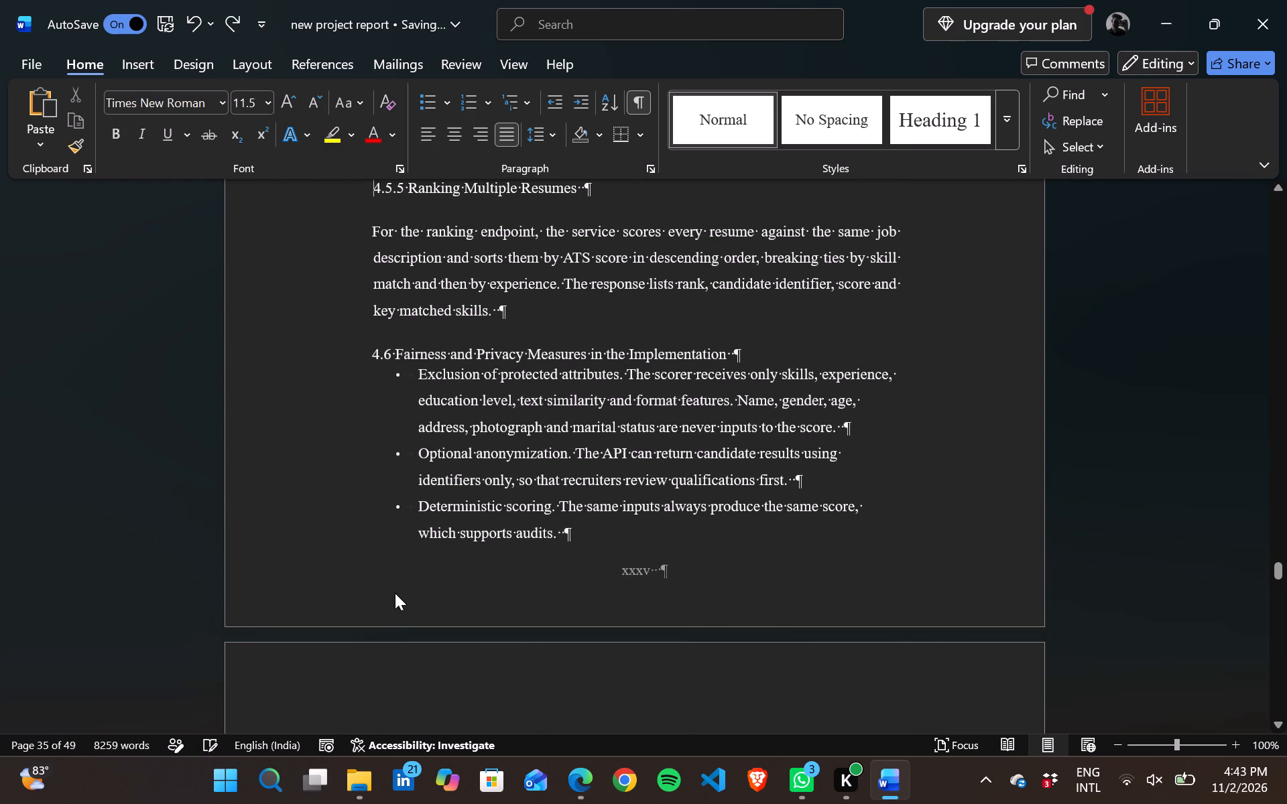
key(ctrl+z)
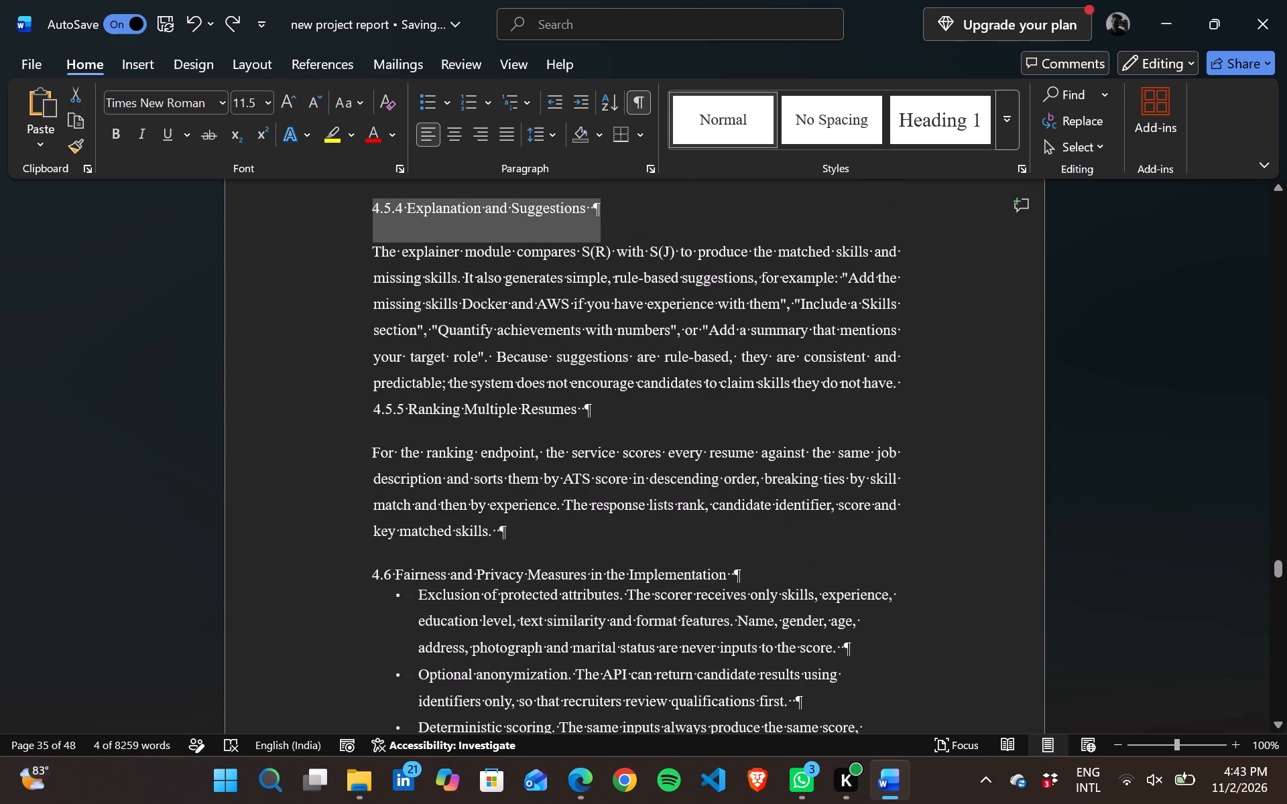
Redo the formatting of sections 4.5.4 to 4.6, including three of the empty lines above heading 4.6.
key(ctrl+y)
key(ctrl+y)
key(ctrl+y)
key(ctrl+y)
key(ctrl+y)
key(ctrl+y)
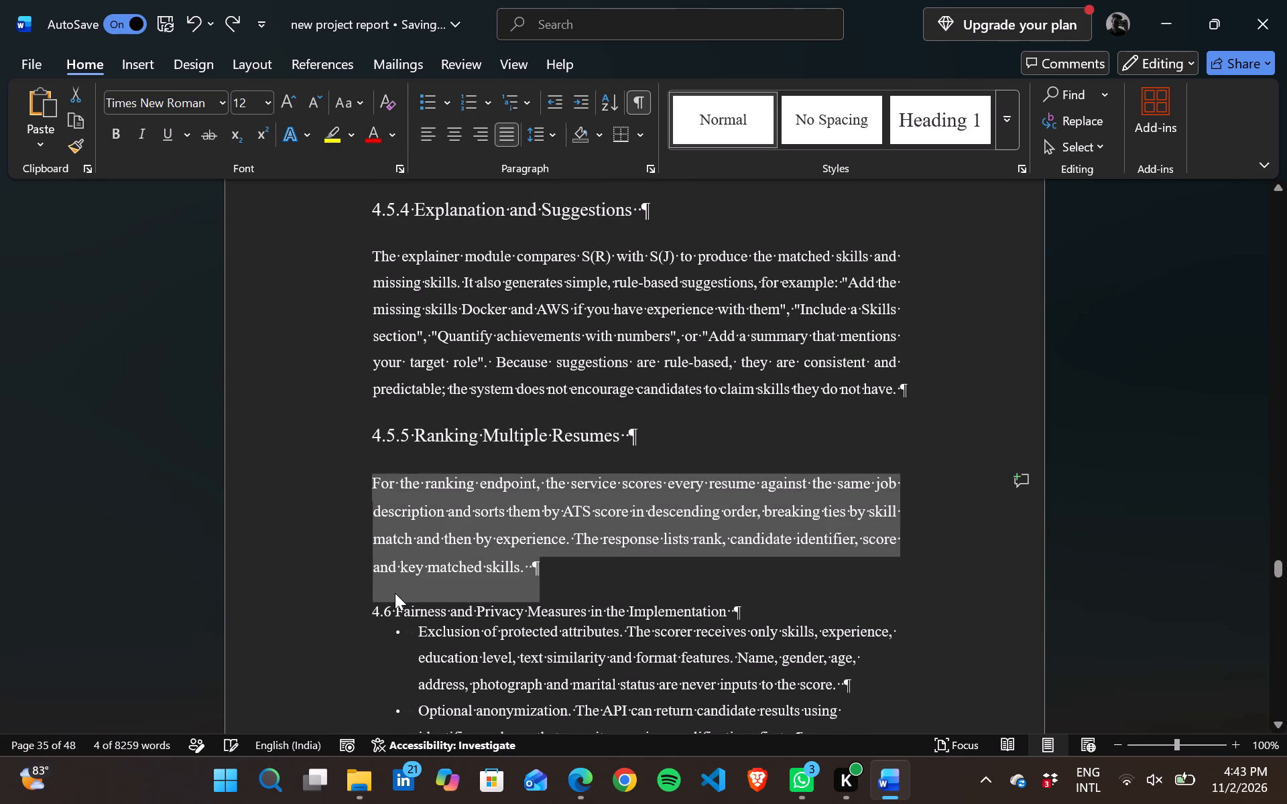
key(ctrl+y)
key(ctrl+y)
key(ctrl+y)
key(ctrl+y)
key(ctrl+y)
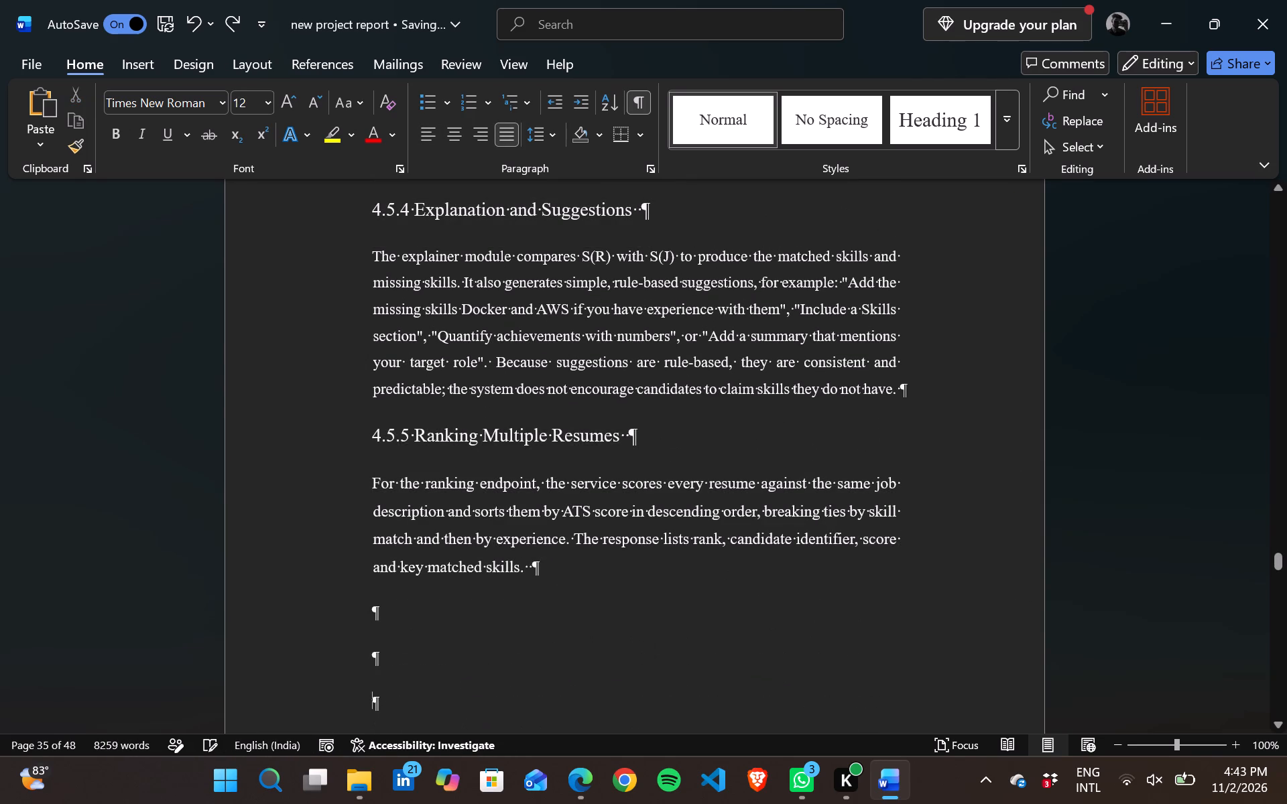
scroll(571, 581, down, 1)
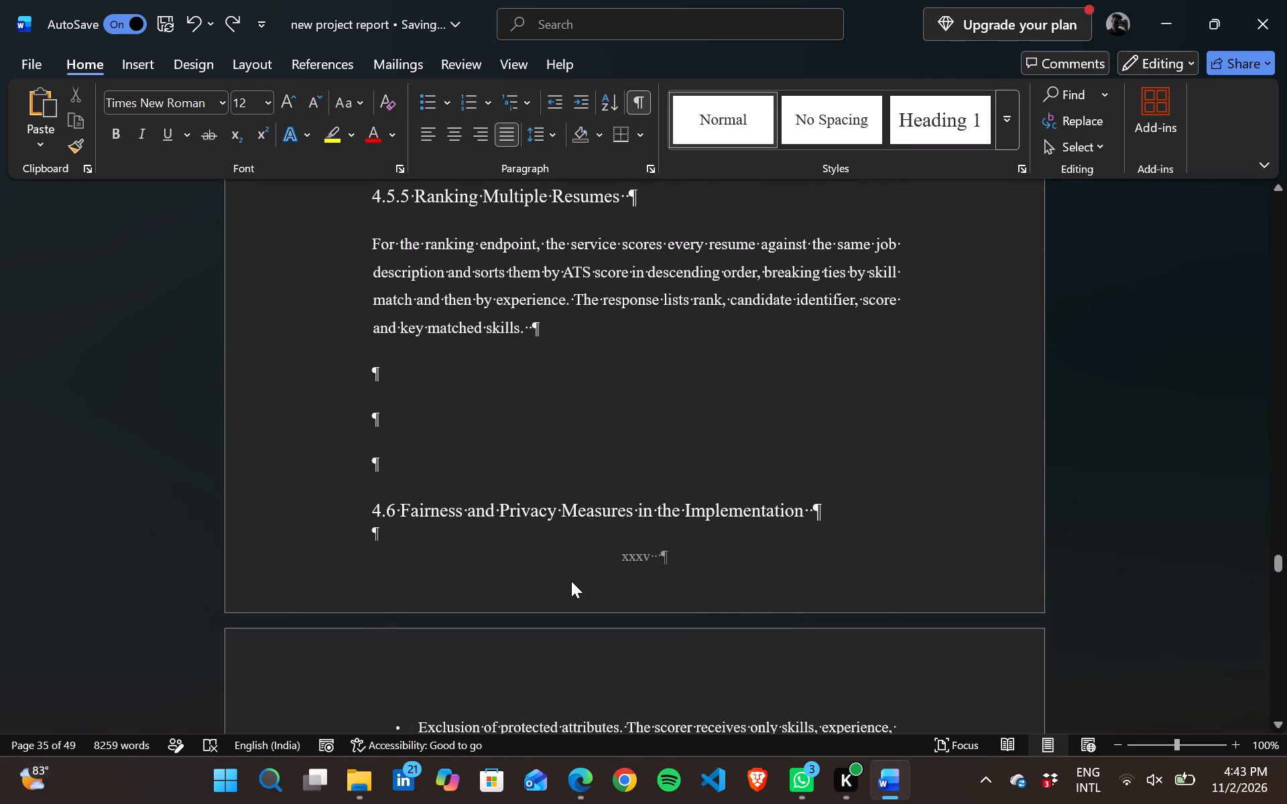
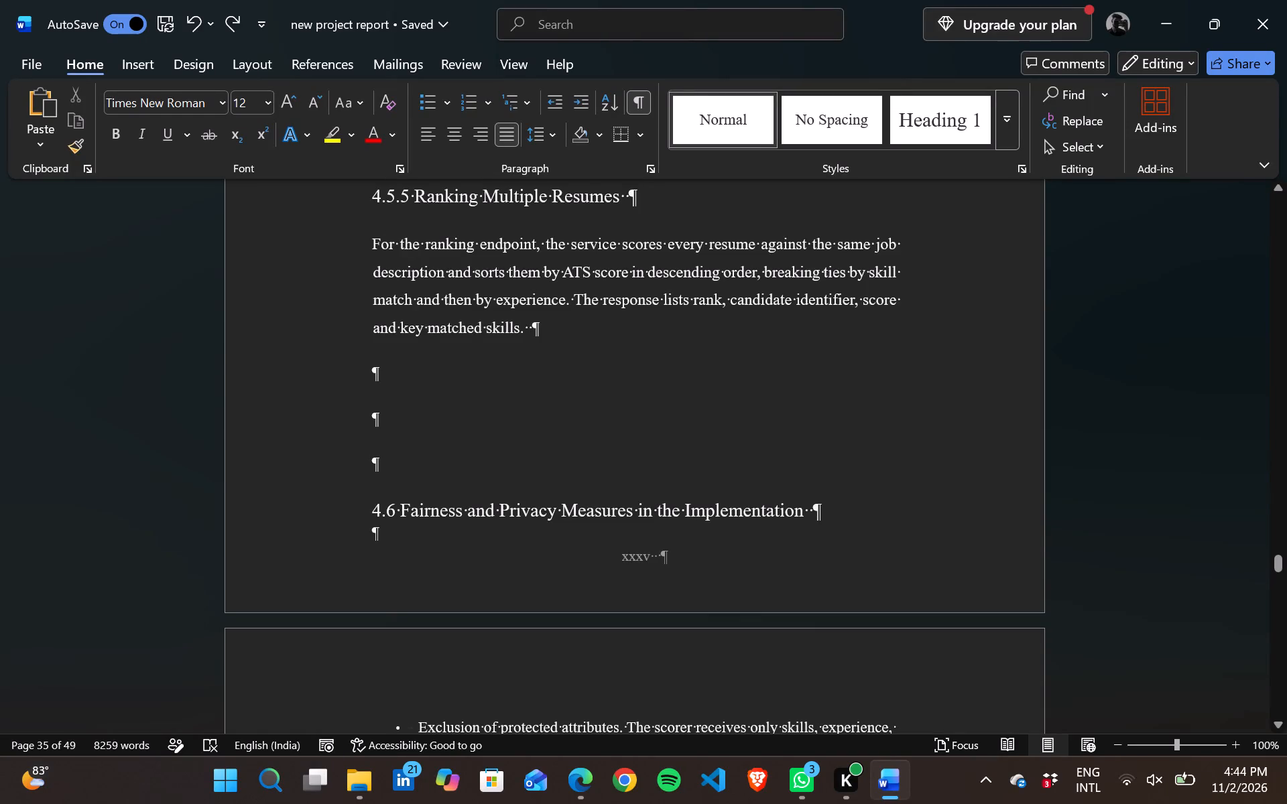
Insert another empty line above heading 4.6 to push it onto the next page, and leave the formatting marks hidden.
click(405, 463)
key(Right)
key(Left)
key(Right)
key(Left)
key(Right)
key(Left)
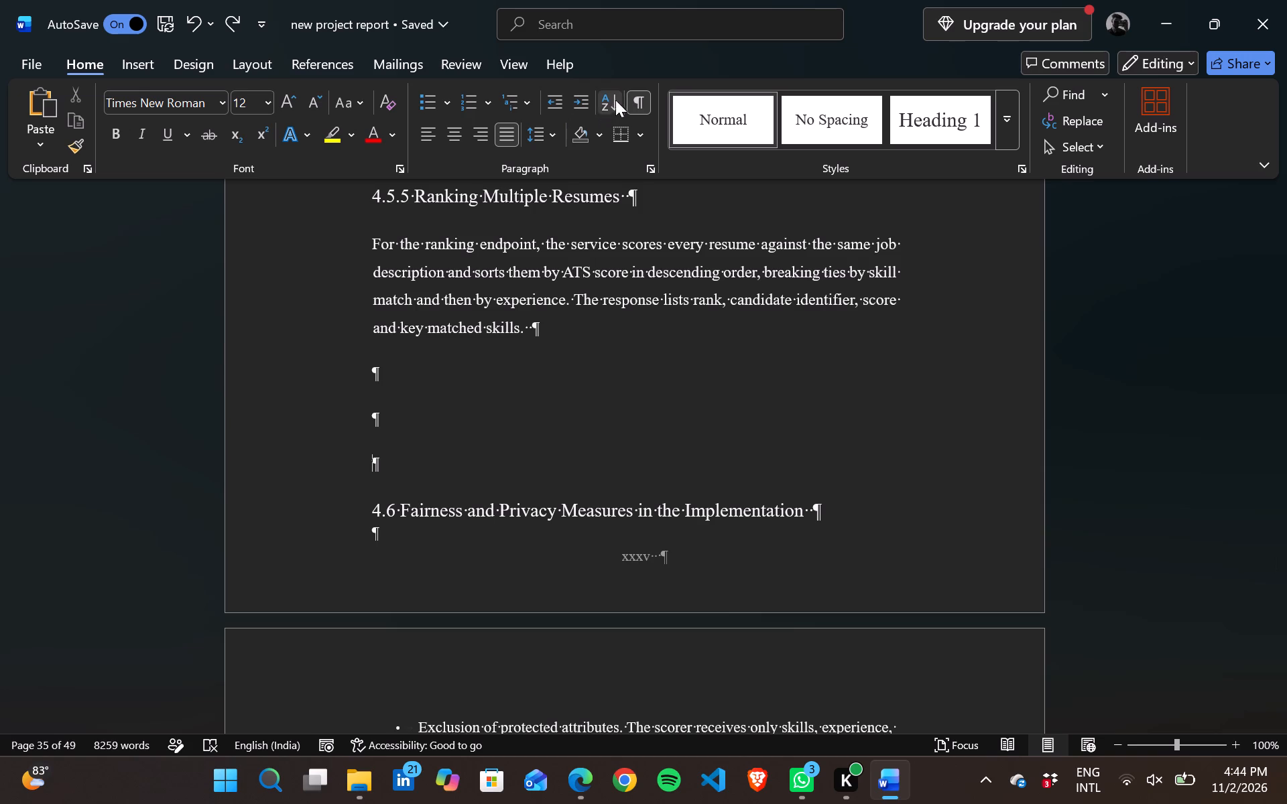
click(635, 96)
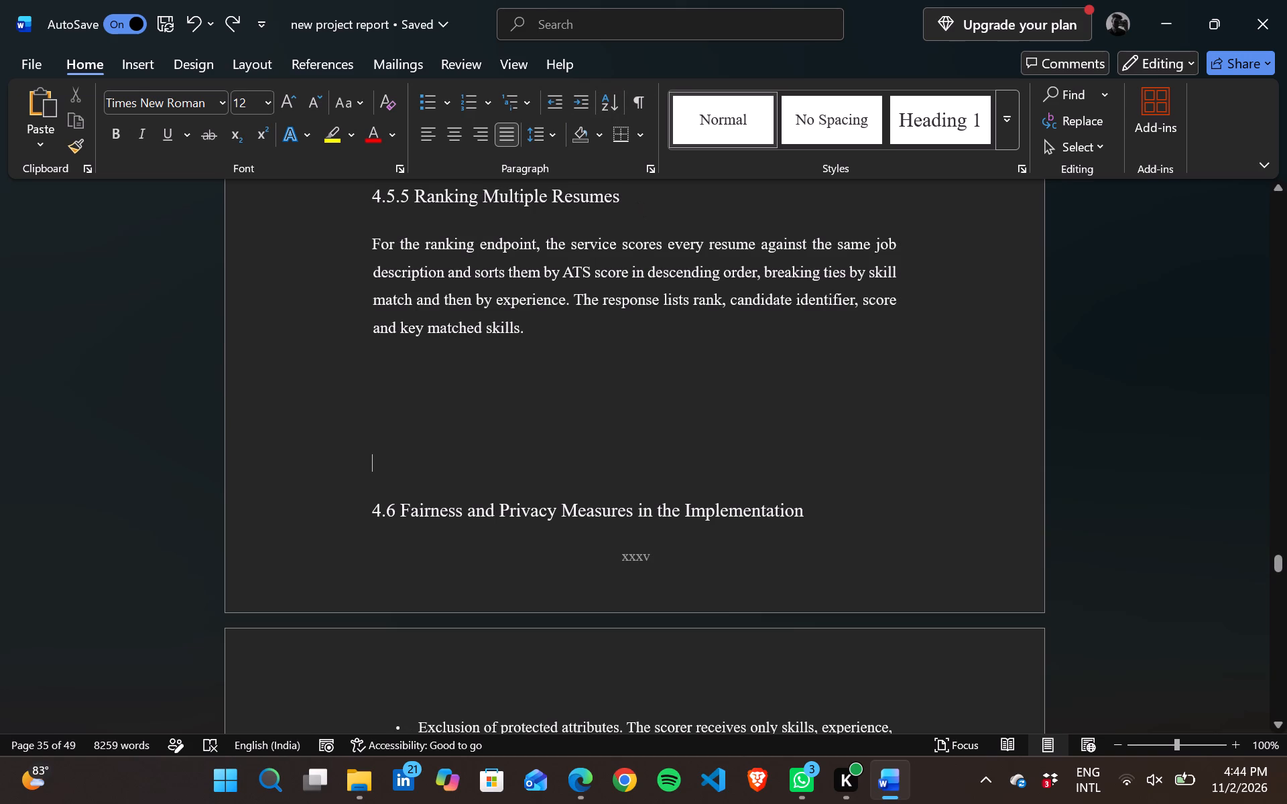
key(Return)
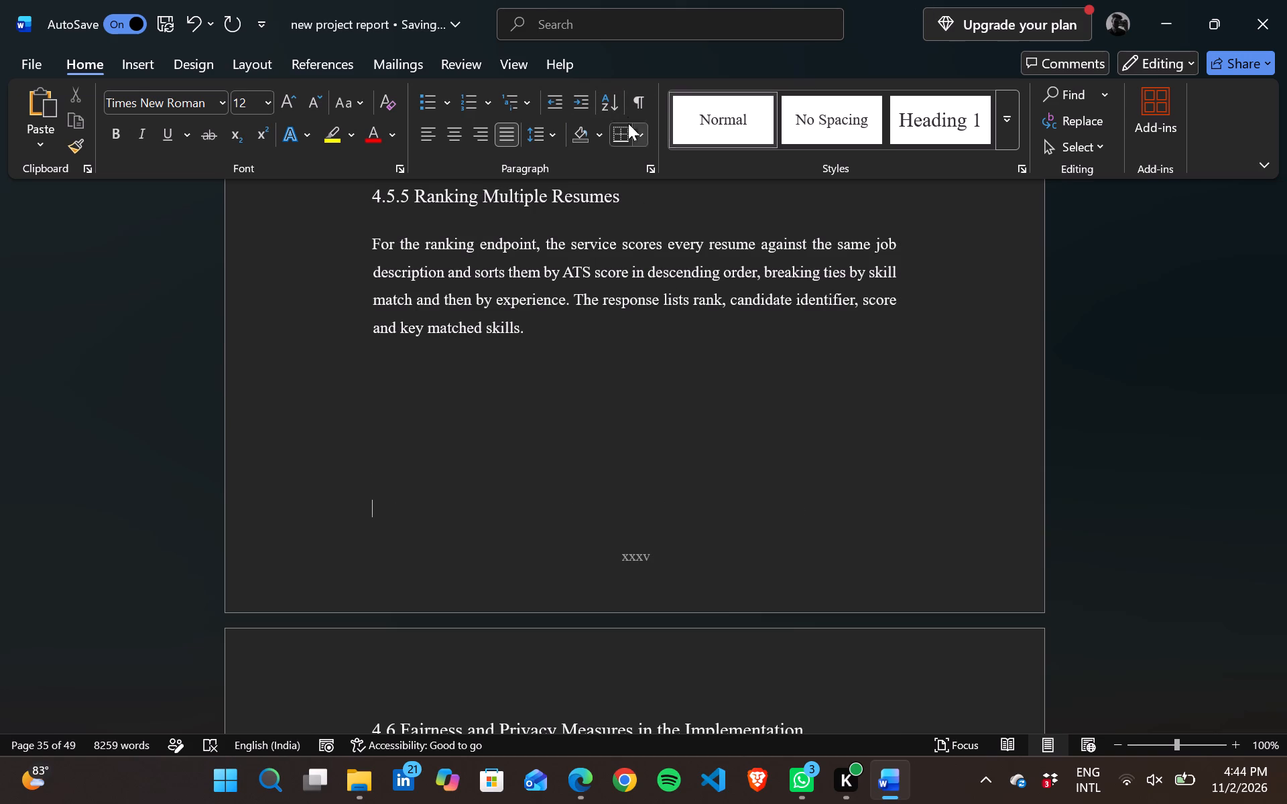
click(637, 106)
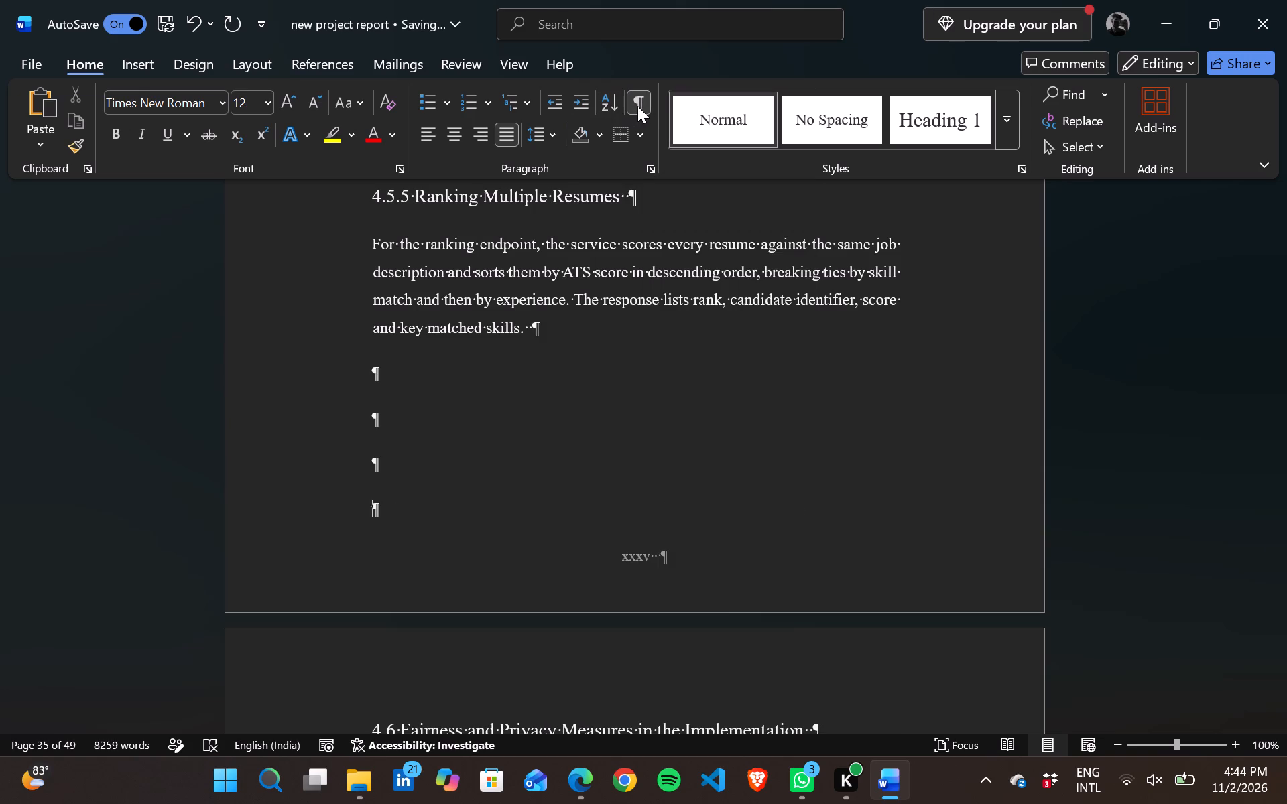
click(637, 106)
click(637, 106)
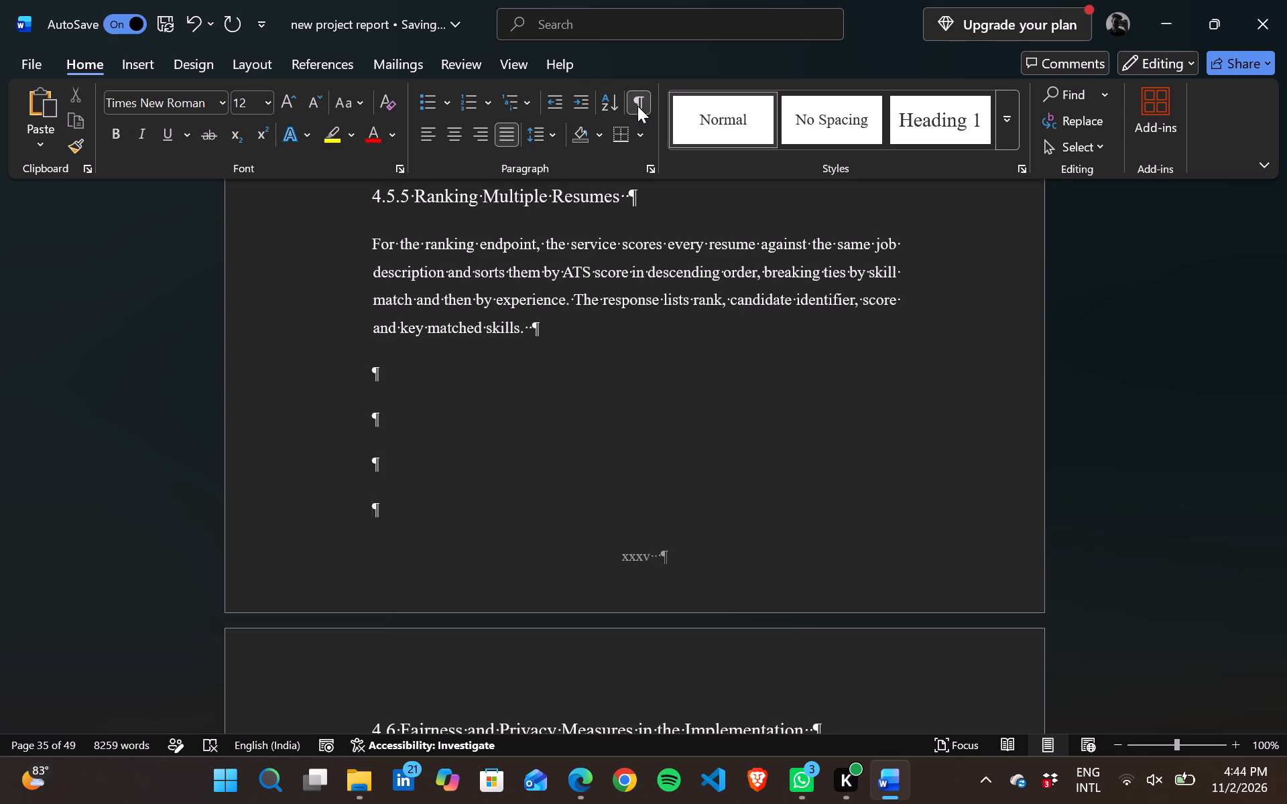
click(637, 106)
Set the font size of all the bullet points in section 4.6 to 12.
scroll(627, 410, down, 2)
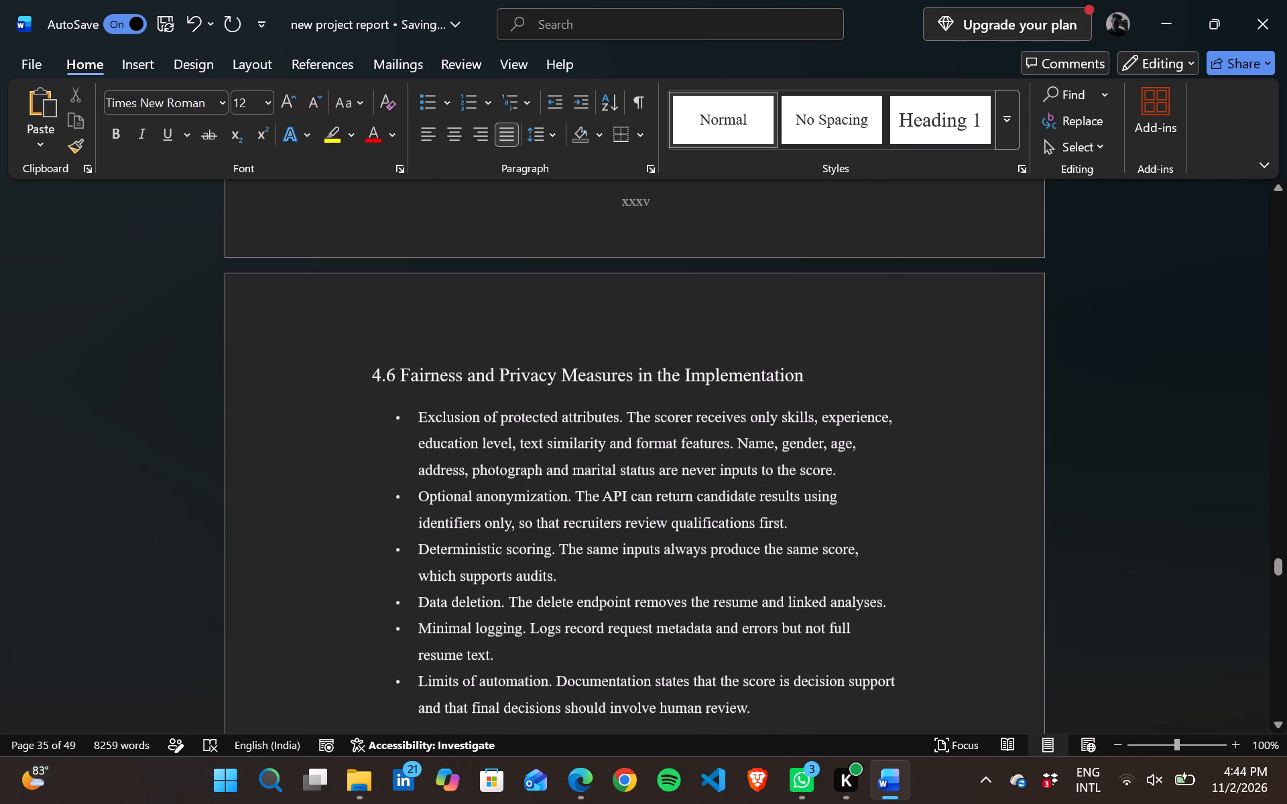
drag(391, 417, 441, 502)
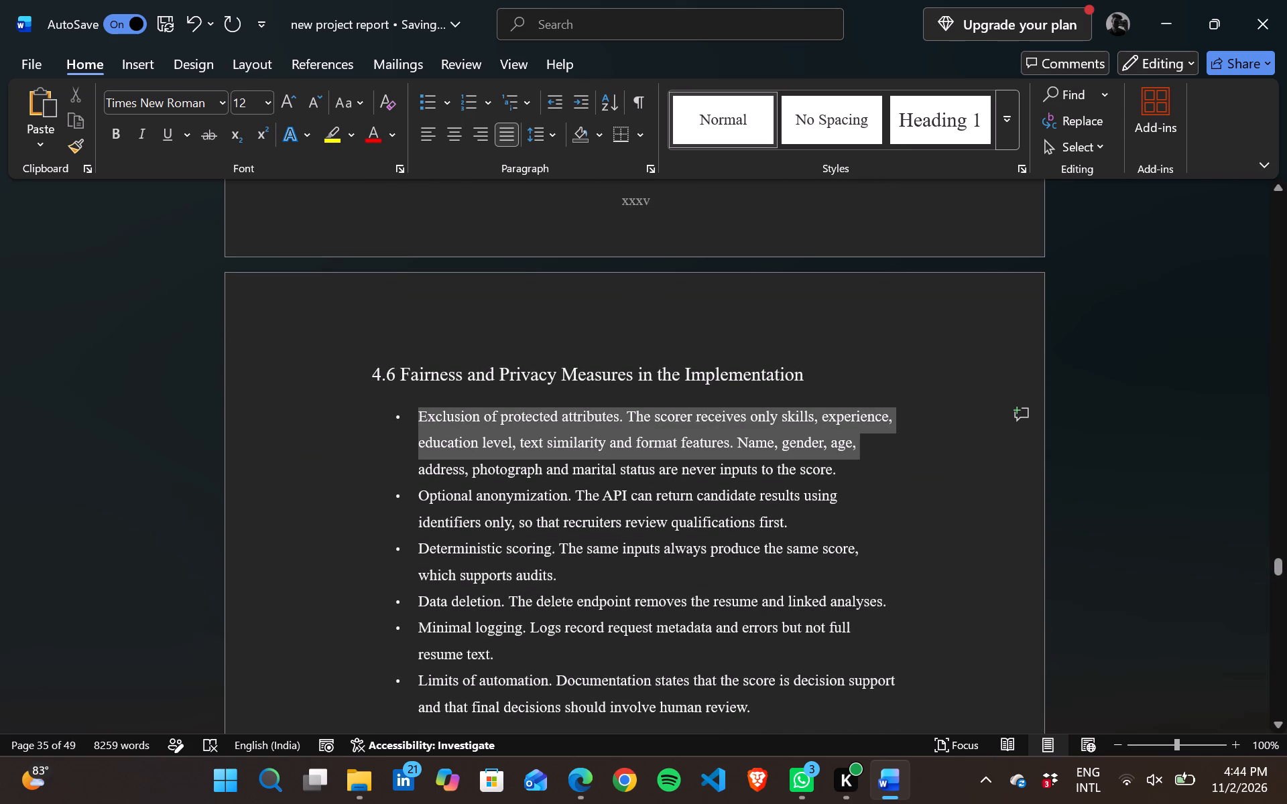
drag(441, 502, 826, 476)
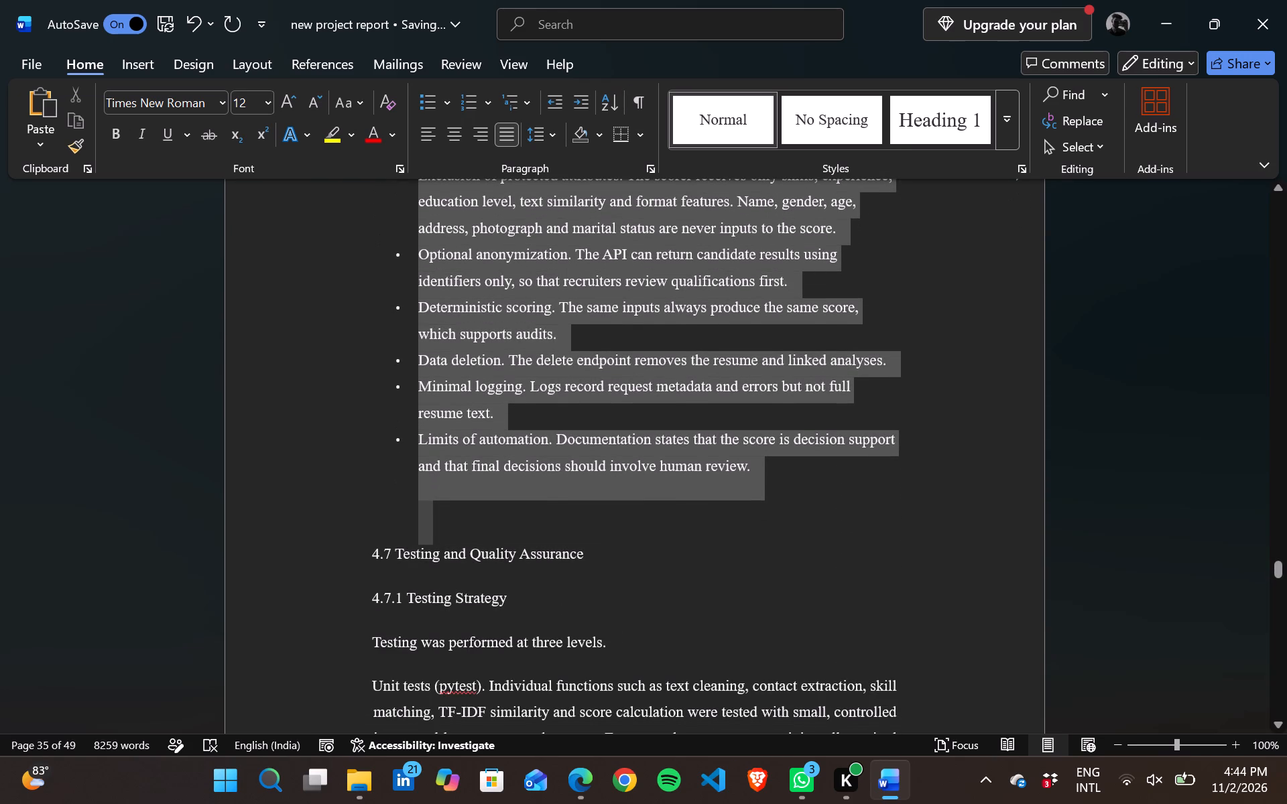
drag(826, 476, 822, 470)
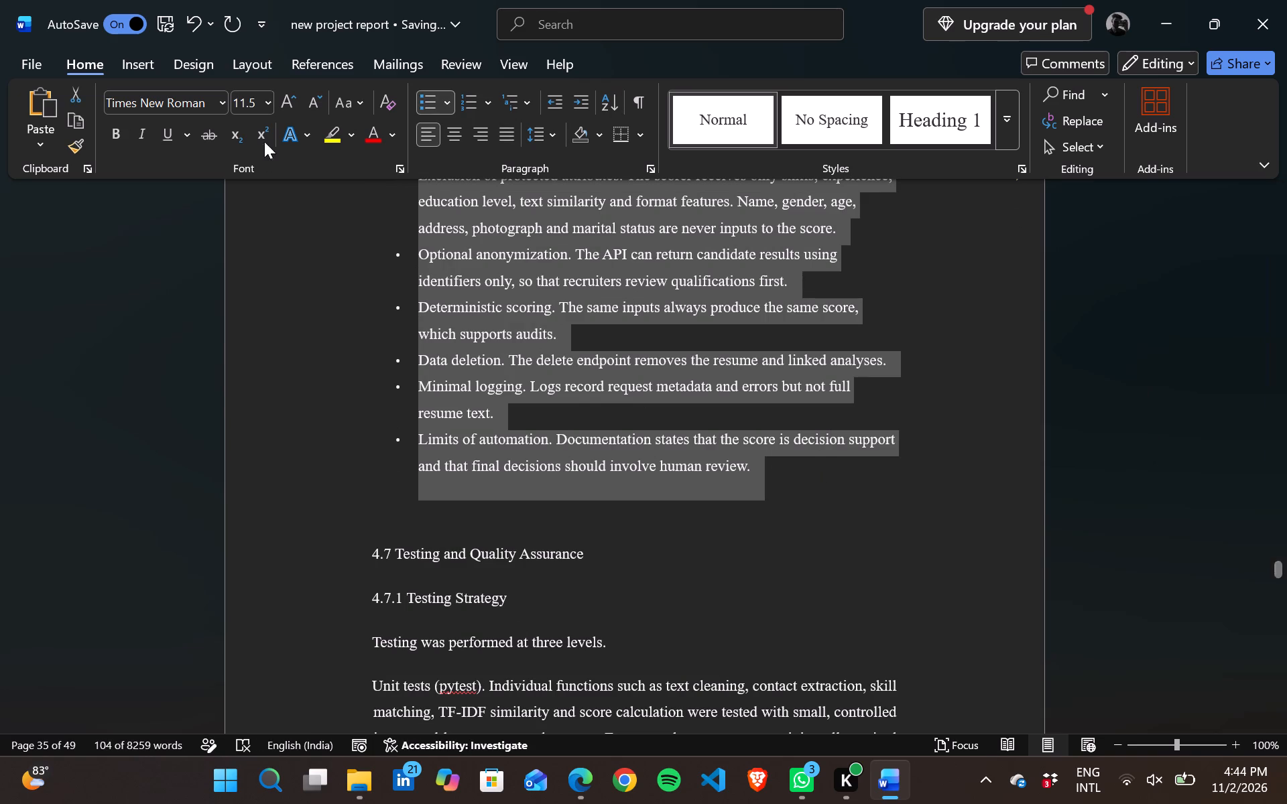
drag(264, 97, 245, 223)
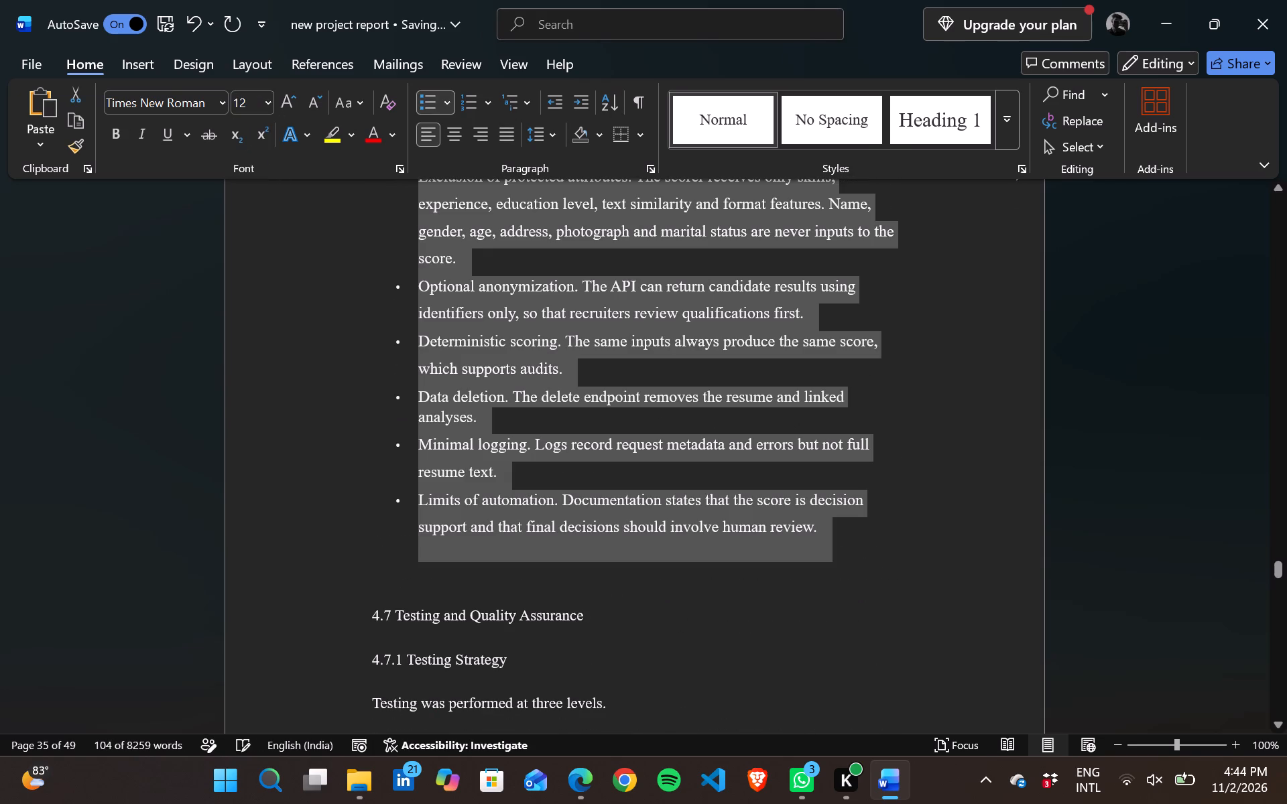
Justify the section 4.6 bullet points and set their line spacing to 1.5 lines.
right_click(477, 395)
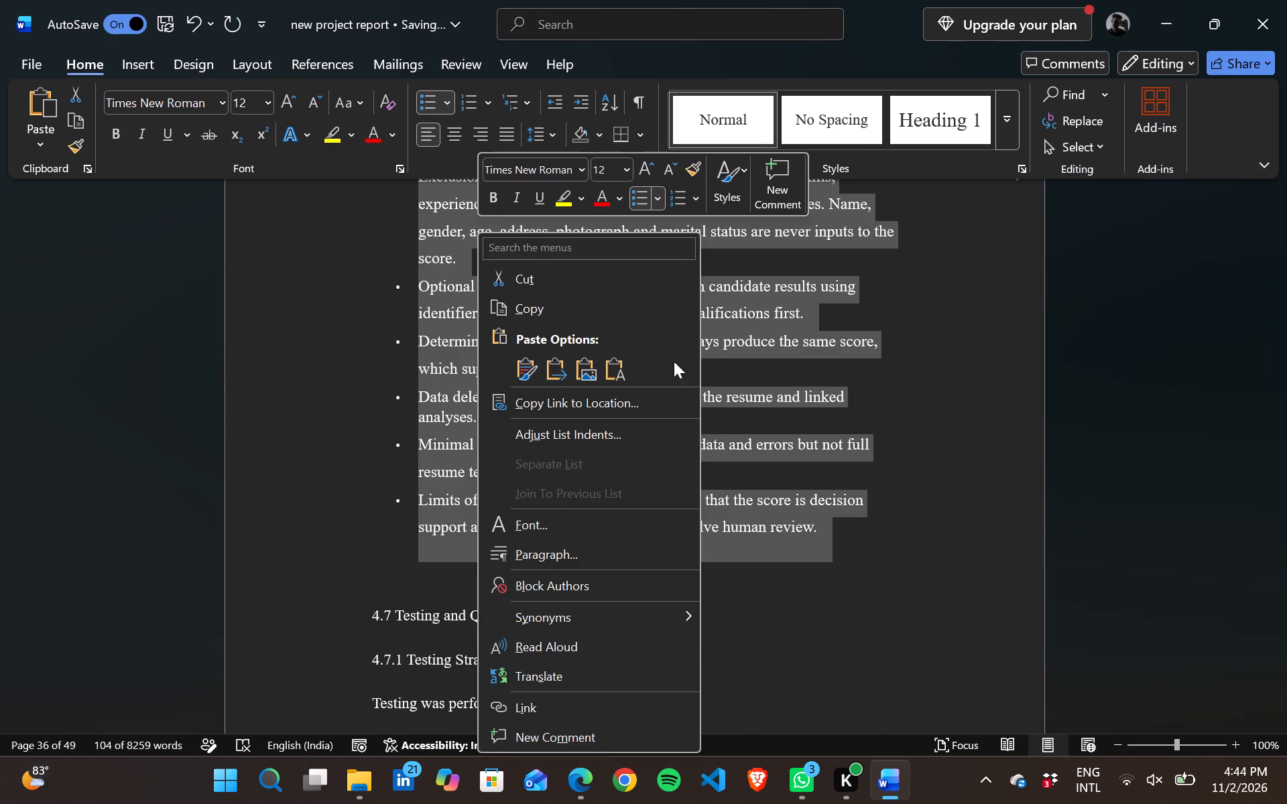
click(562, 546)
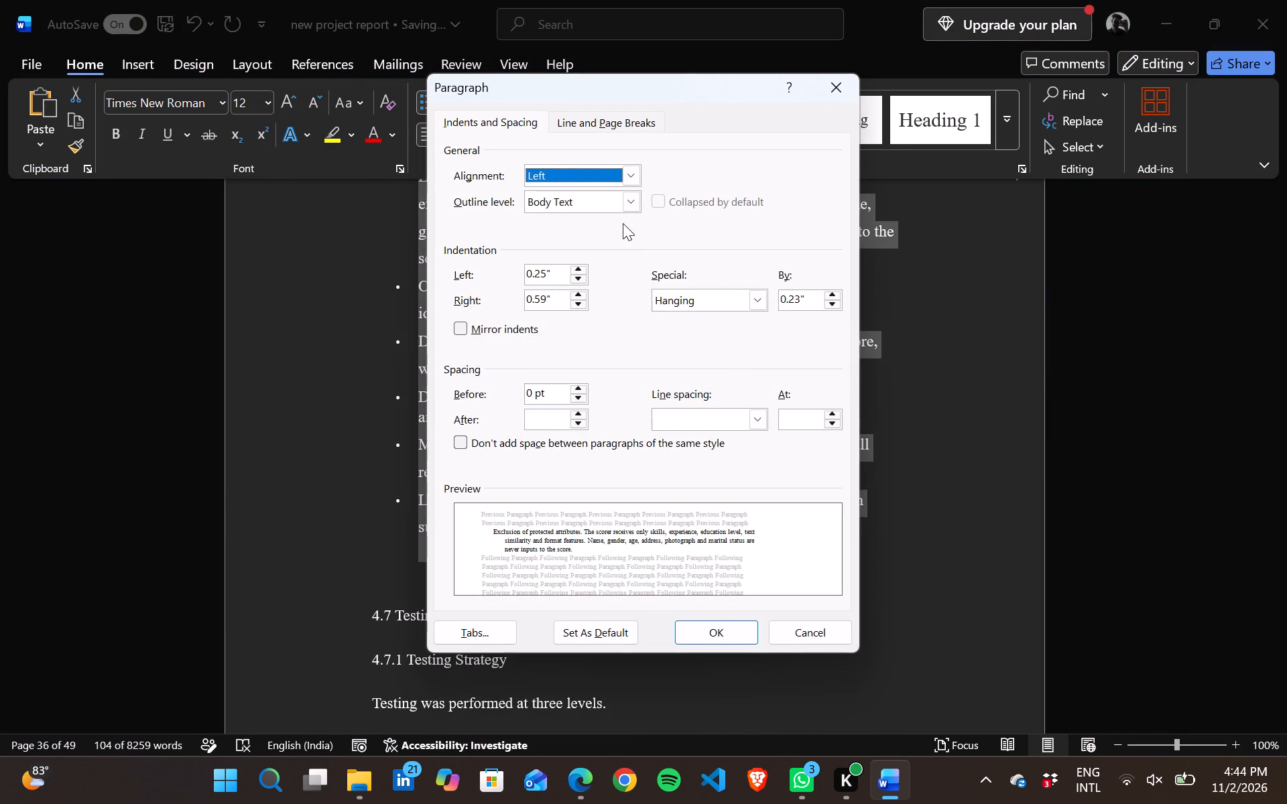
drag(625, 176, 589, 234)
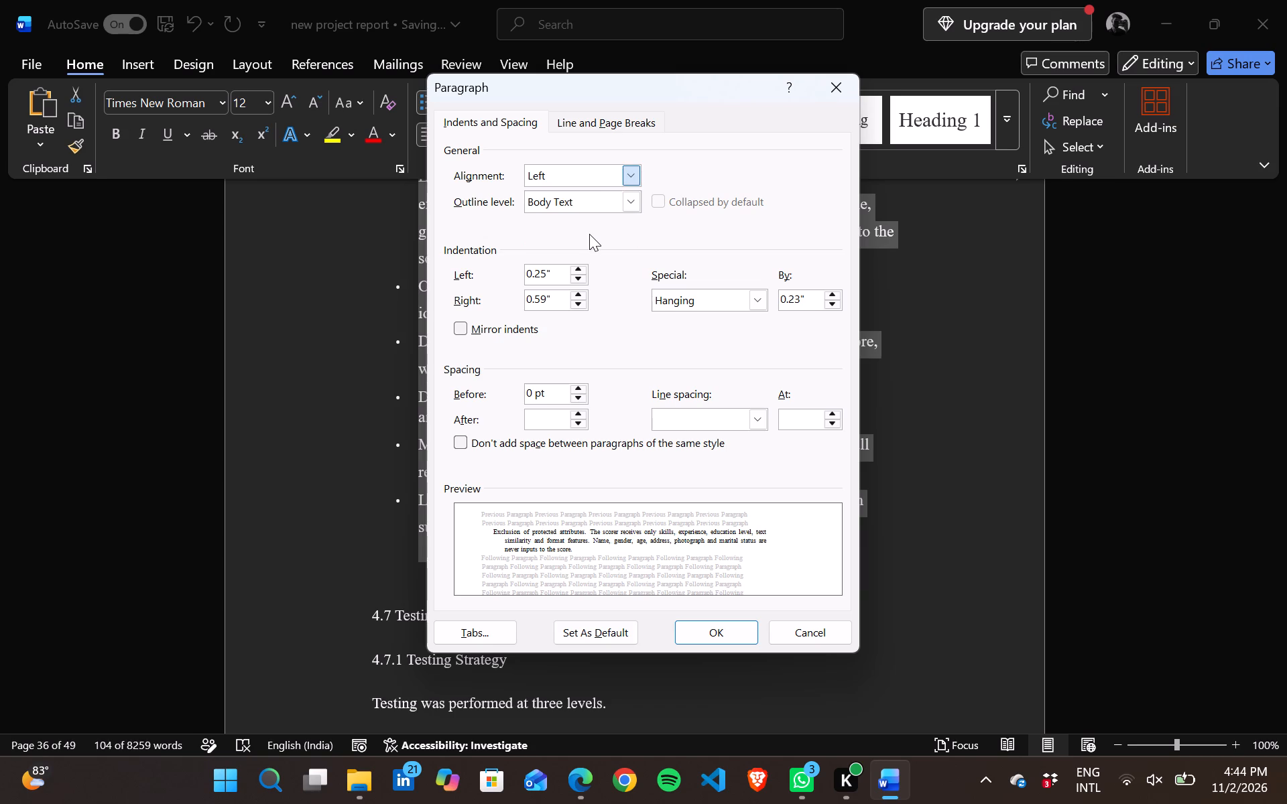
drag(754, 419, 673, 454)
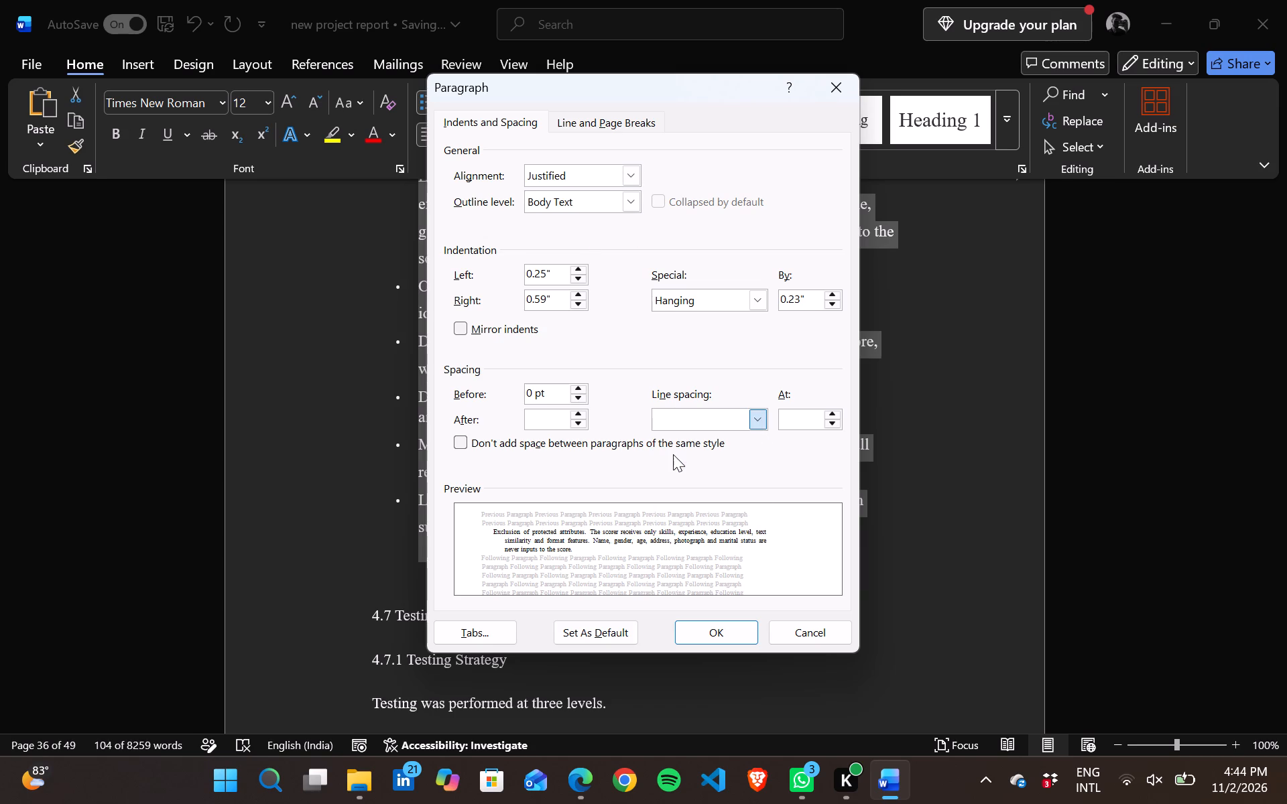
drag(673, 454, 711, 634)
click(711, 634)
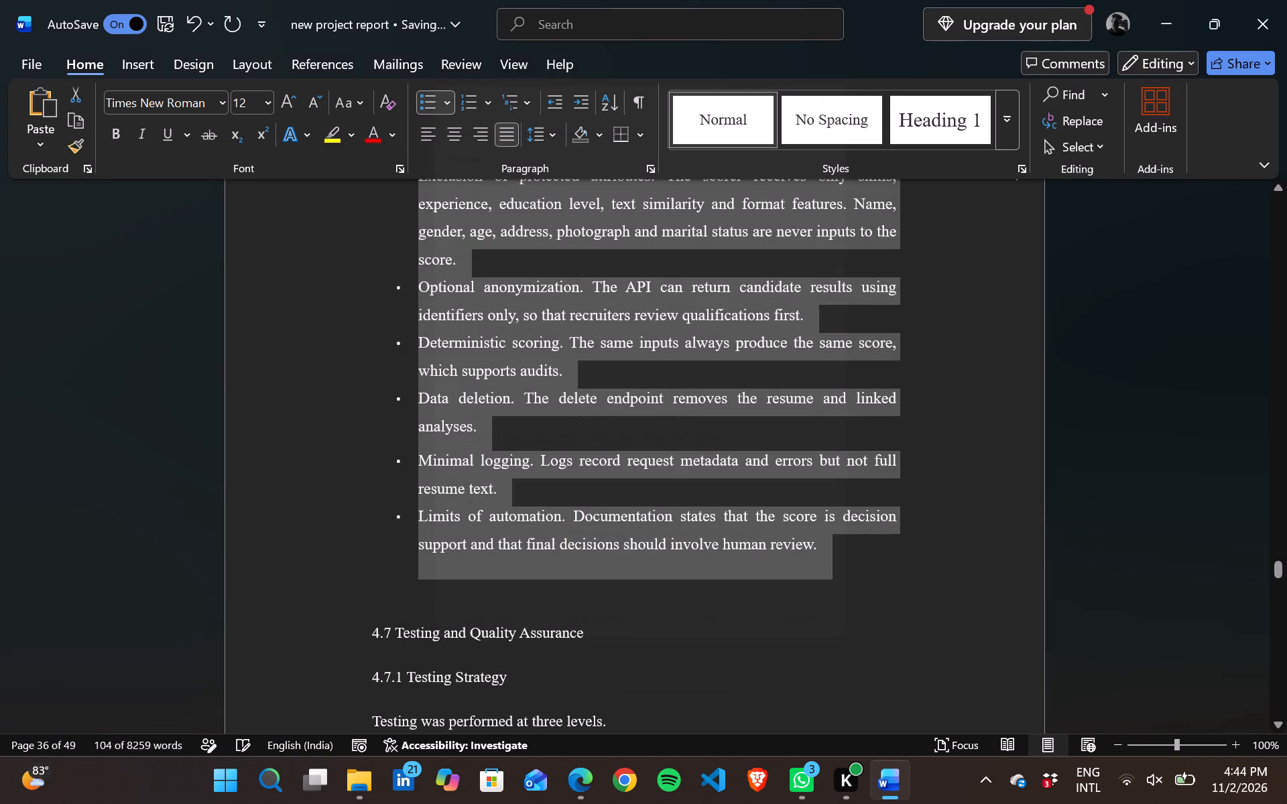
click(729, 618)
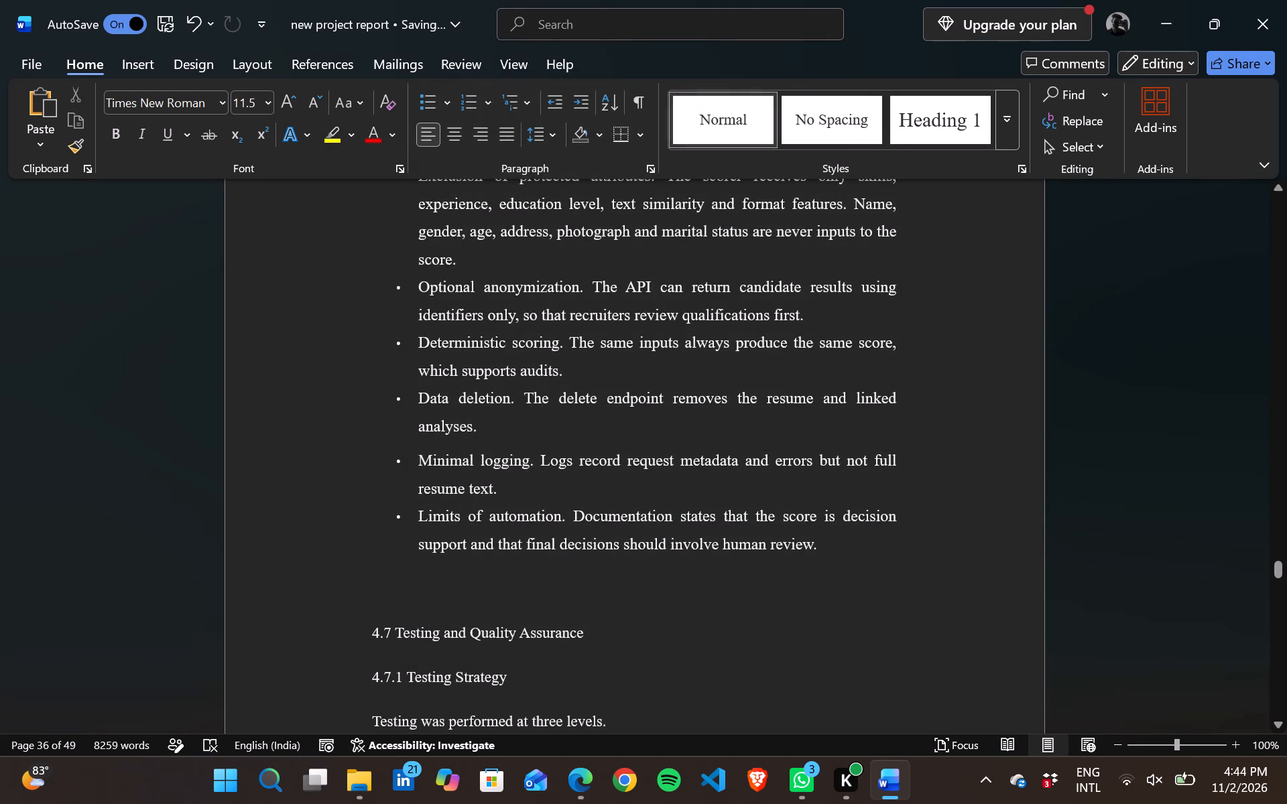
Set the font size of heading 4.7 Testing and Quality Assurance to 14.
scroll(729, 618, down, 1)
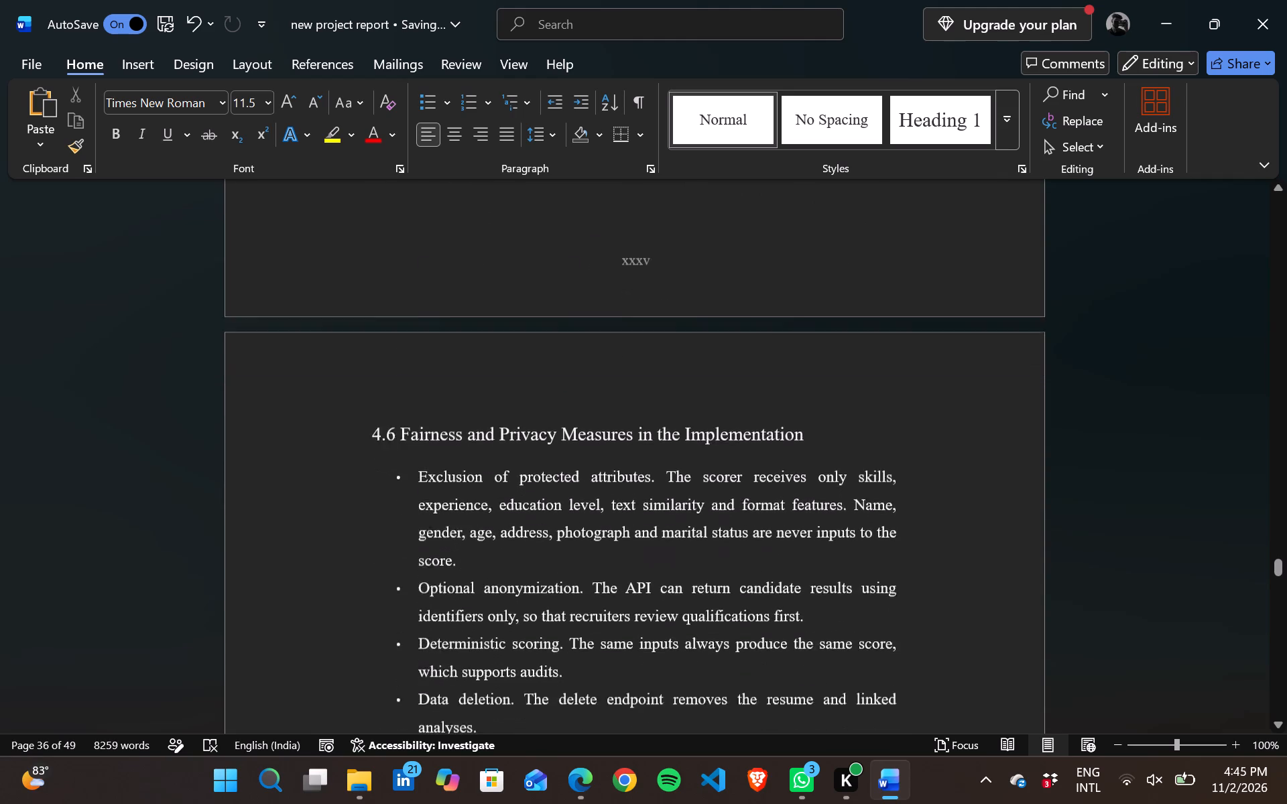
scroll(729, 618, down, 1)
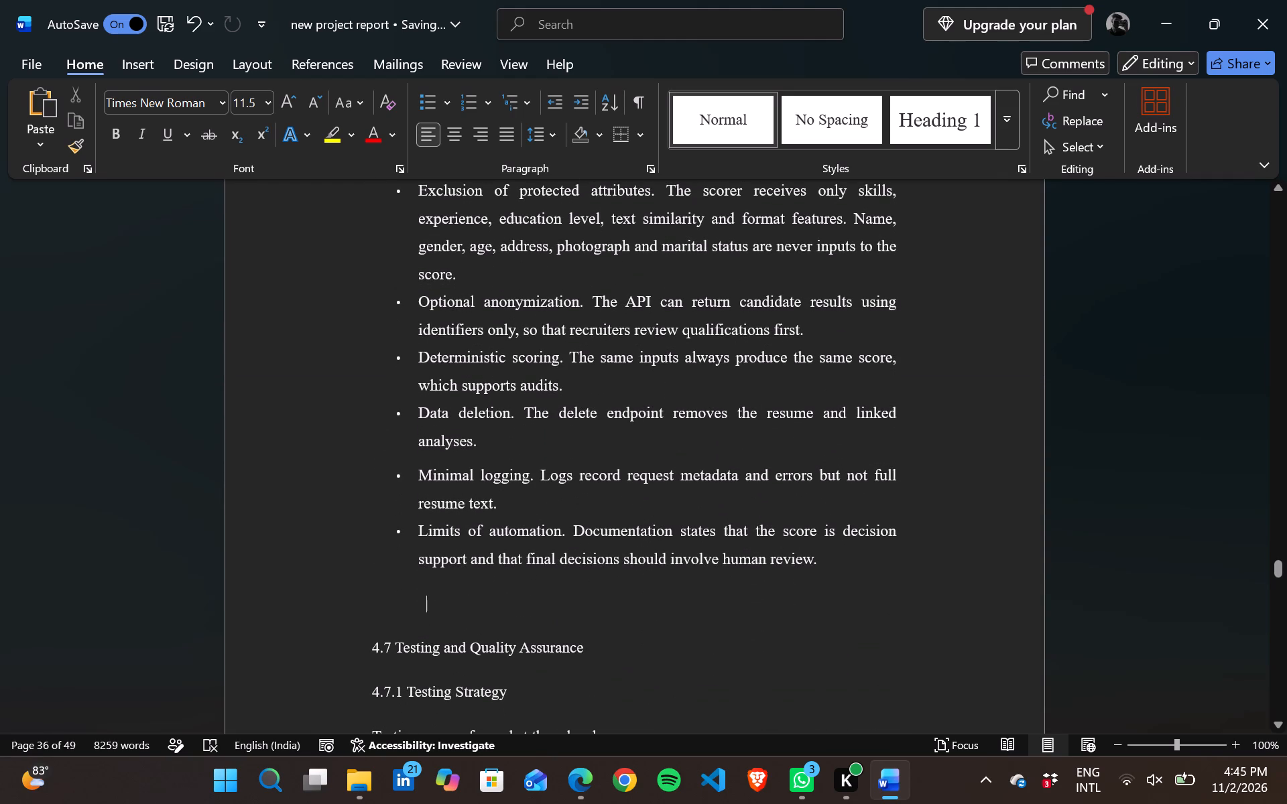
triple_click(442, 645)
click(442, 645)
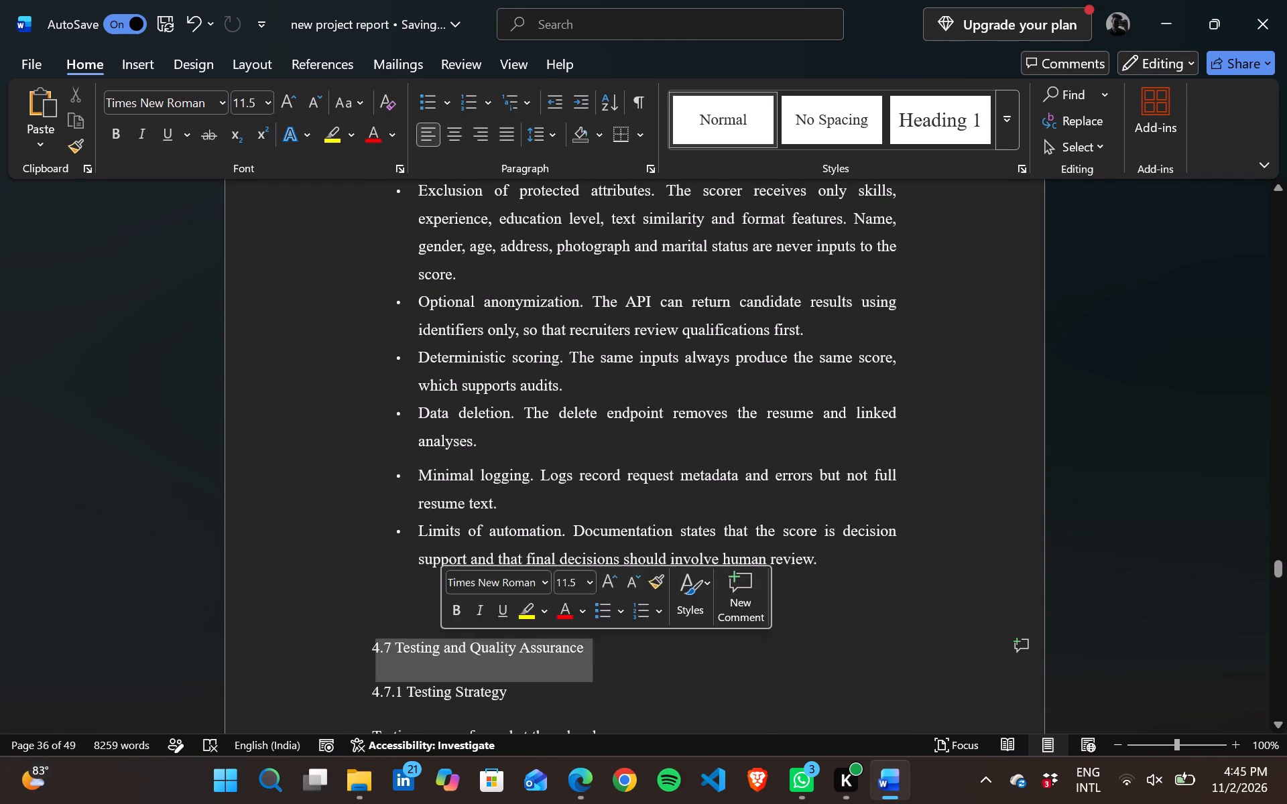
triple_click(442, 645)
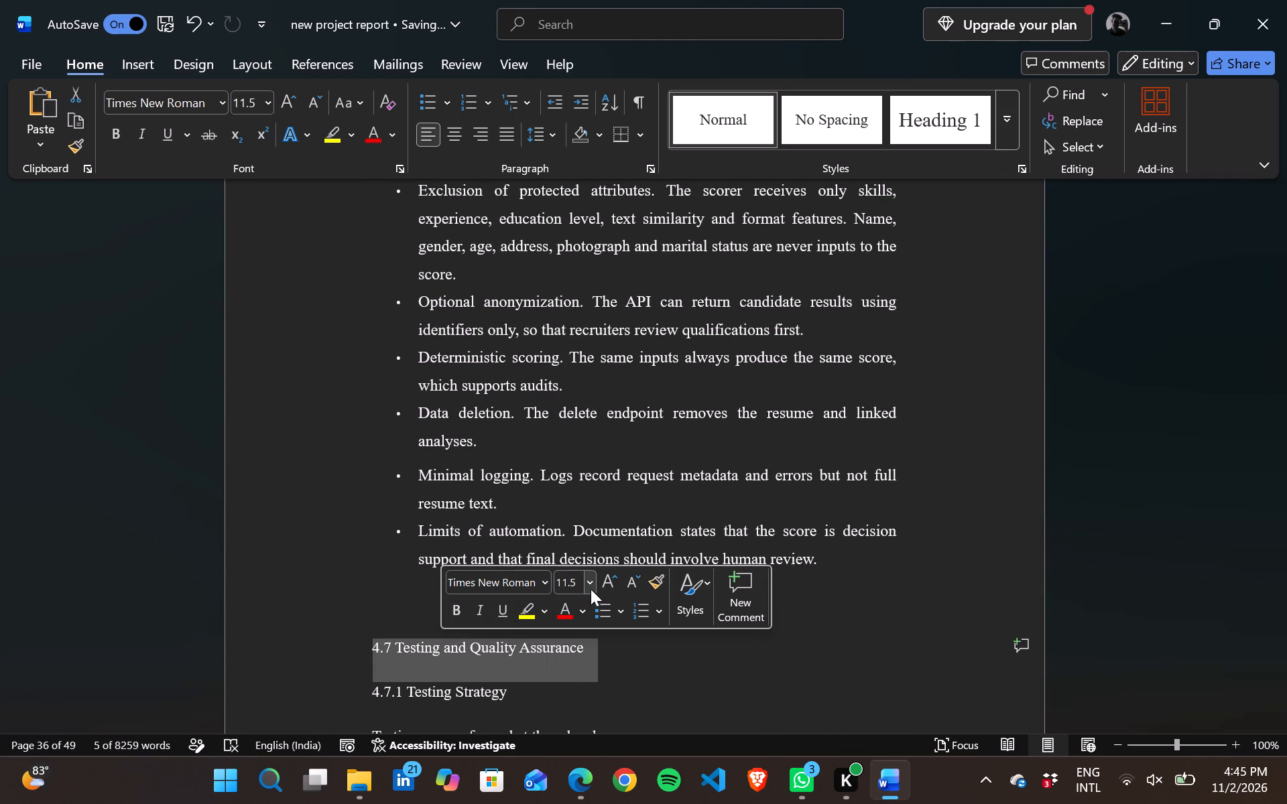
drag(591, 579, 578, 306)
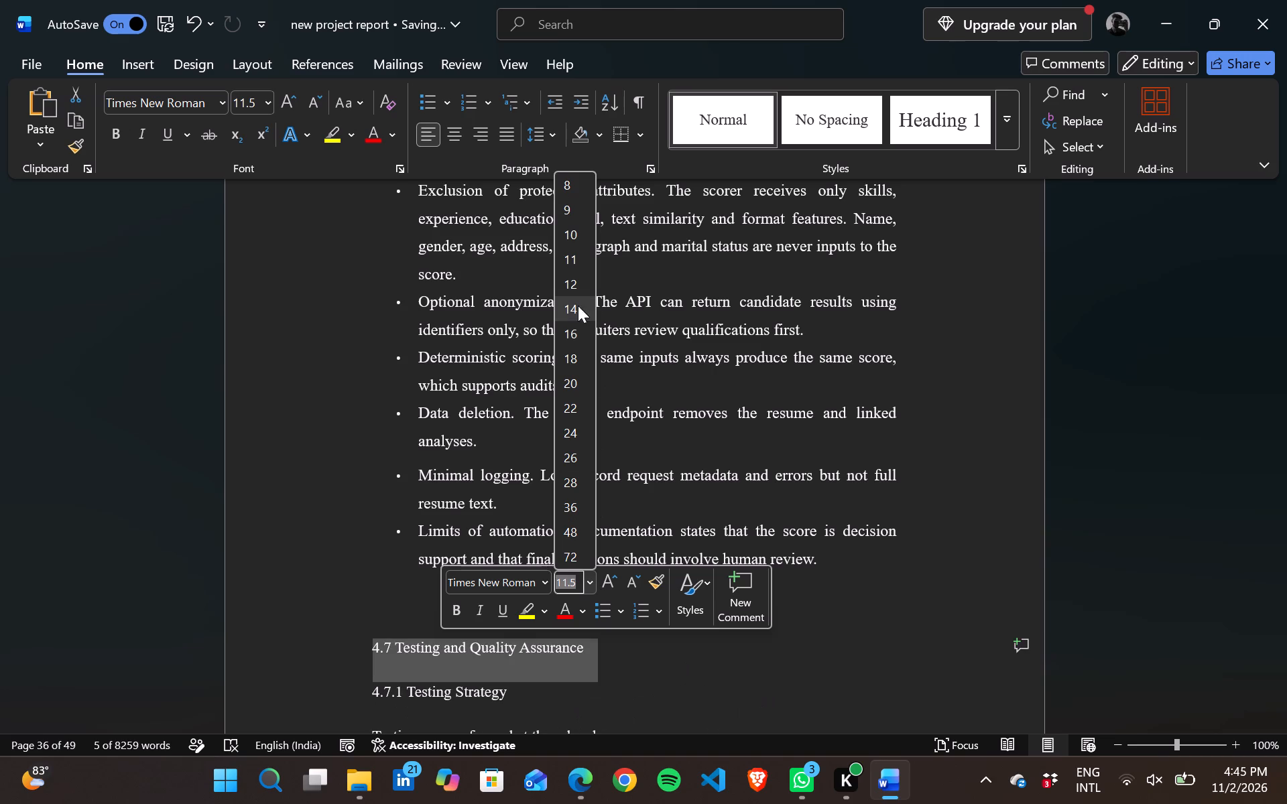
drag(578, 306, 569, 312)
click(569, 312)
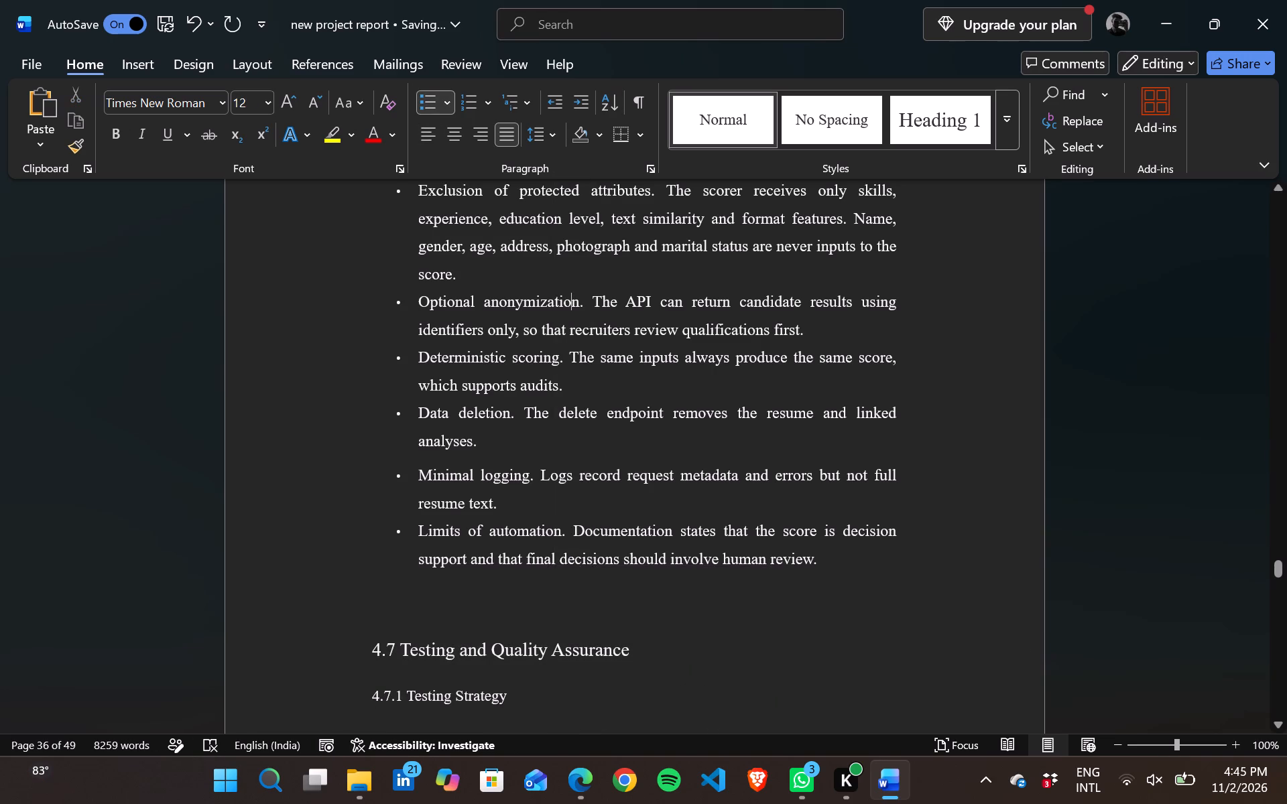
Set the font size of heading 4.7.1 Testing Strategy to 14.
triple_click(448, 693)
click(448, 693)
triple_click(448, 693)
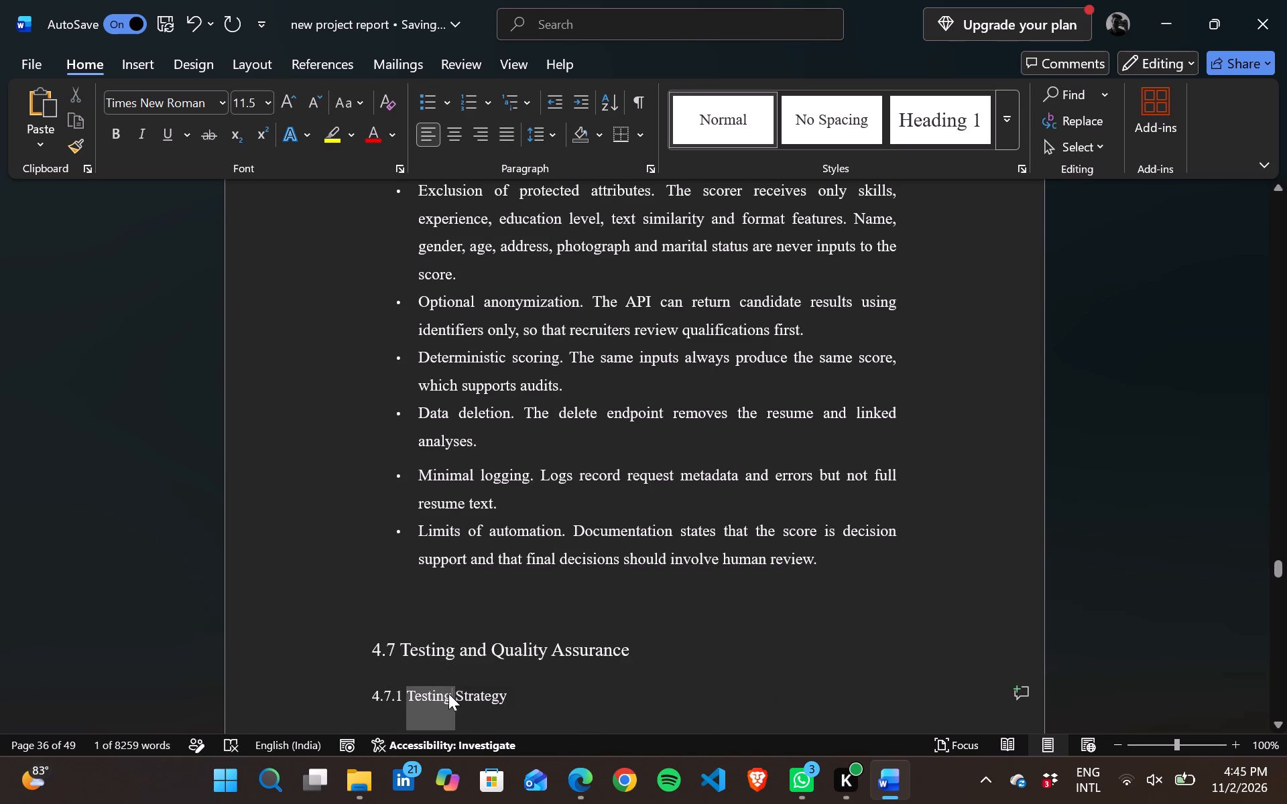
click(600, 631)
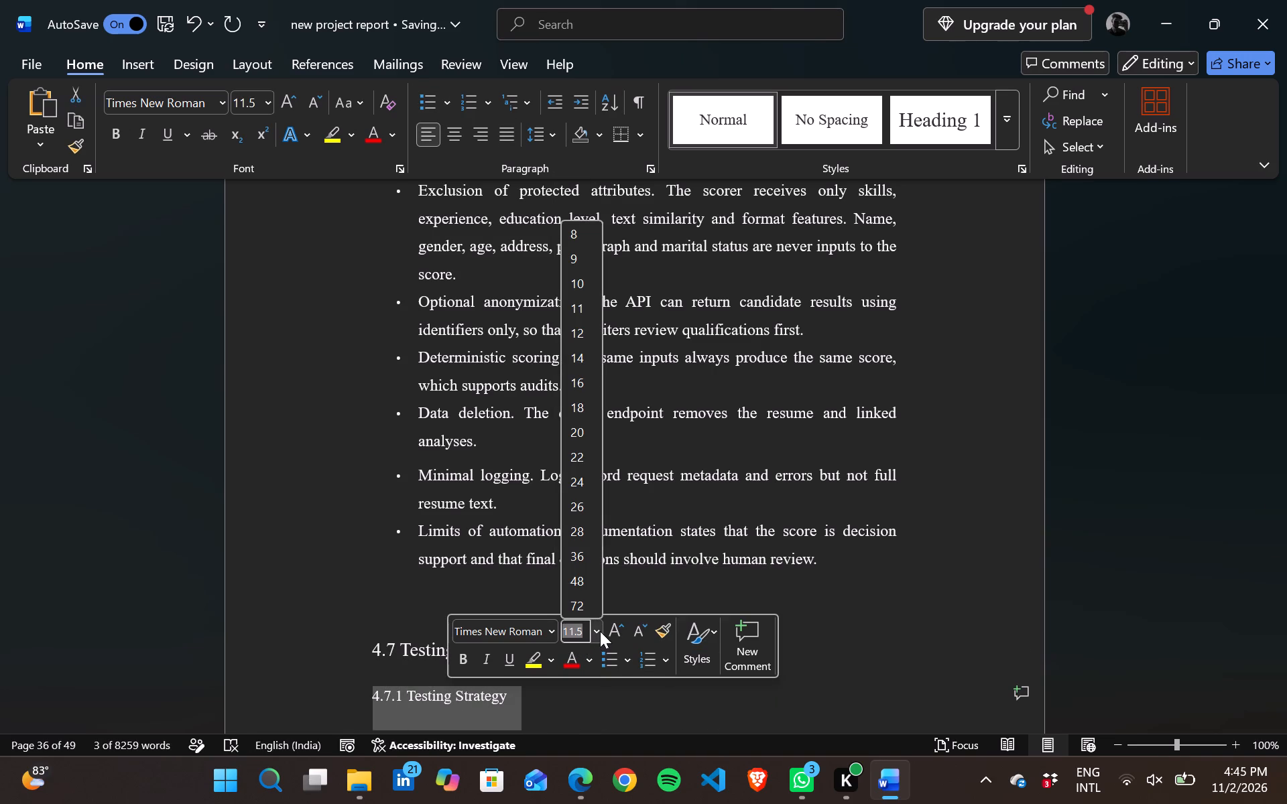
click(572, 354)
Justify the section 4.7.1 text from the introductory line through the API tests paragraph, with 1.5 line spacing.
scroll(356, 688, down, 1)
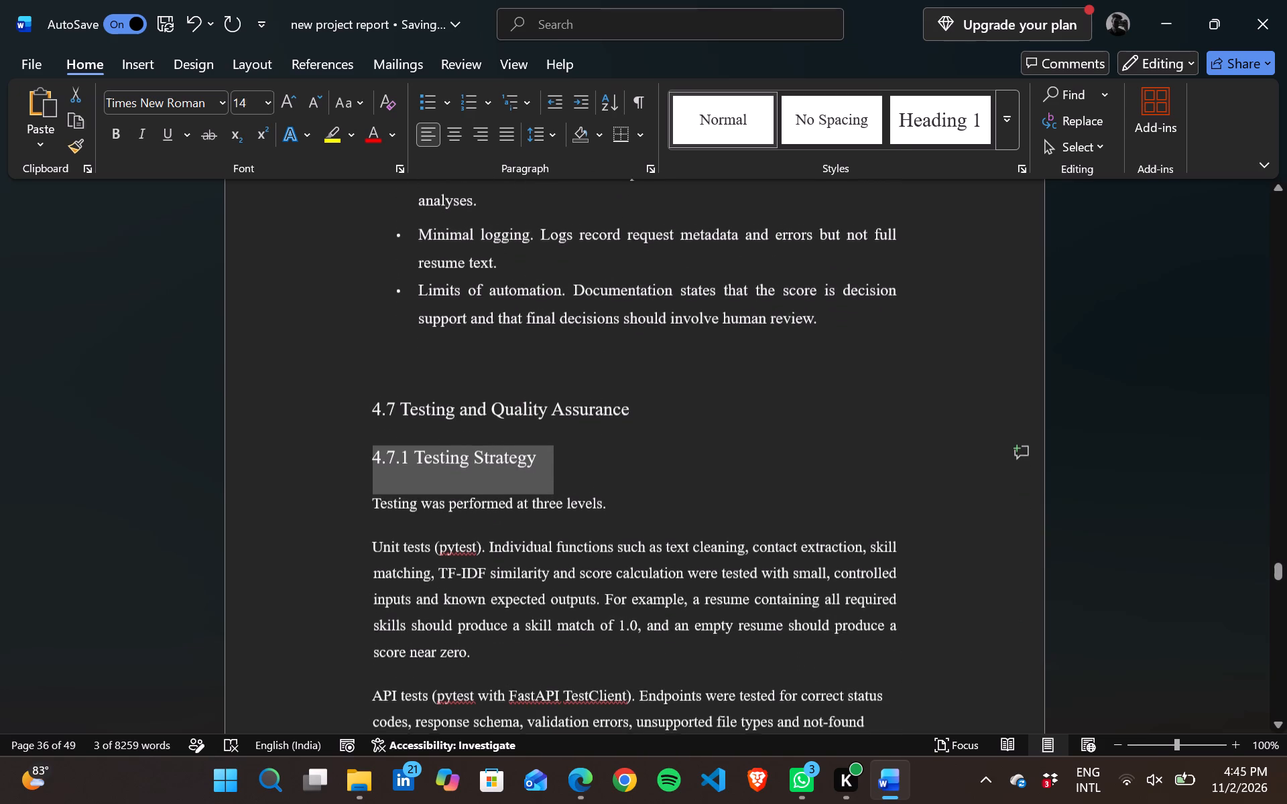
click(372, 491)
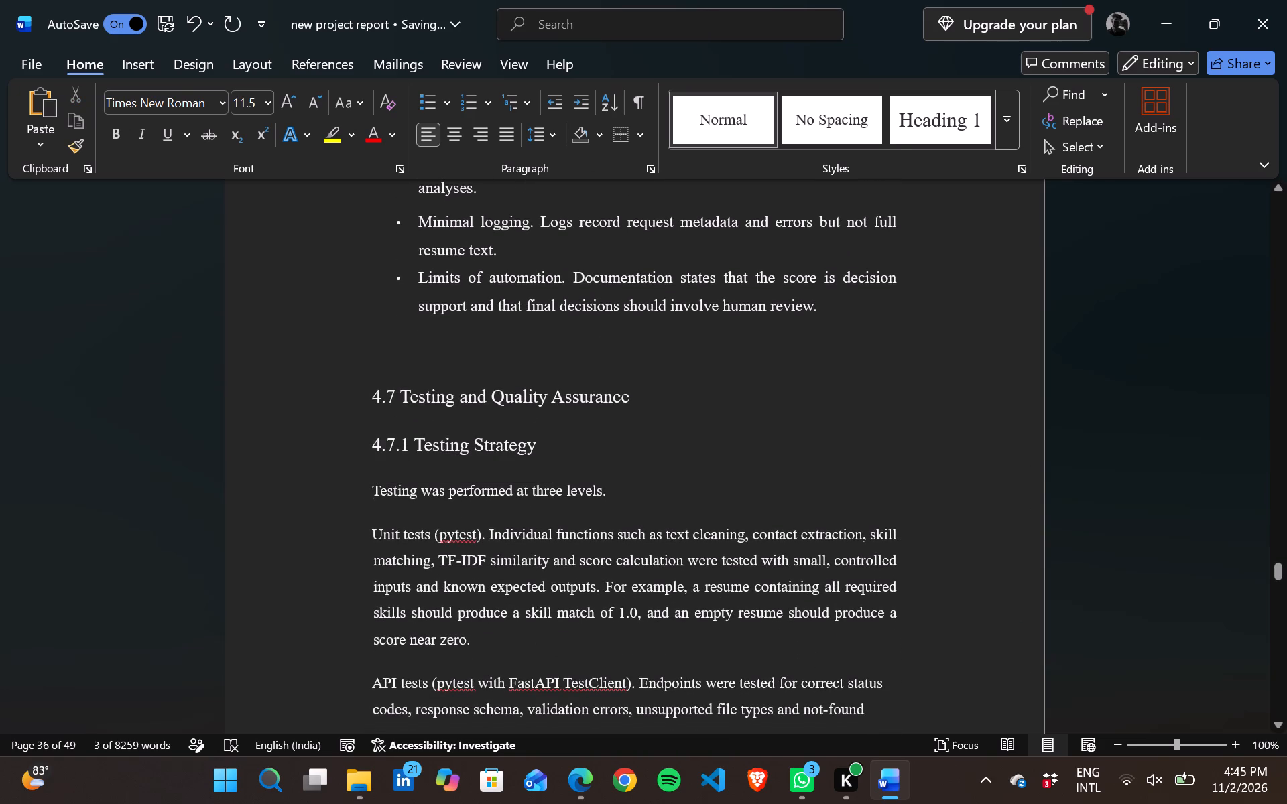
drag(372, 491, 542, 499)
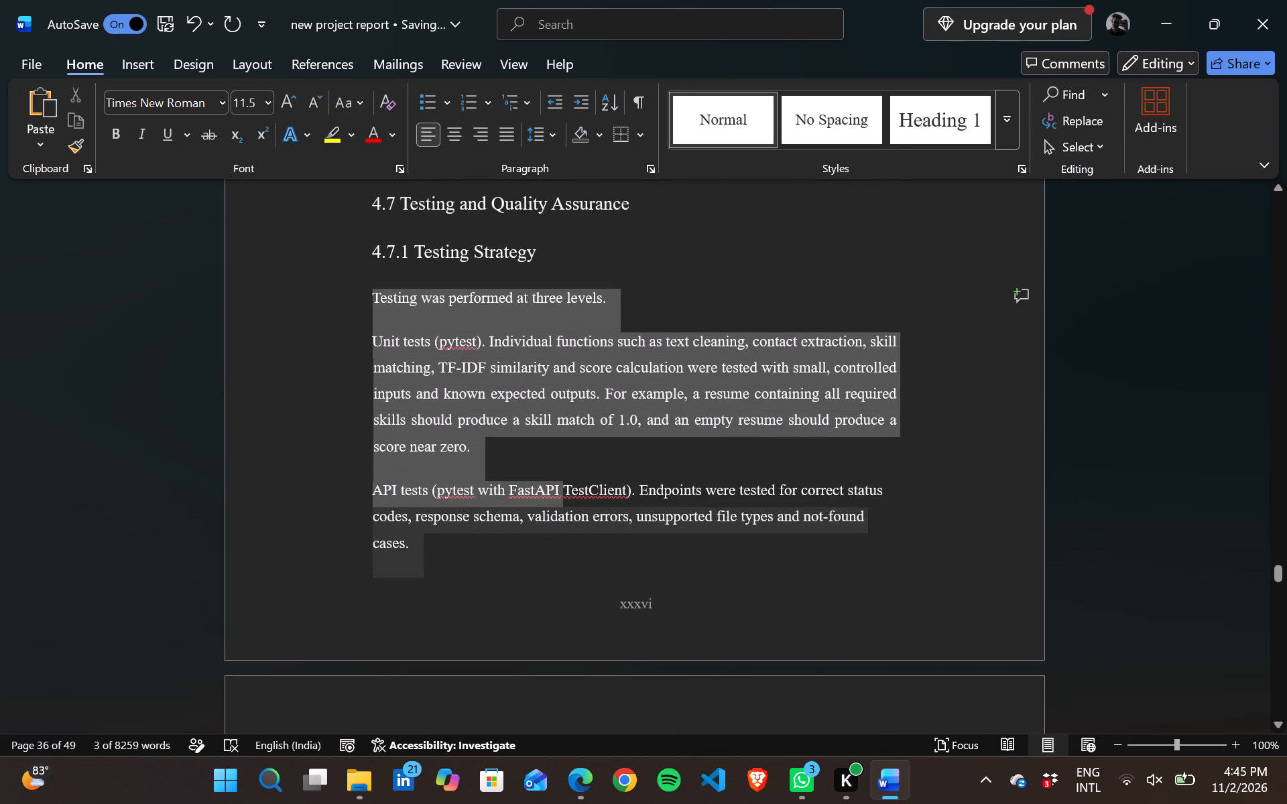
drag(542, 499, 497, 551)
right_click(497, 551)
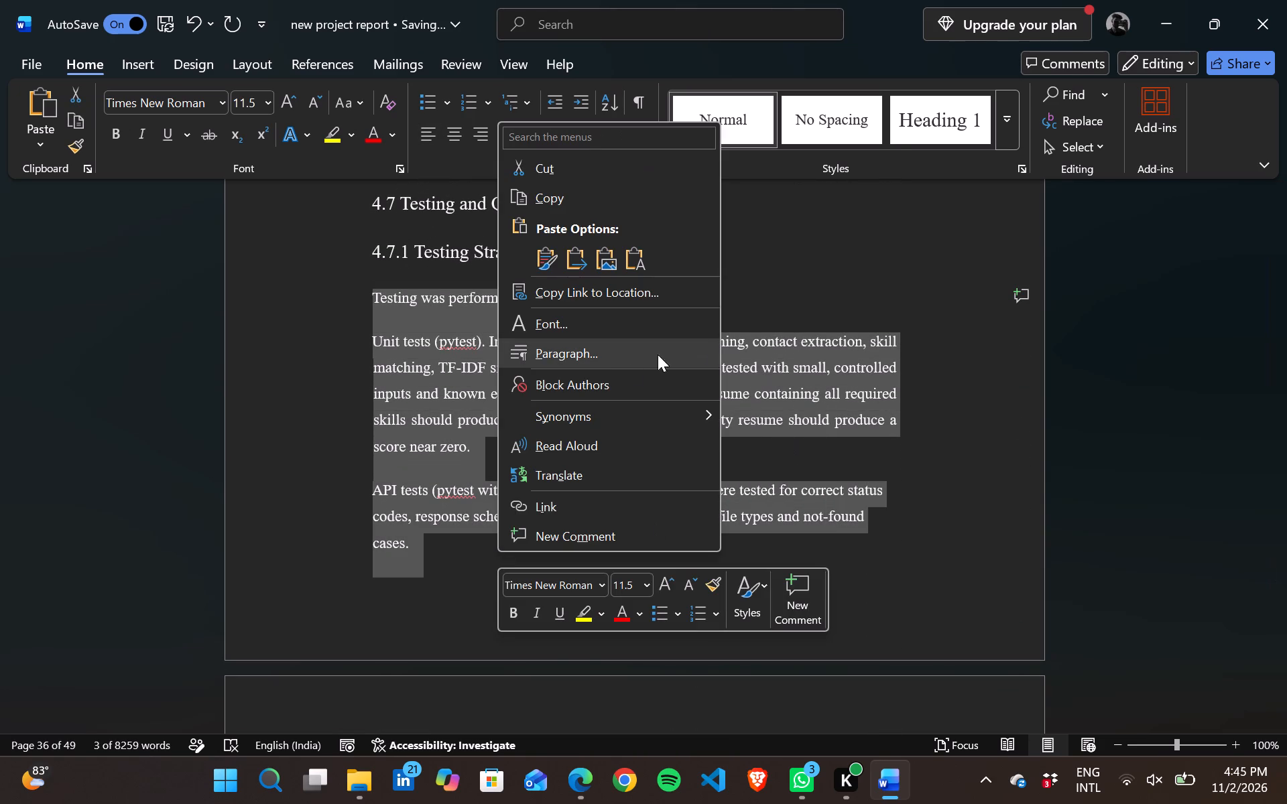
click(566, 346)
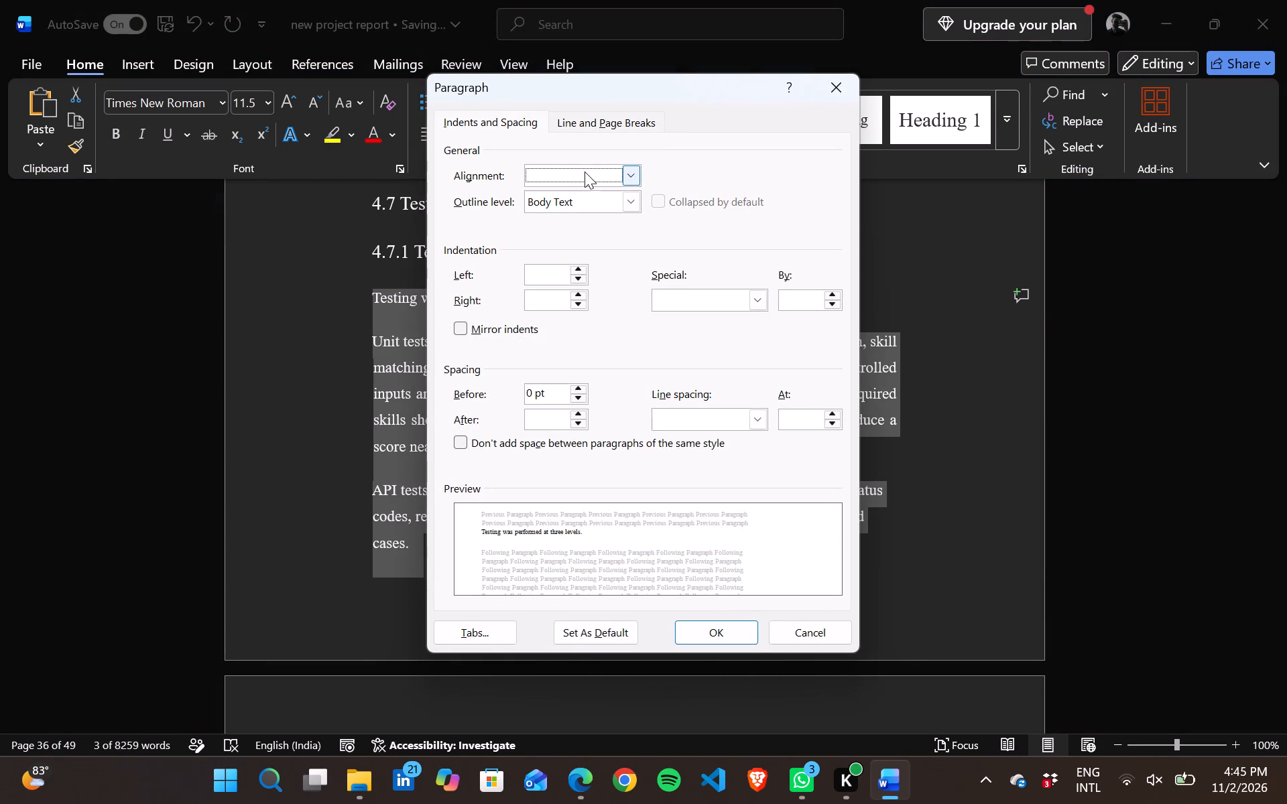
drag(585, 172, 557, 242)
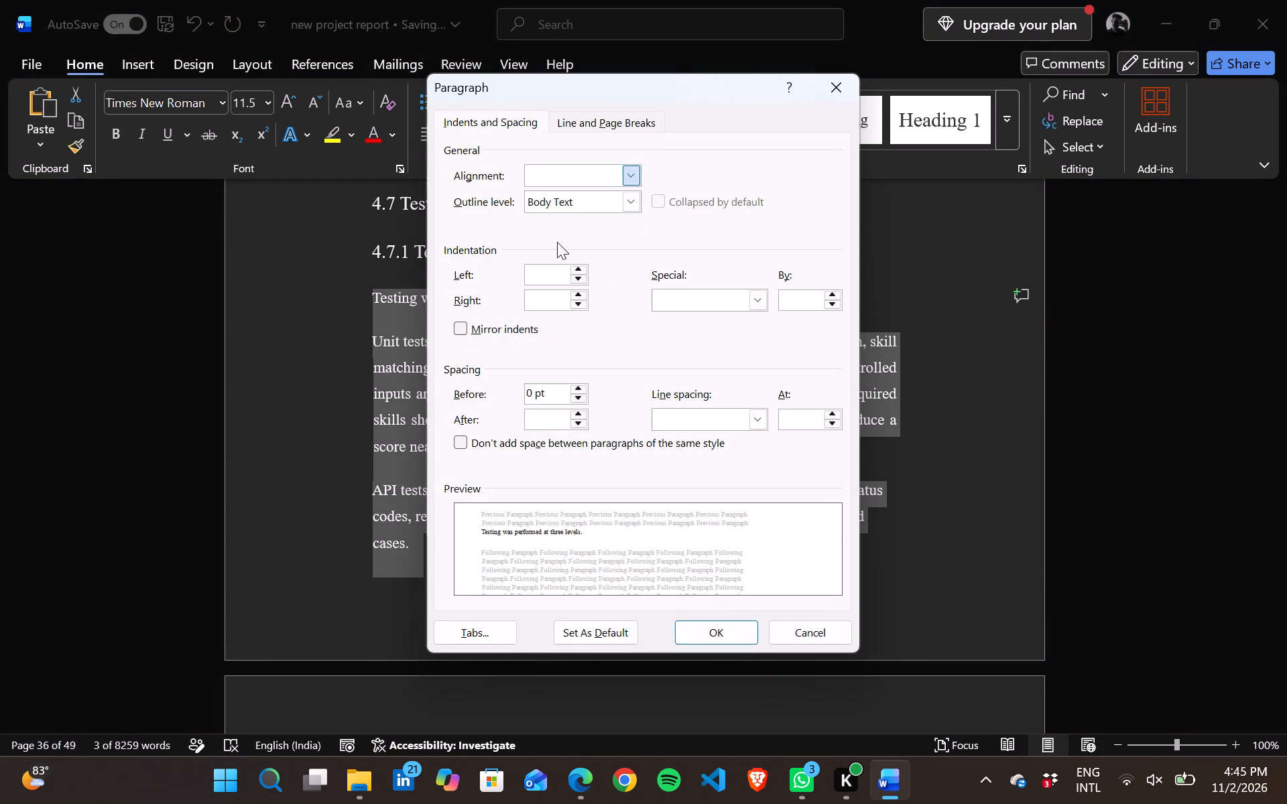
drag(750, 423, 695, 443)
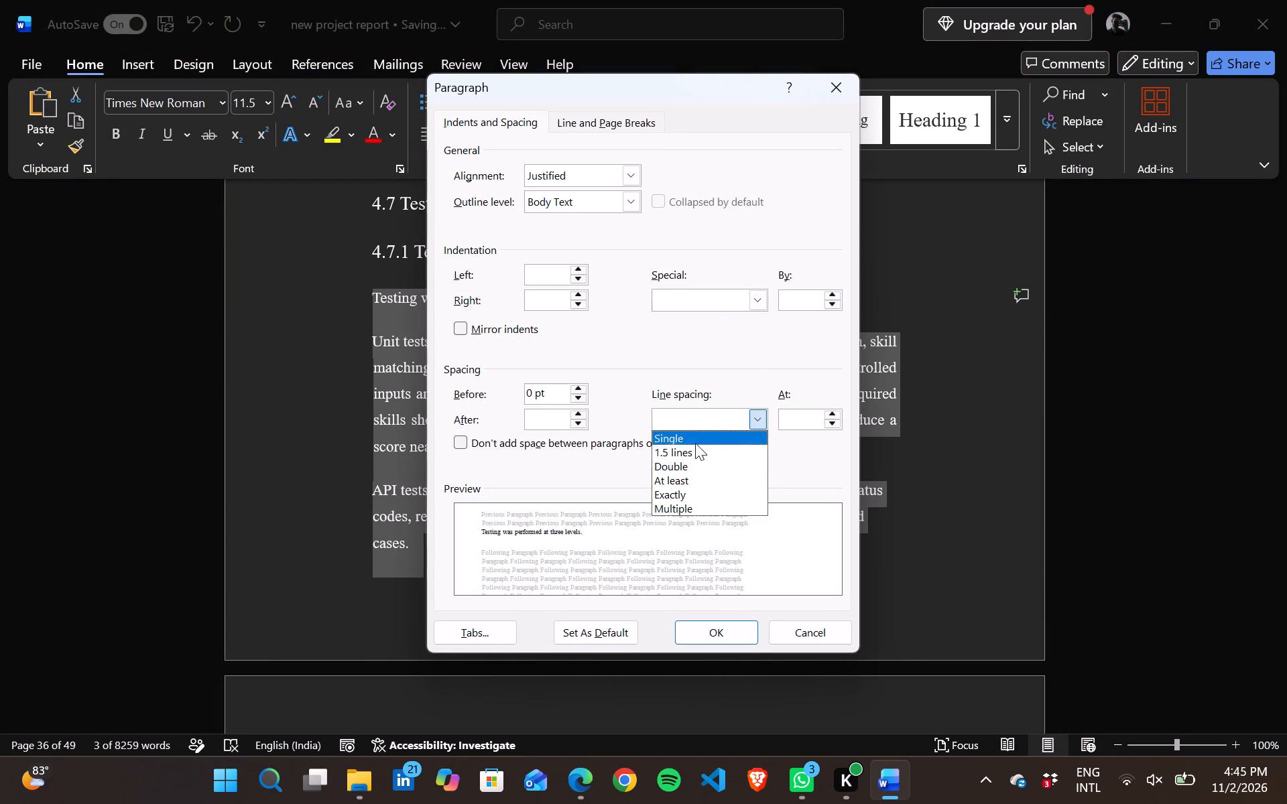
drag(695, 443, 689, 448)
click(718, 630)
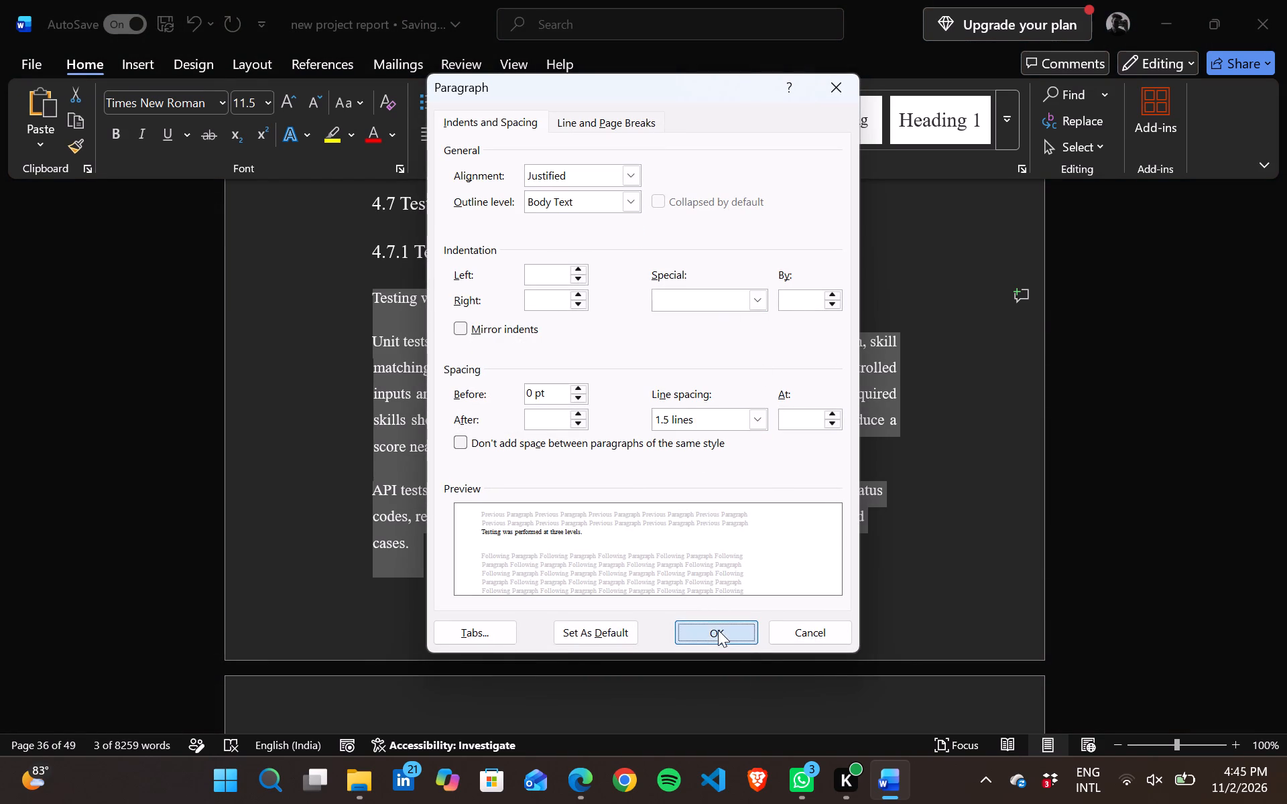
scroll(616, 561, down, 1)
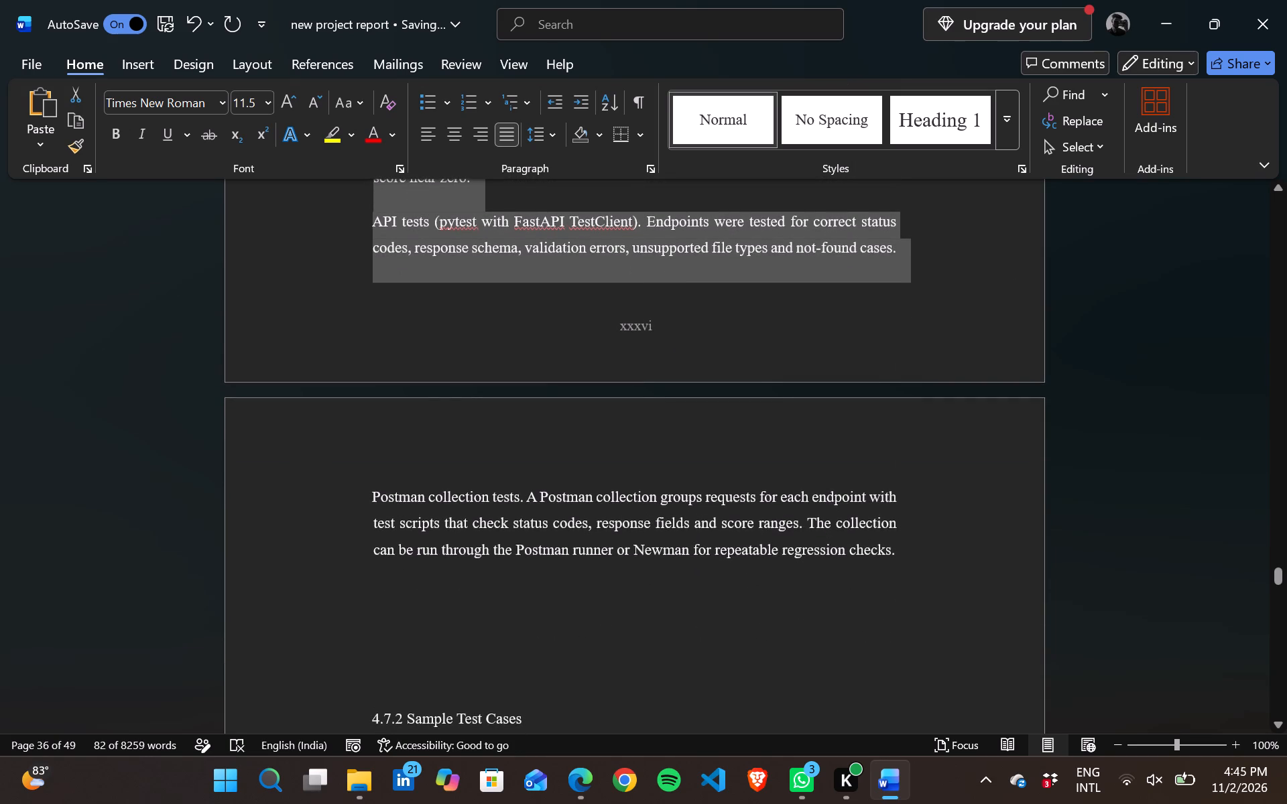
scroll(521, 562, down, 2)
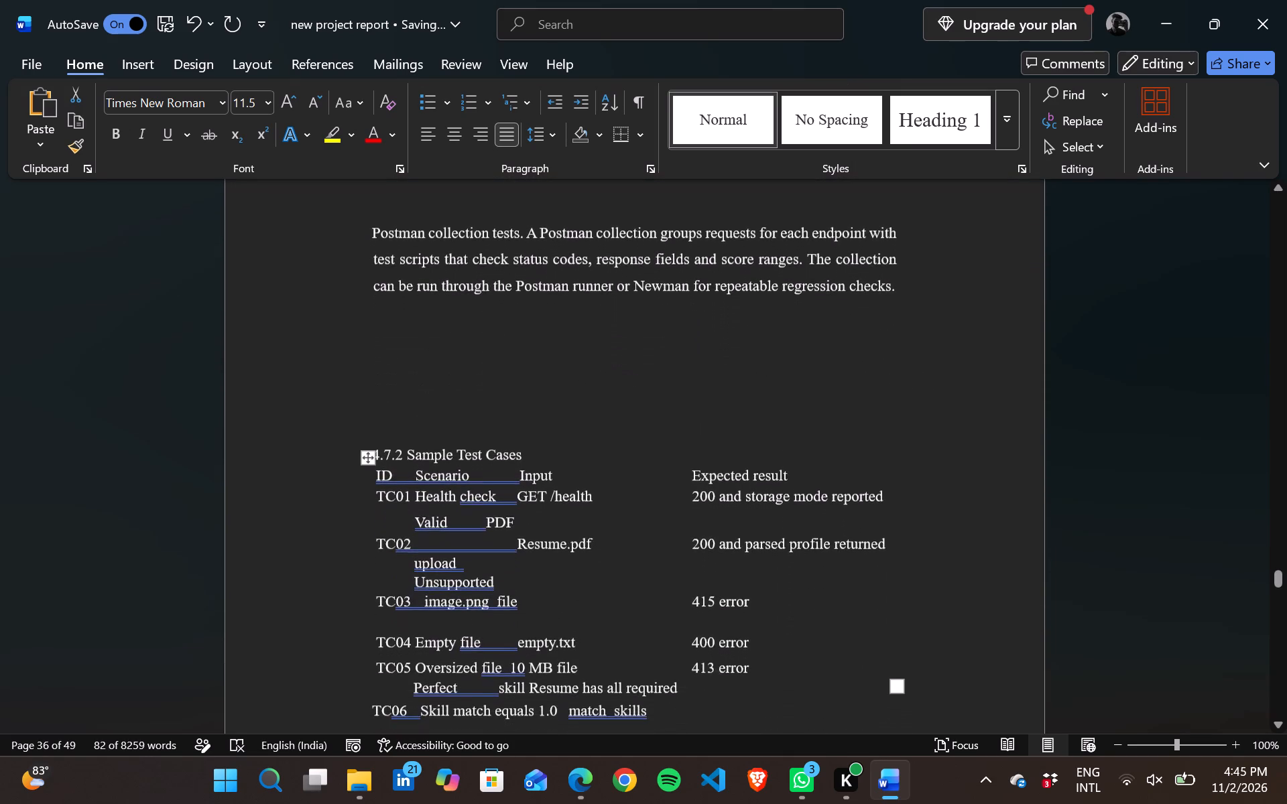
Look over the pages from the Postman paragraph through the 4.7.2 test case table to section 4.7.3 Swagger Documentation.
scroll(521, 562, down, 2)
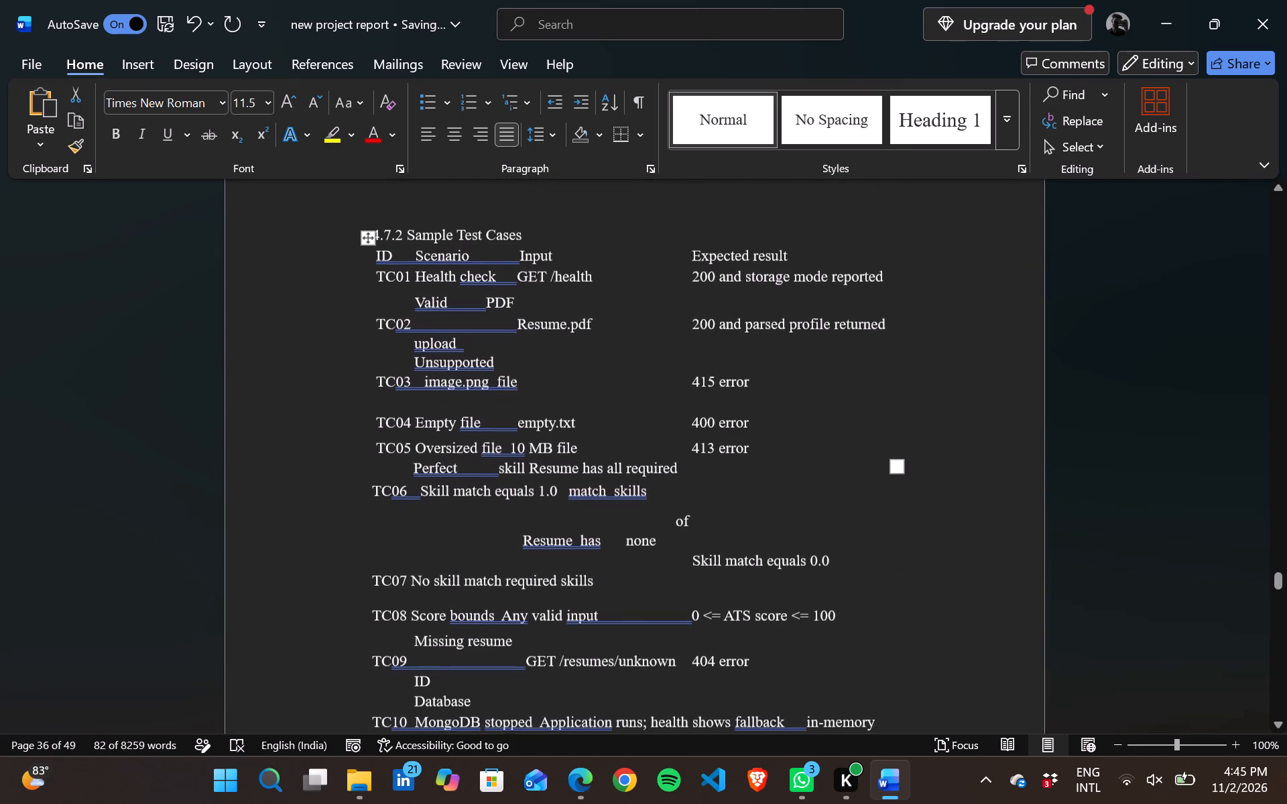
scroll(521, 562, down, 2)
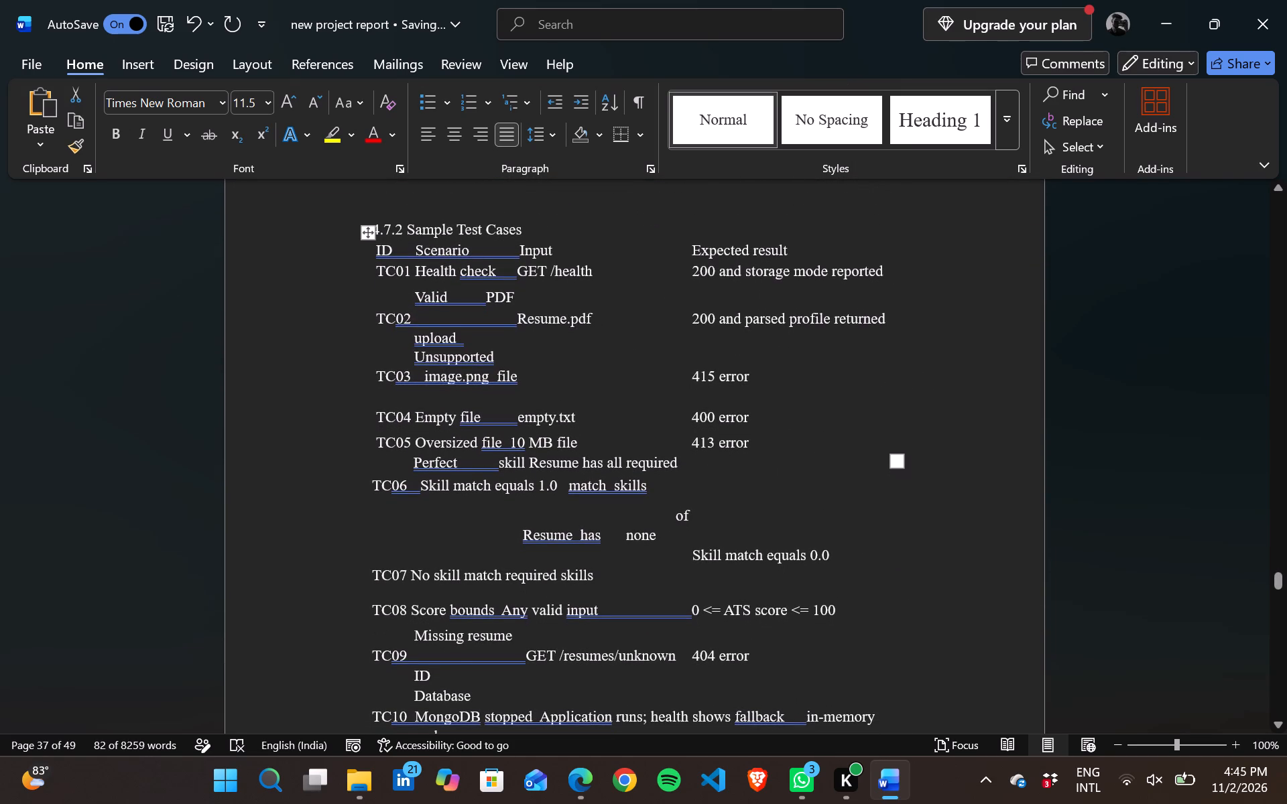
scroll(521, 562, down, 3)
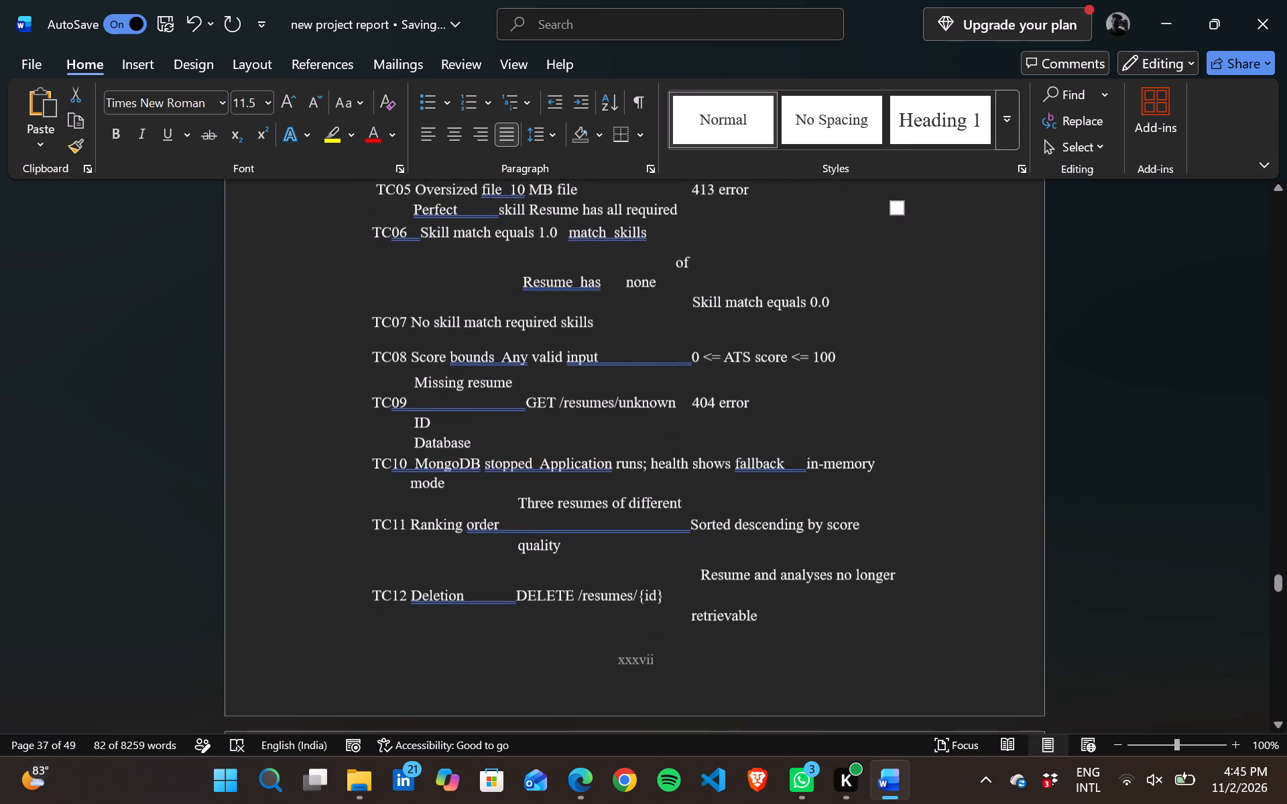
scroll(521, 562, down, 1)
scroll(521, 562, up, 1)
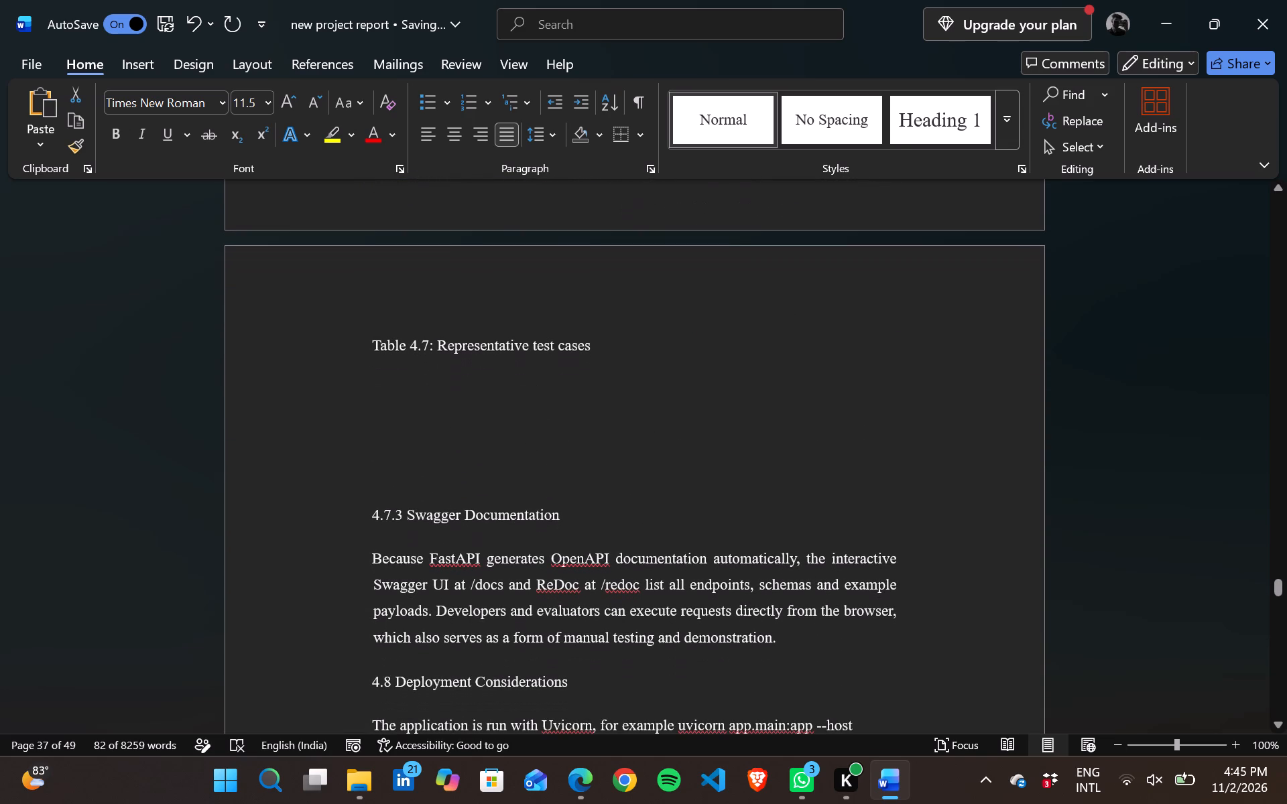
scroll(521, 562, up, 3)
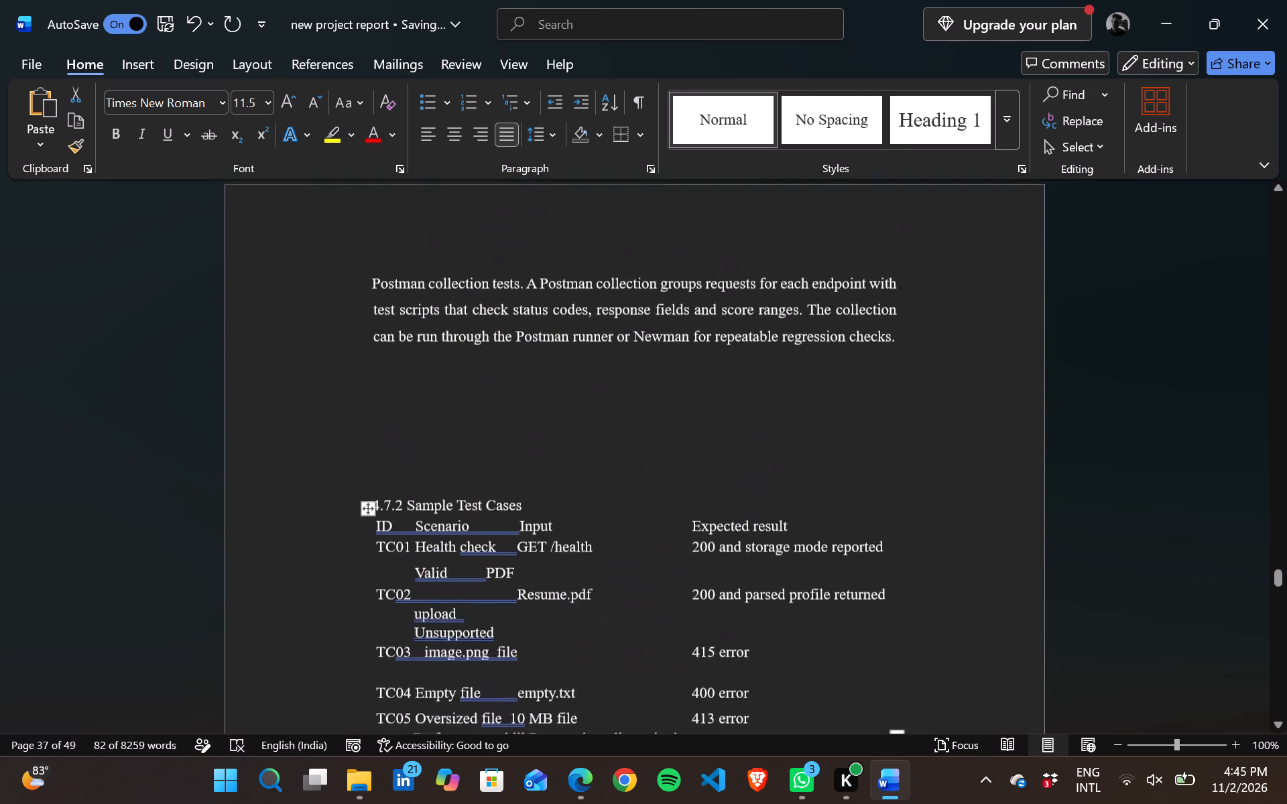
scroll(521, 562, up, 2)
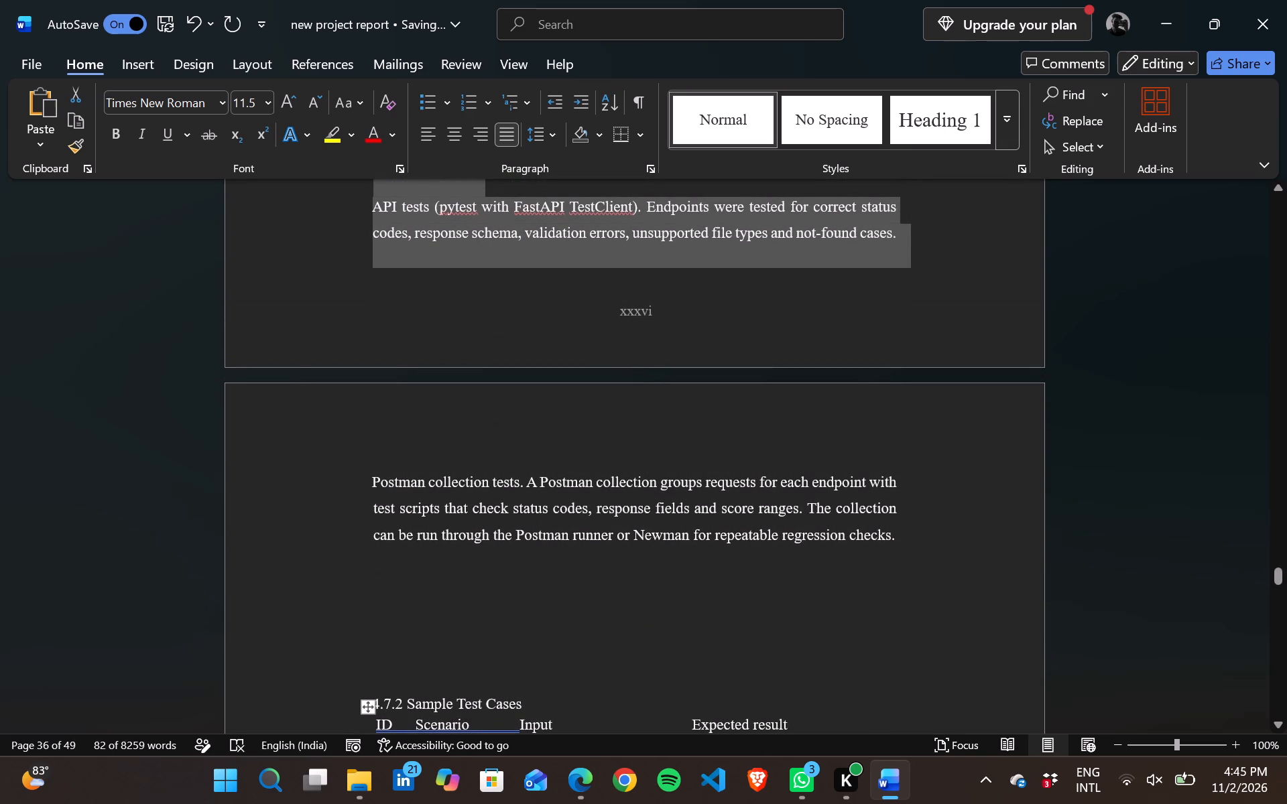
Delete the Postman collection tests paragraph at the end of section 4.7.1.
drag(370, 485, 966, 543)
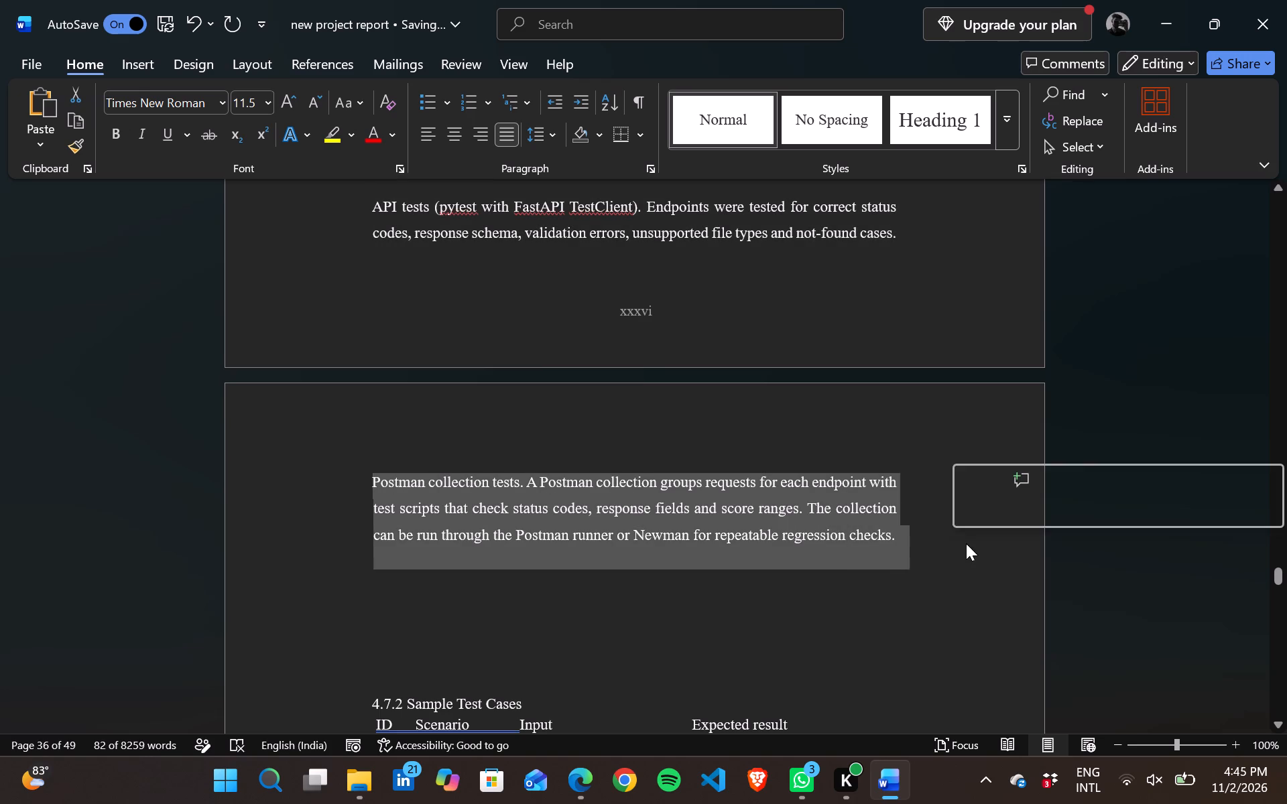
key(space)
key(BackSpace)
Remove the empty lines above heading 4.7.2 Sample Test Cases so it starts at the top of its page.
key(Down)
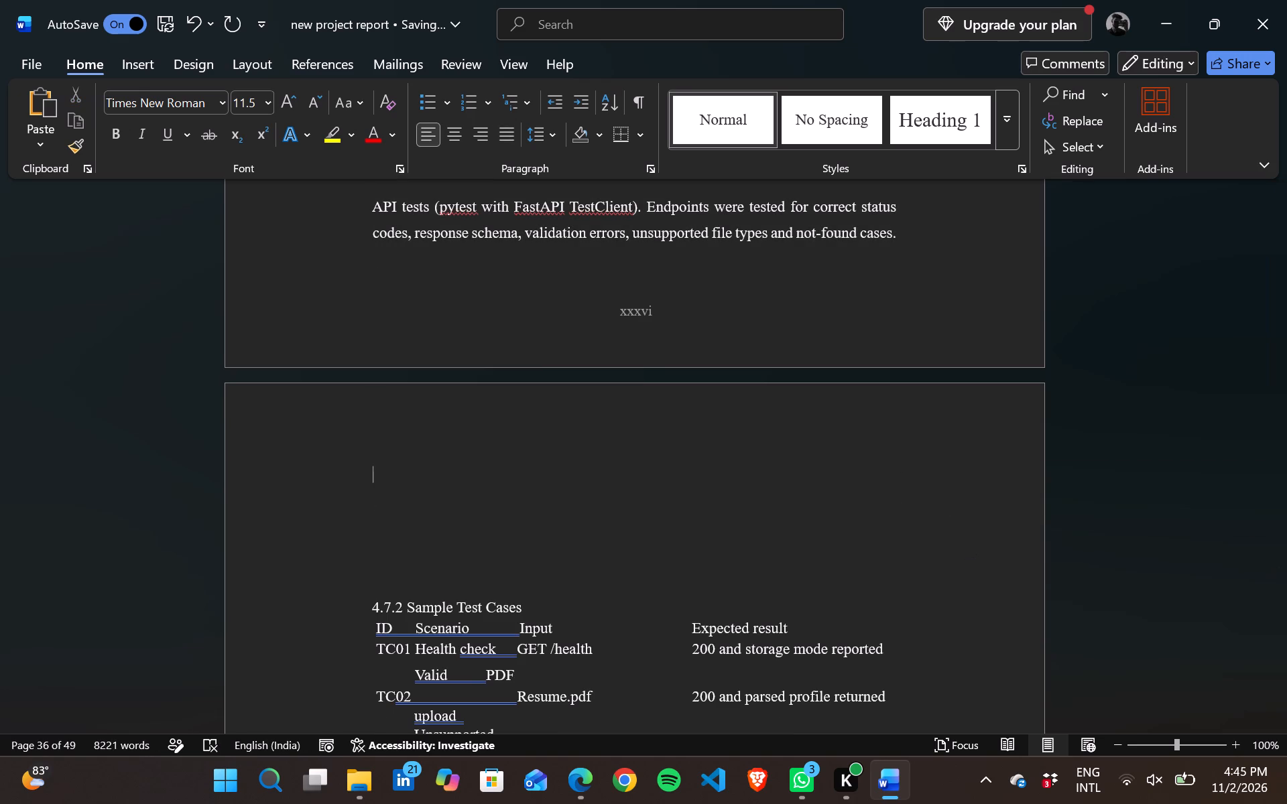
key(Down)
key(Down)
key(Down)
key(BackSpace)
key(BackSpace)
key(BackSpace)
key(BackSpace)
key(BackSpace)
key(BackSpace)
key(BackSpace)
key(BackSpace)
key(BackSpace)
key(BackSpace)
key(BackSpace)
key(BackSpace)
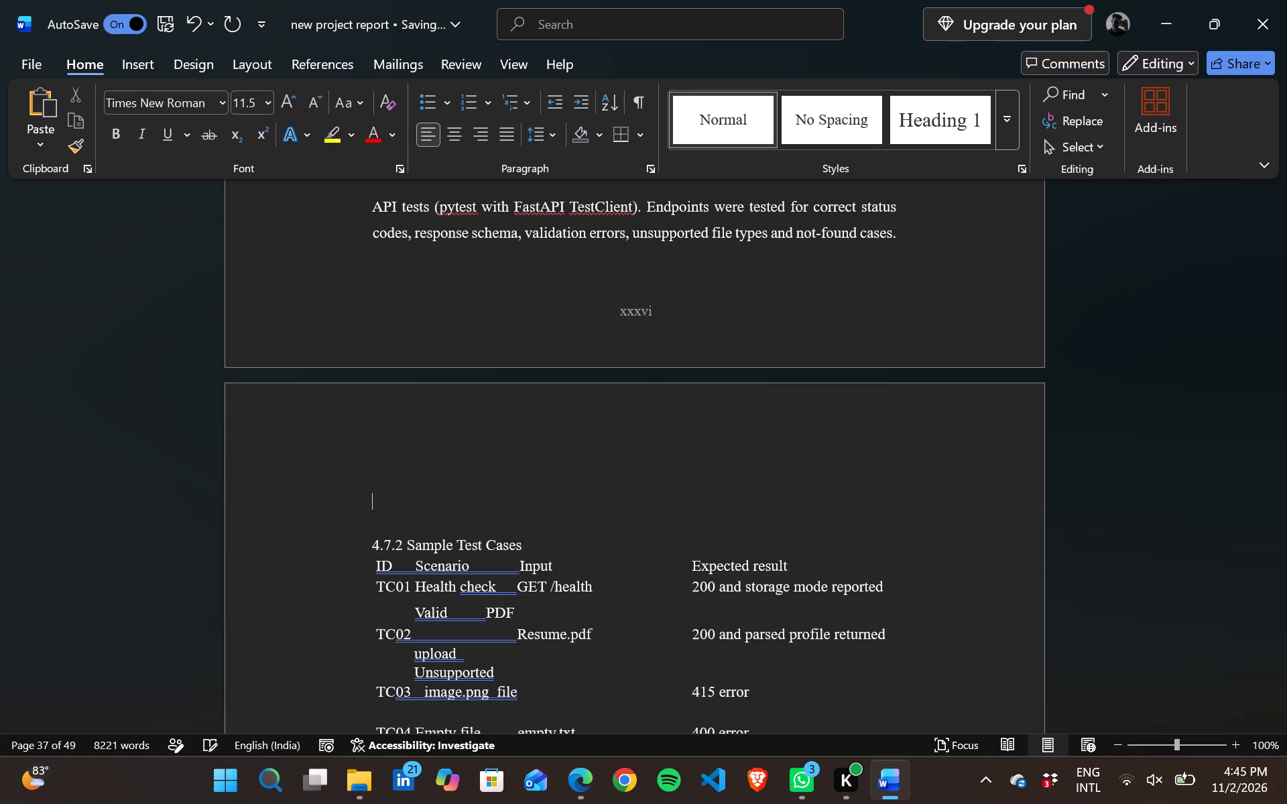
key(BackSpace)
key(BackSpace)
key(BackSpace)
key(BackSpace)
key(BackSpace)
key(BackSpace)
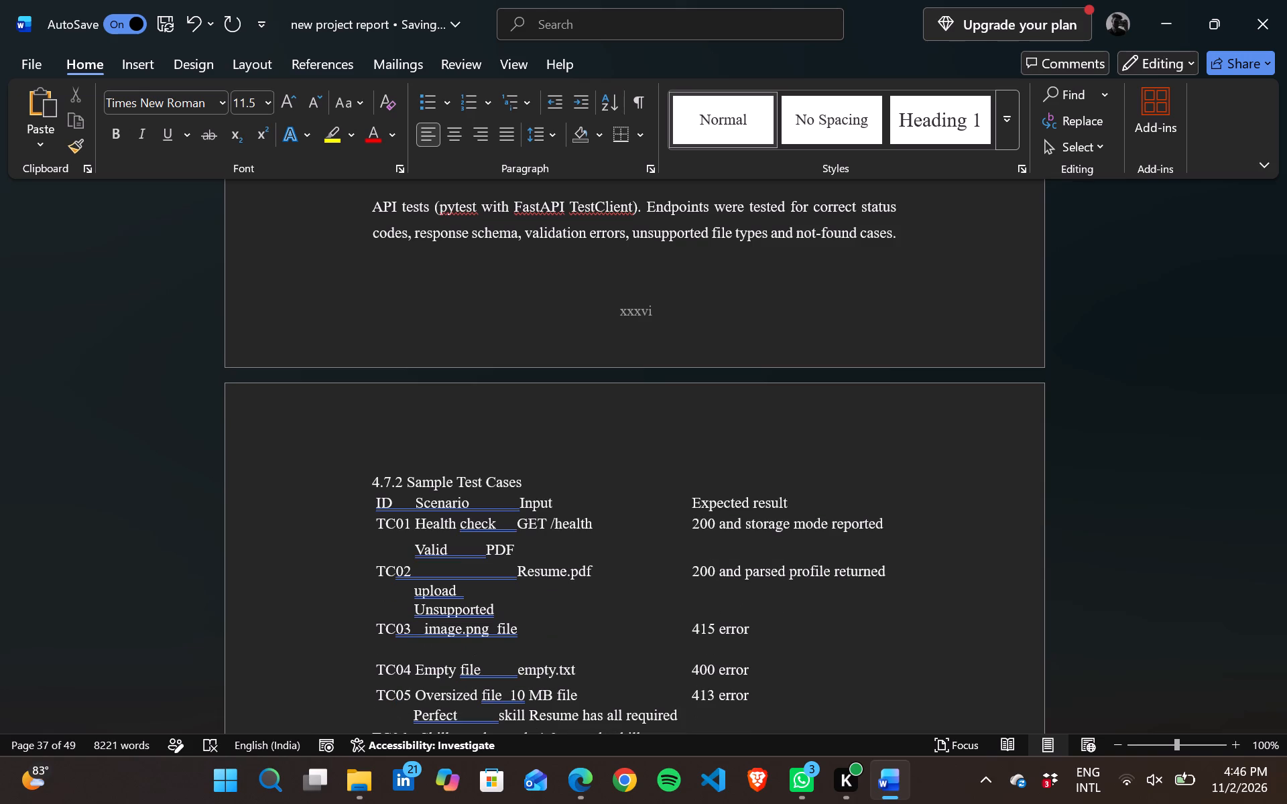
Set the font size of heading 4.7.2 Sample Test Cases to 14.
triple_click(407, 482)
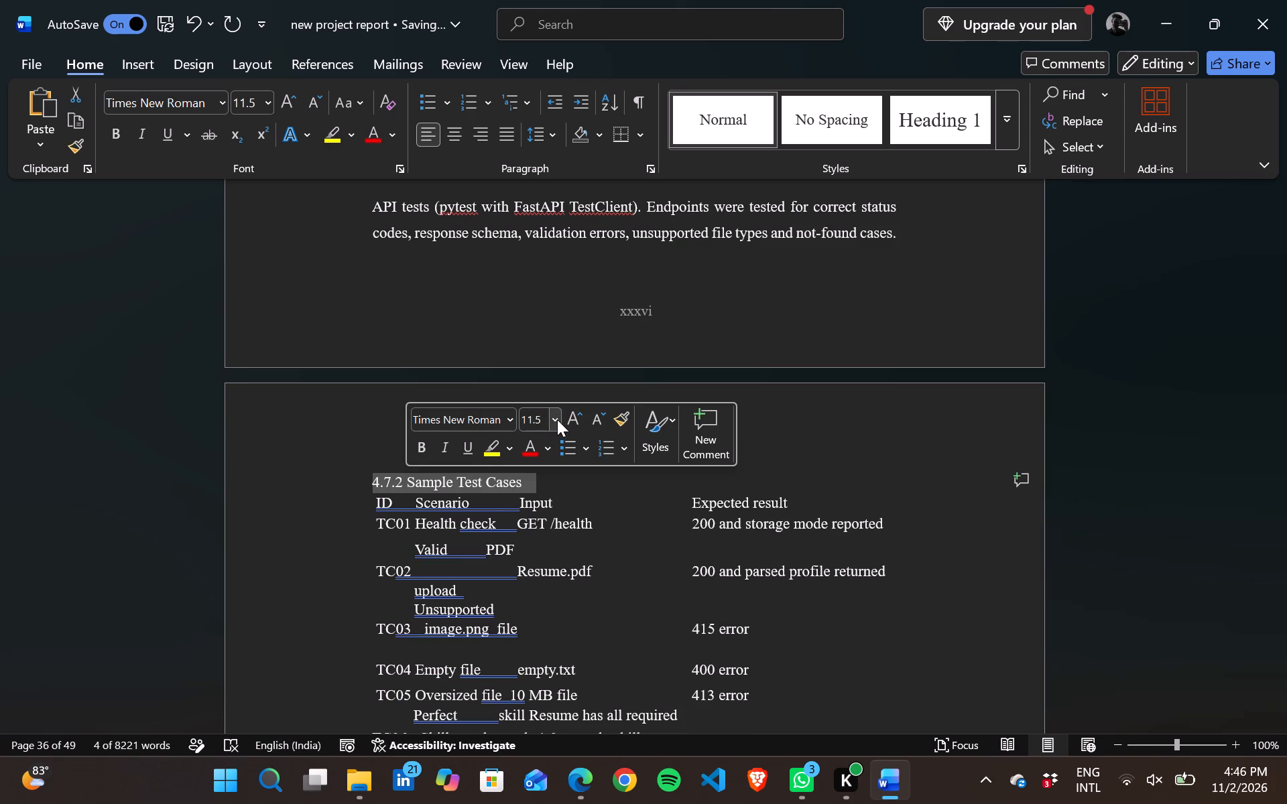
drag(558, 419, 544, 134)
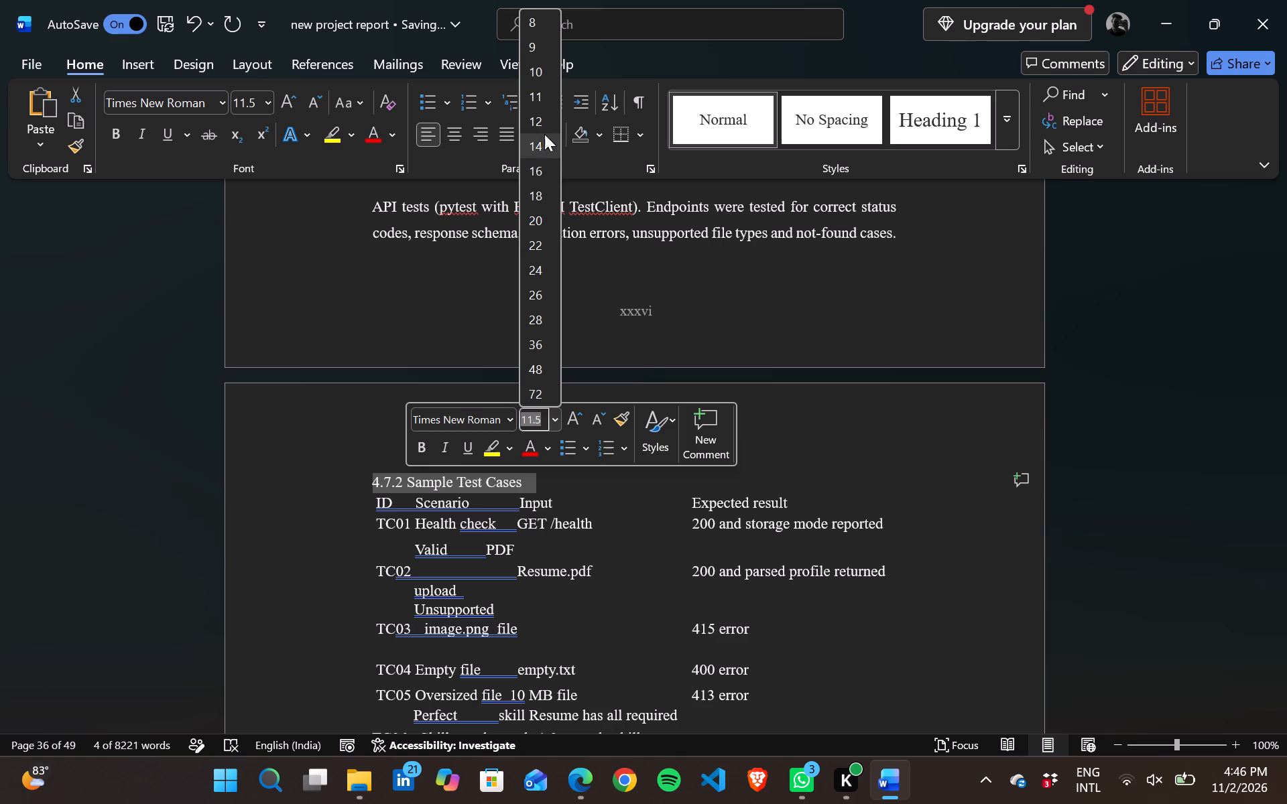
drag(544, 134, 541, 139)
click(578, 490)
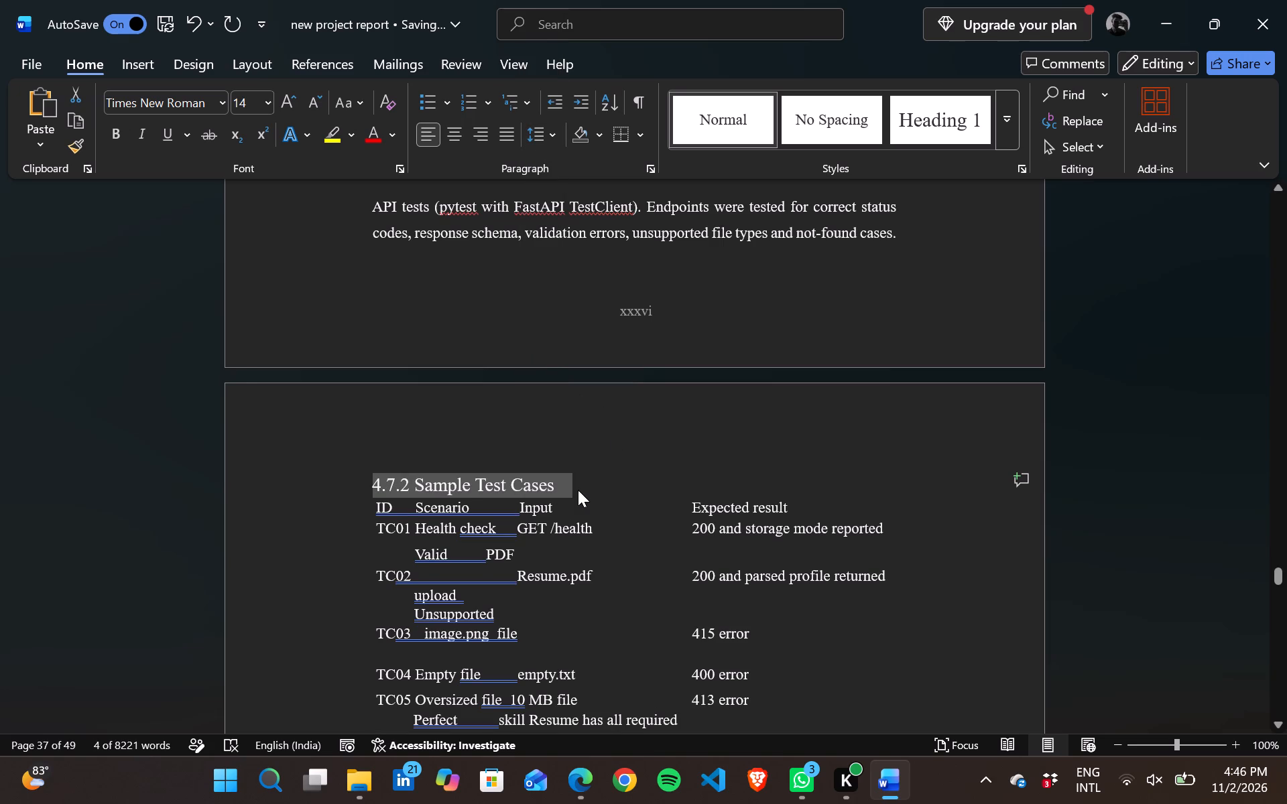
Select the sample test case rows under heading 4.7.2, from the ID and Scenario header row through the line below TC05.
scroll(578, 490, down, 1)
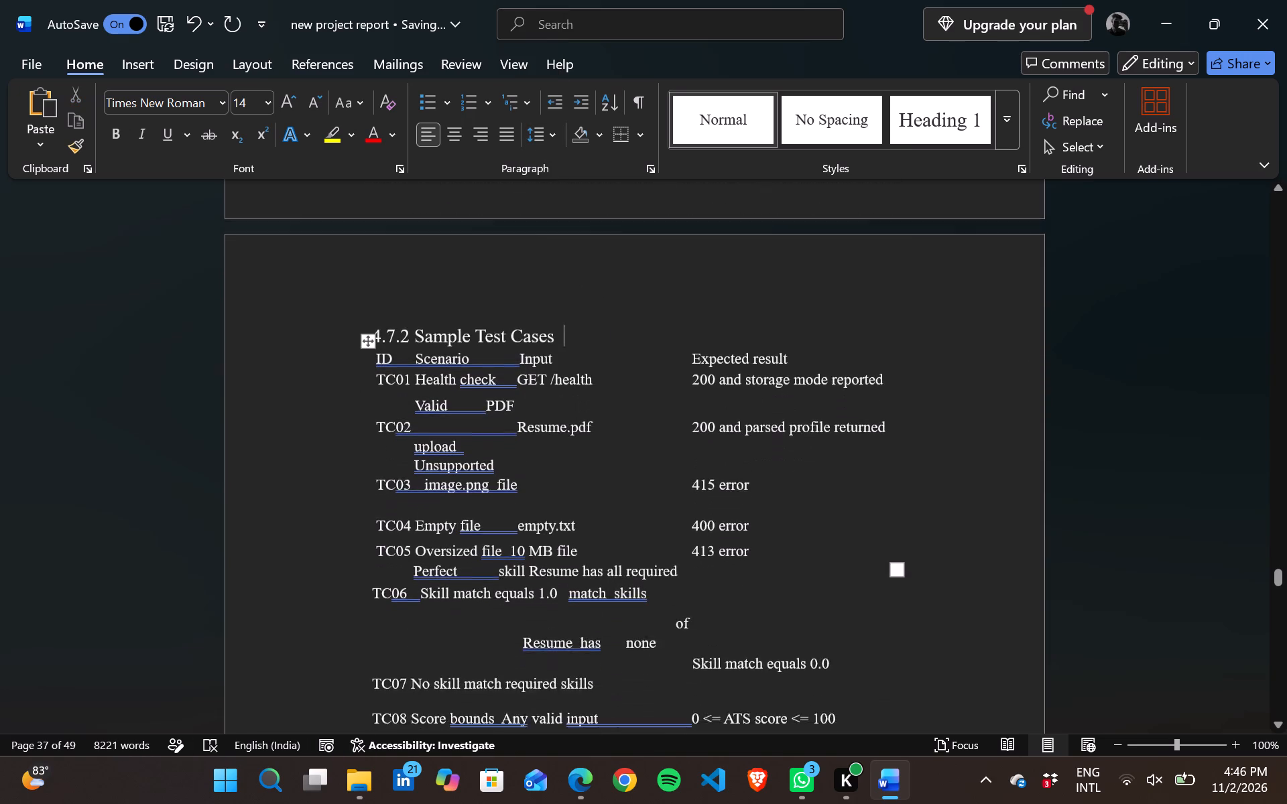
scroll(578, 490, down, 1)
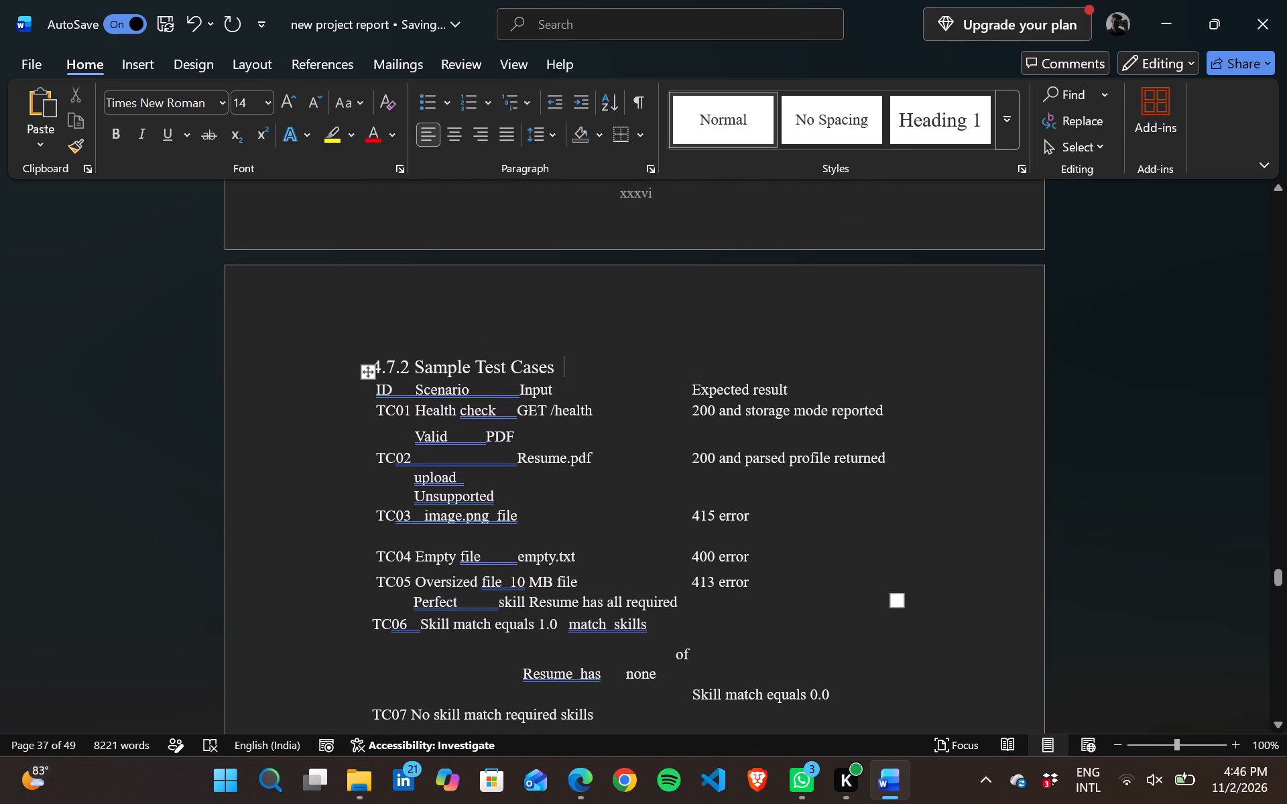
drag(378, 386, 493, 462)
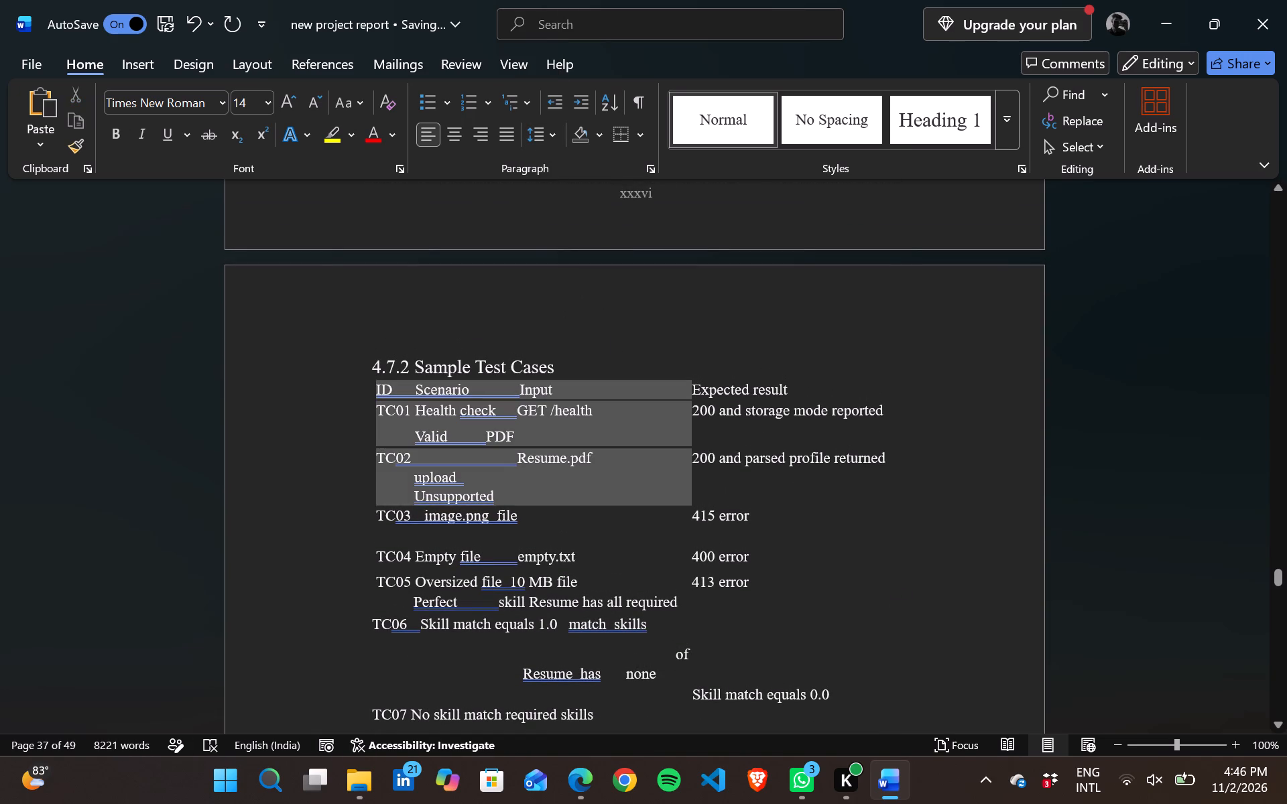
drag(493, 462, 733, 596)
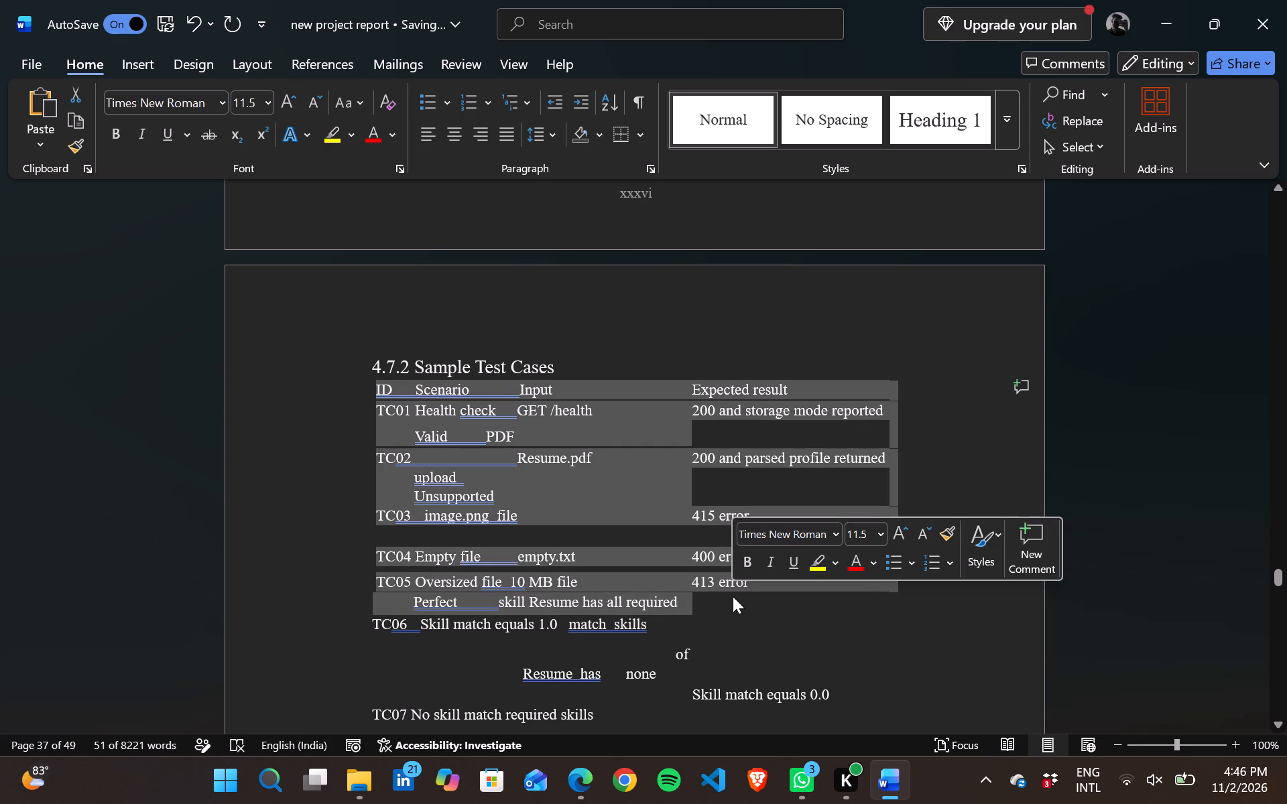
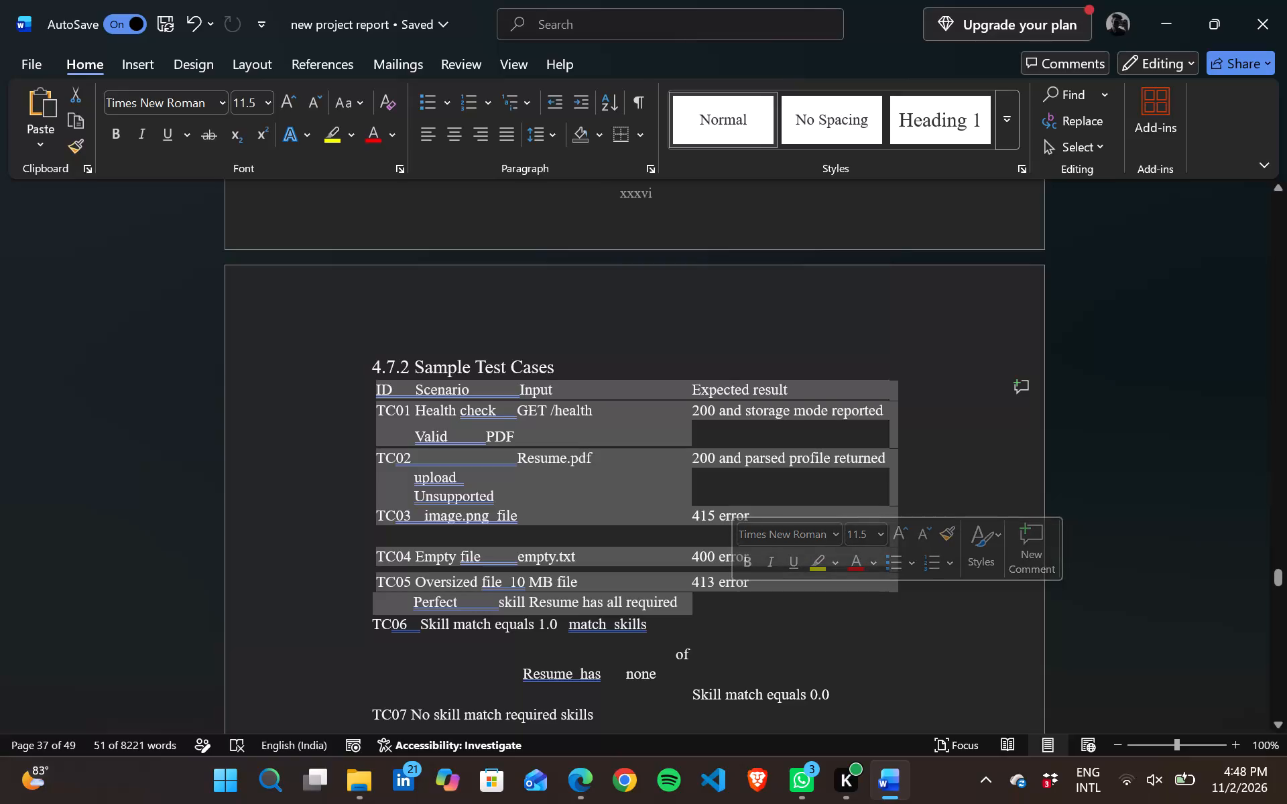
Insert an empty line between heading 4.7.2 Sample Test Cases and the ID and Scenario header row below it.
click(814, 636)
scroll(814, 636, down, 1)
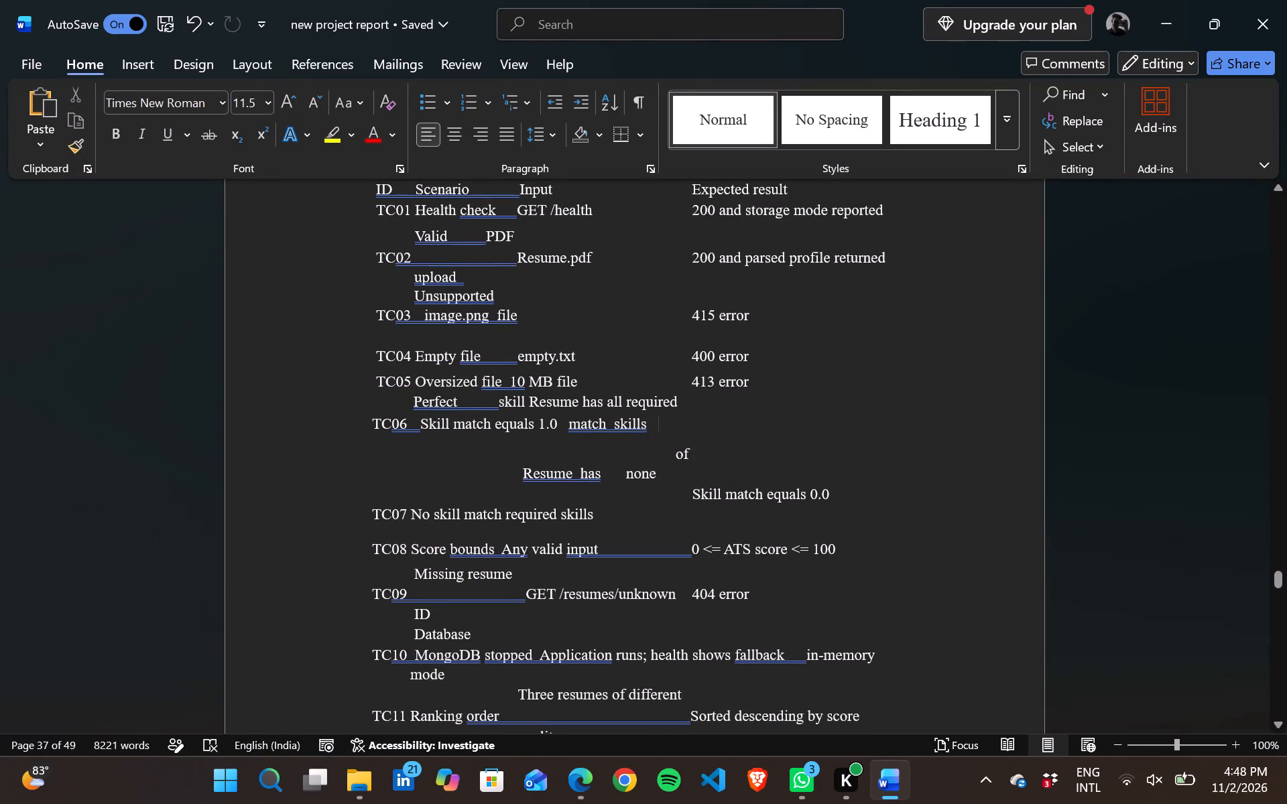
scroll(684, 437, up, 1)
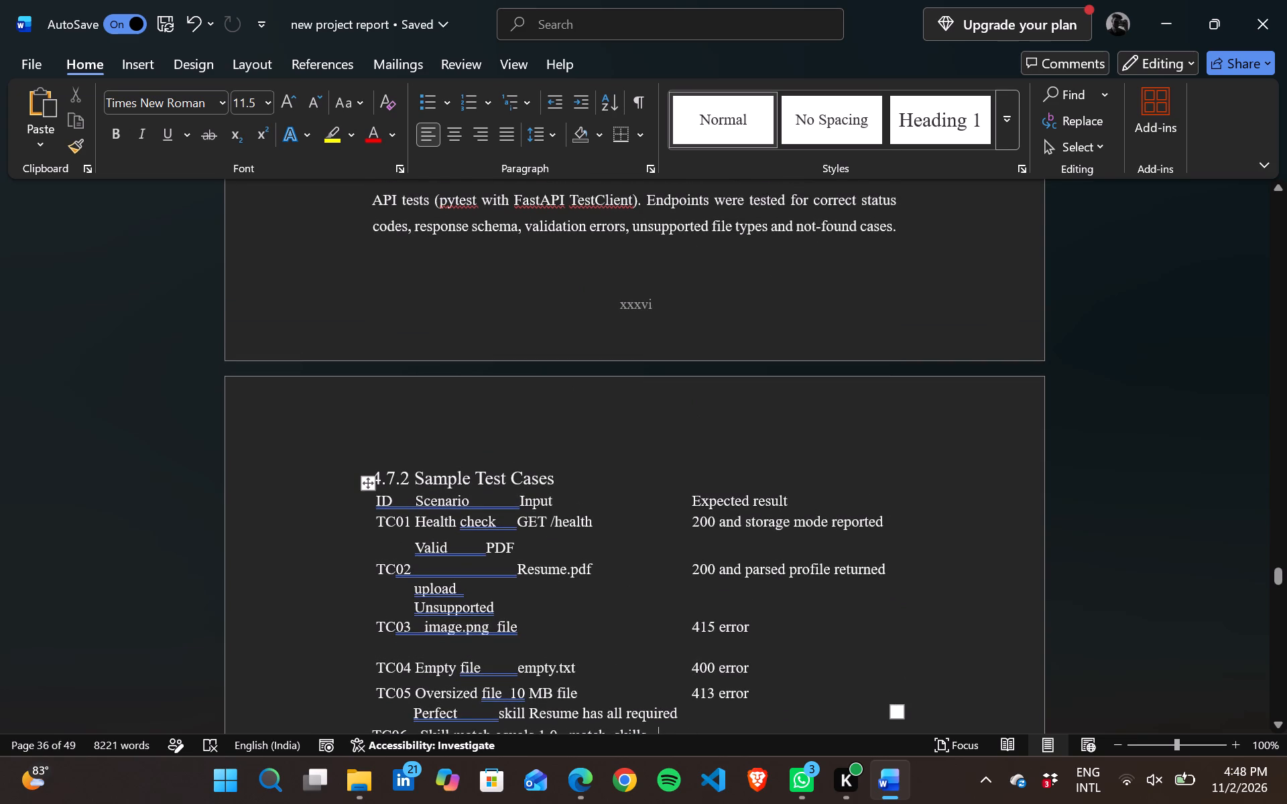
click(564, 474)
key(Return)
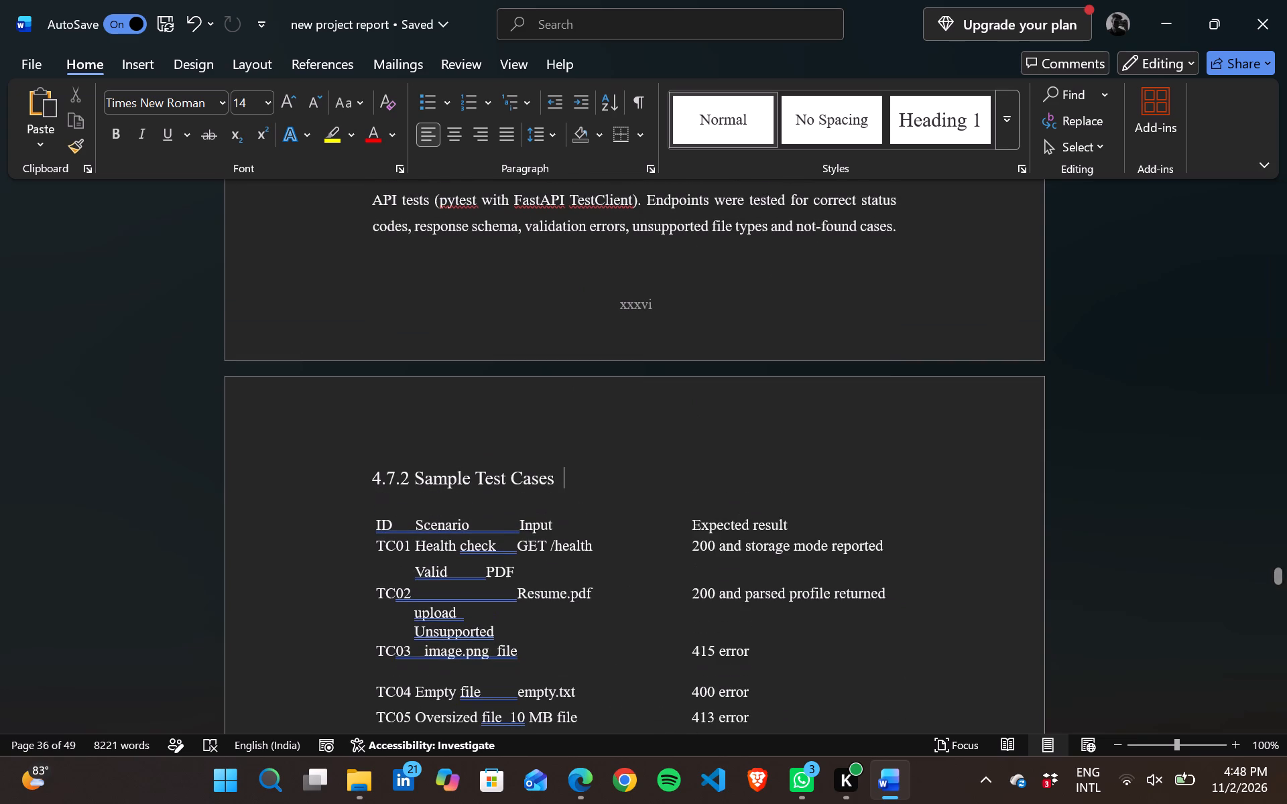
Set the sample test case rows from the ID header through TC12 to justified alignment with 1.5 line spacing.
scroll(564, 474, down, 1)
scroll(360, 240, up, 1)
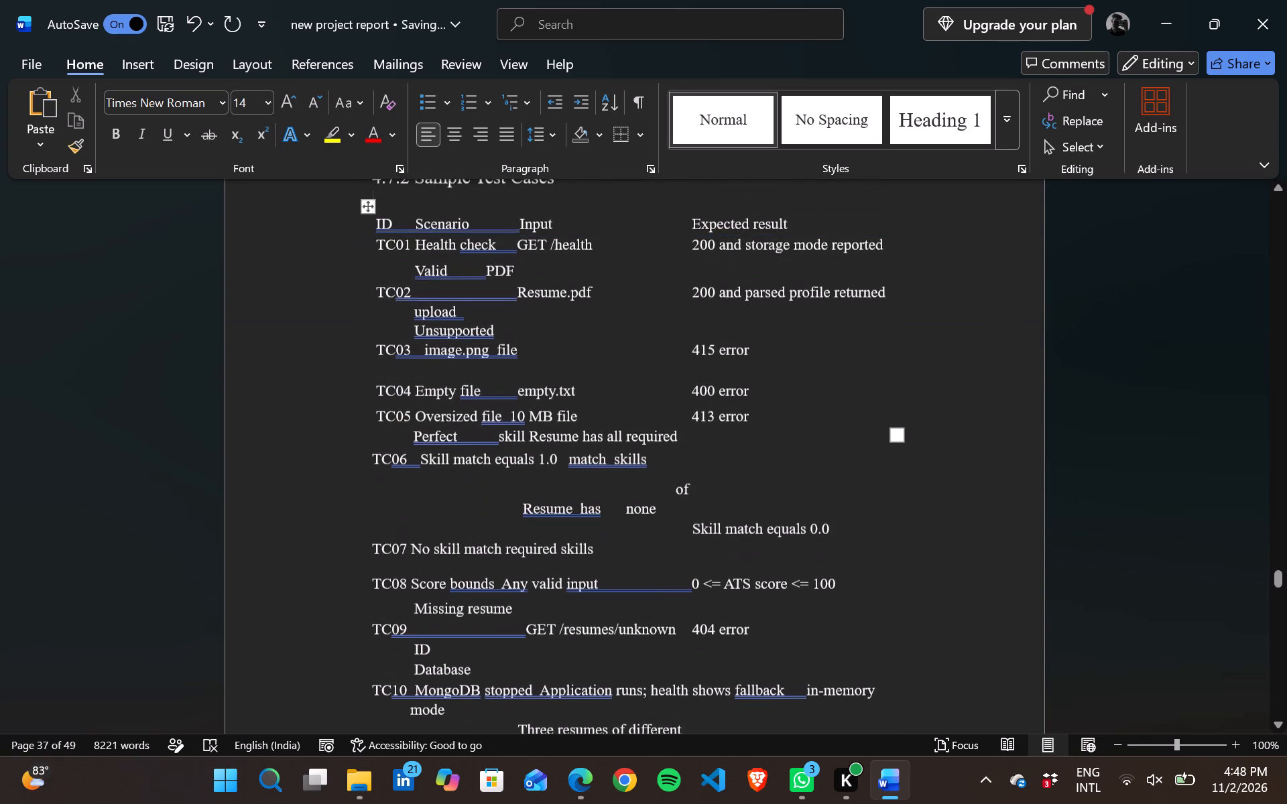
drag(377, 227, 821, 348)
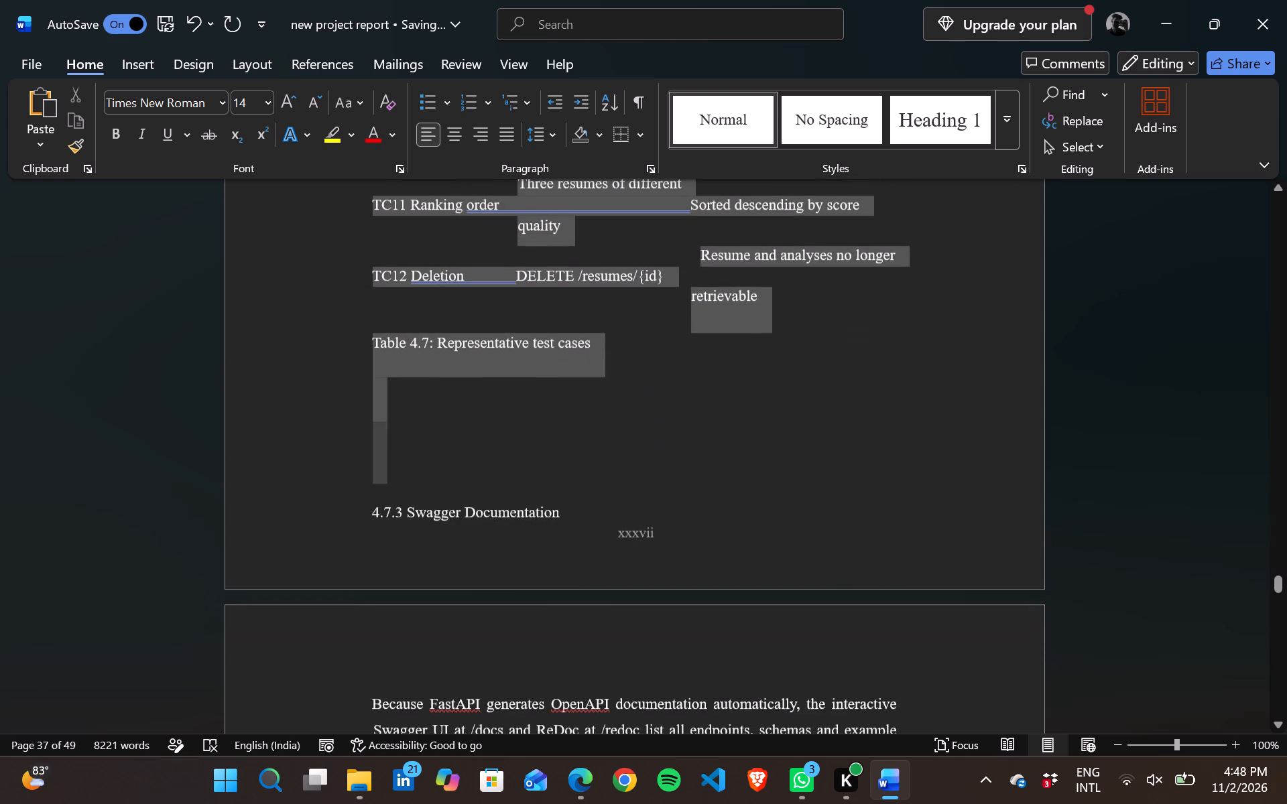
drag(821, 348, 1007, 306)
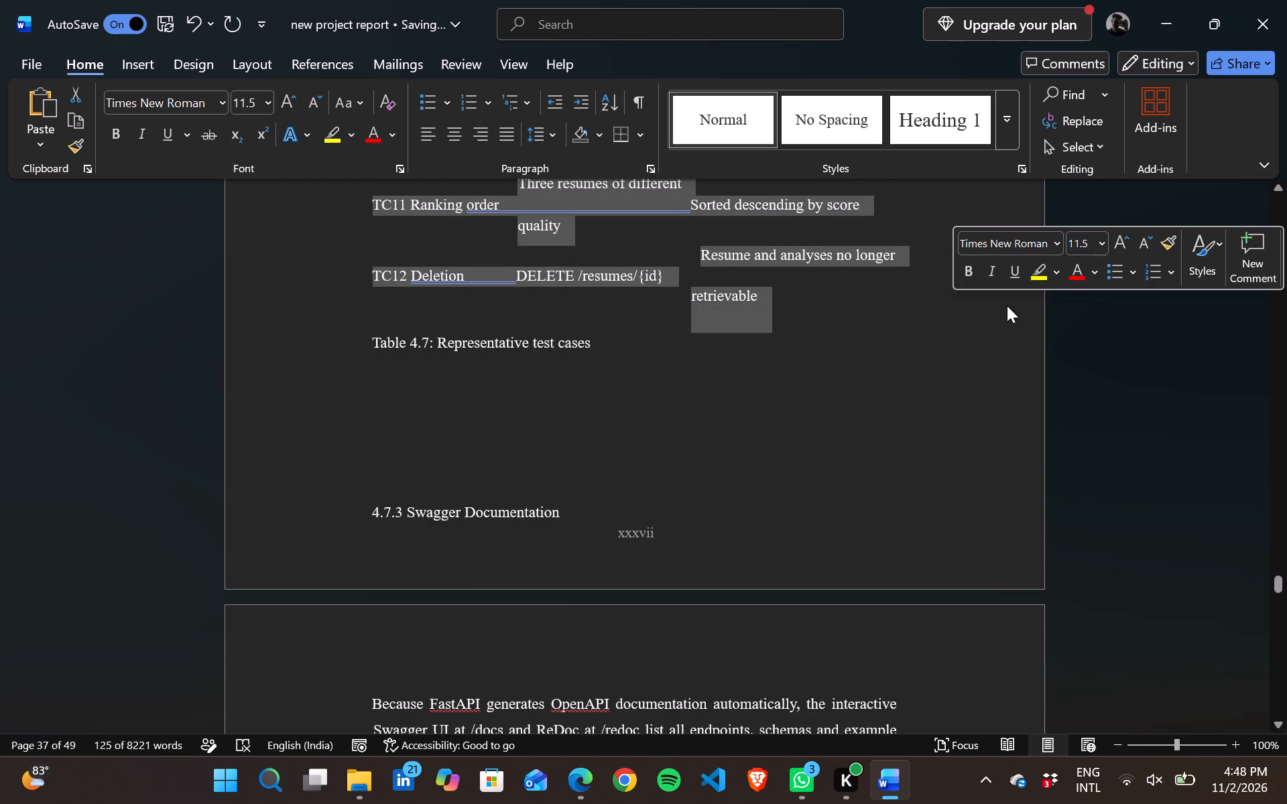
right_click(1007, 306)
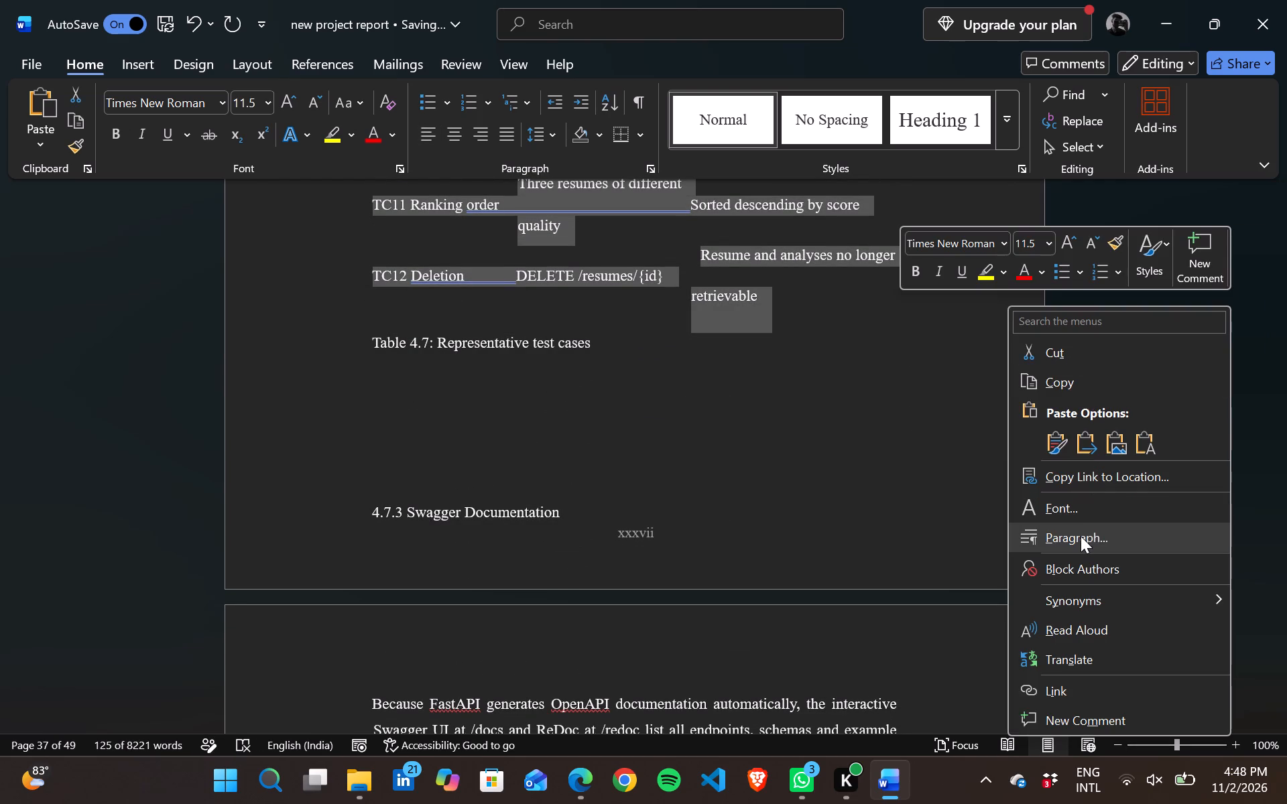
click(1081, 536)
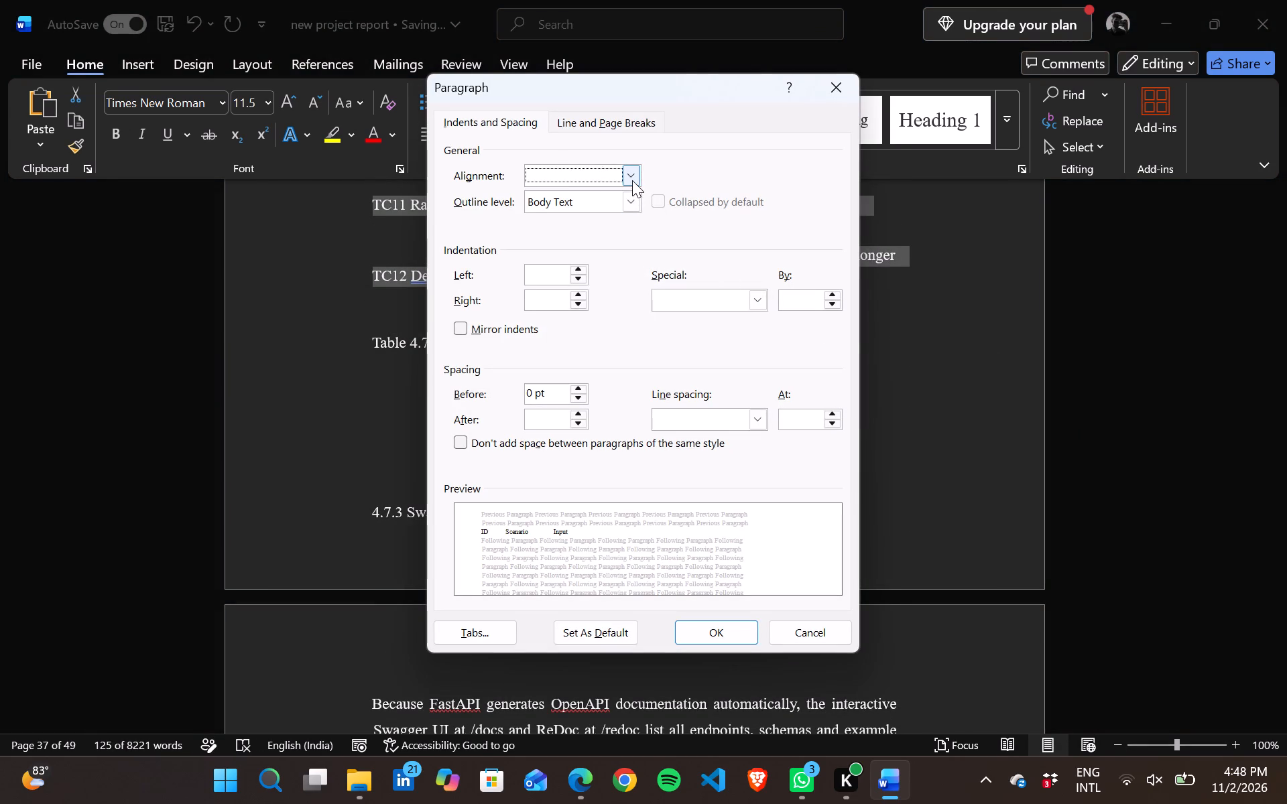
drag(632, 180, 586, 237)
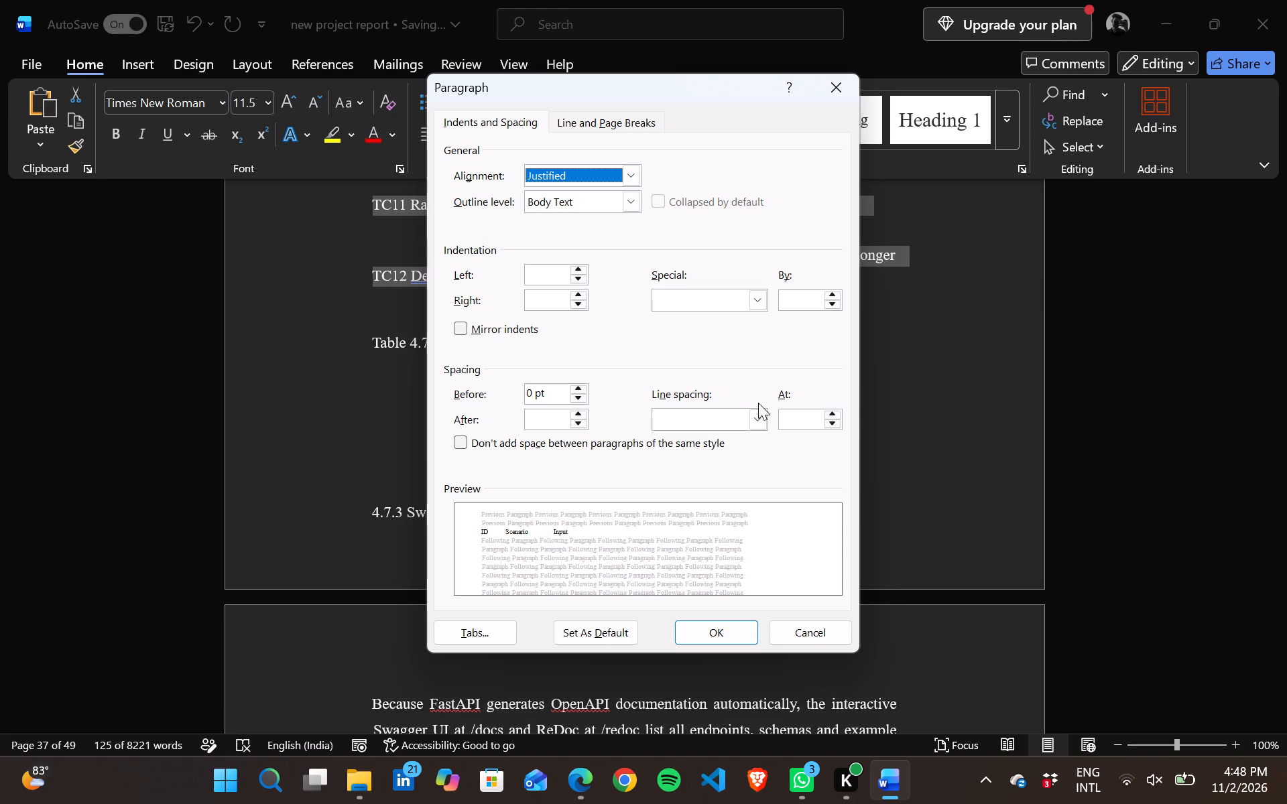
click(757, 423)
click(674, 456)
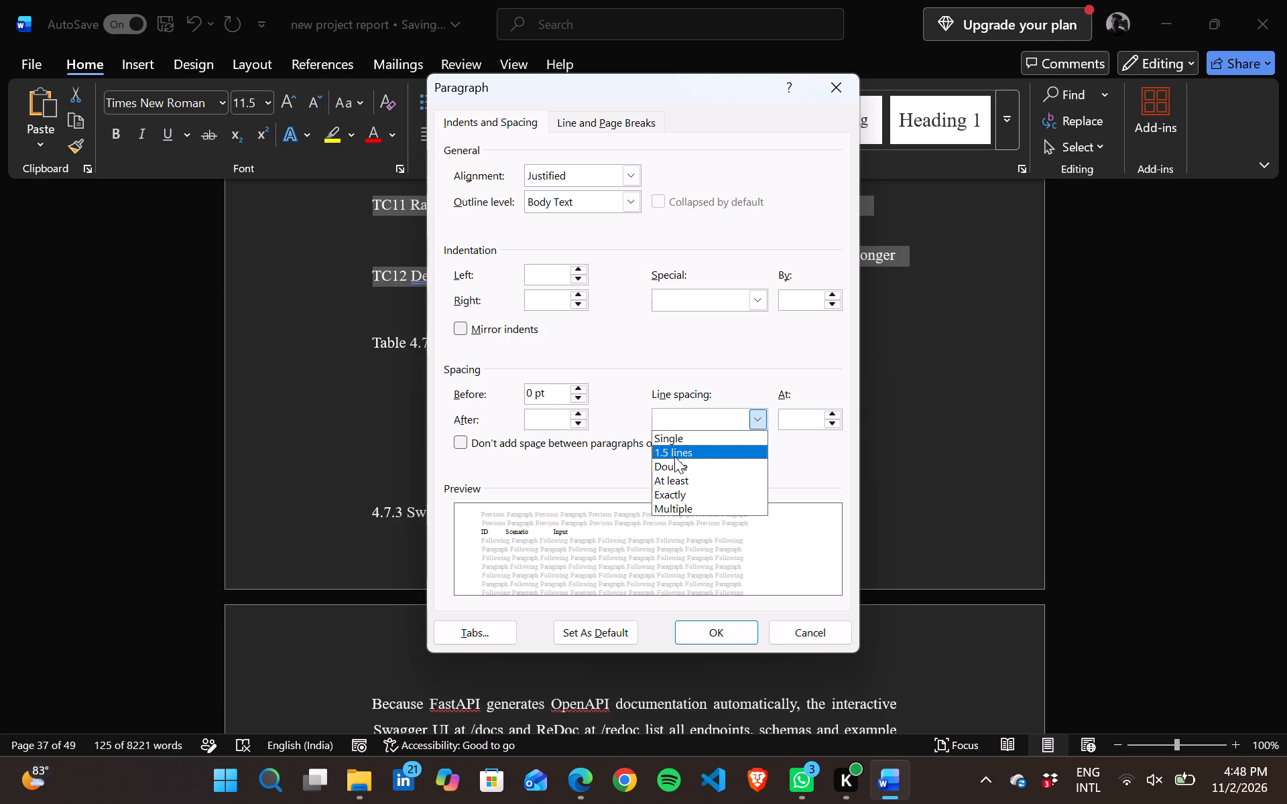
click(718, 633)
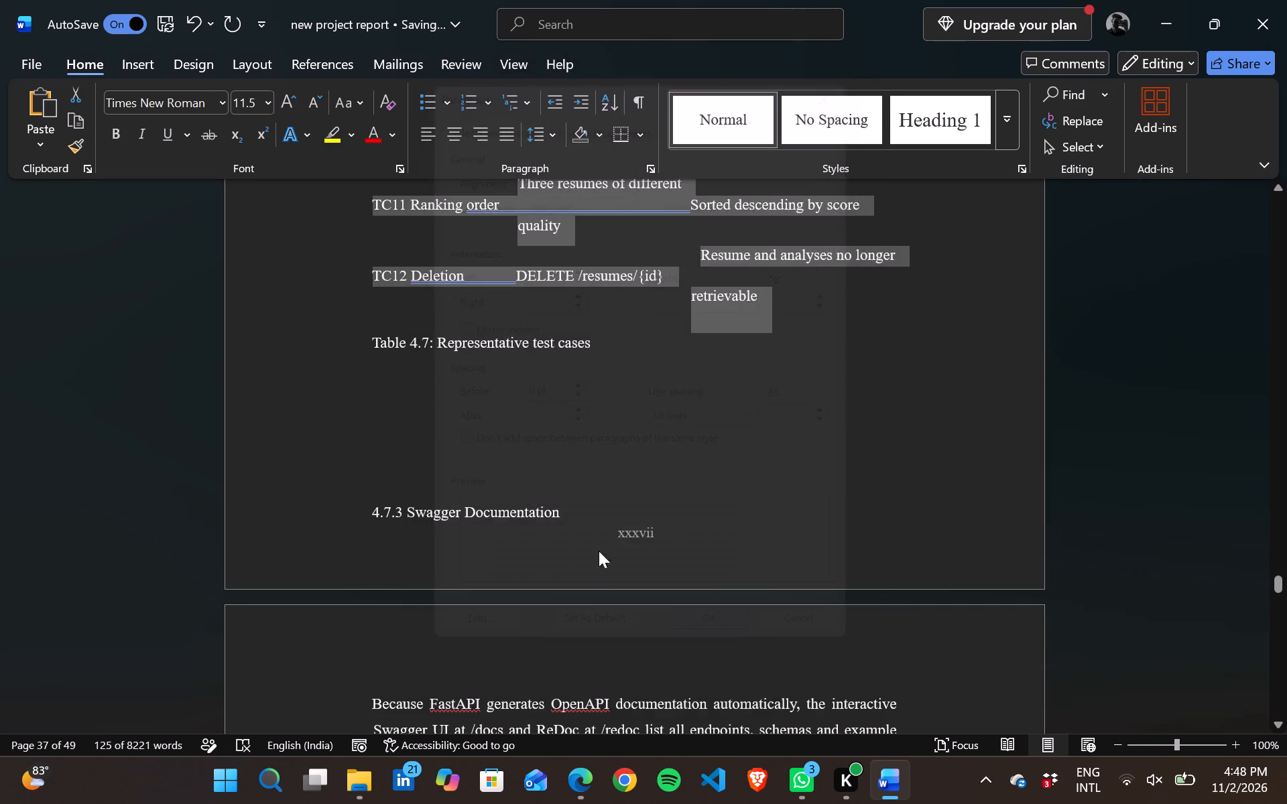
click(772, 474)
Remove the empty lines between the Table 4.7 caption and heading 4.7.3 Swagger Documentation so the heading starts at the top of its page.
scroll(772, 474, up, 3)
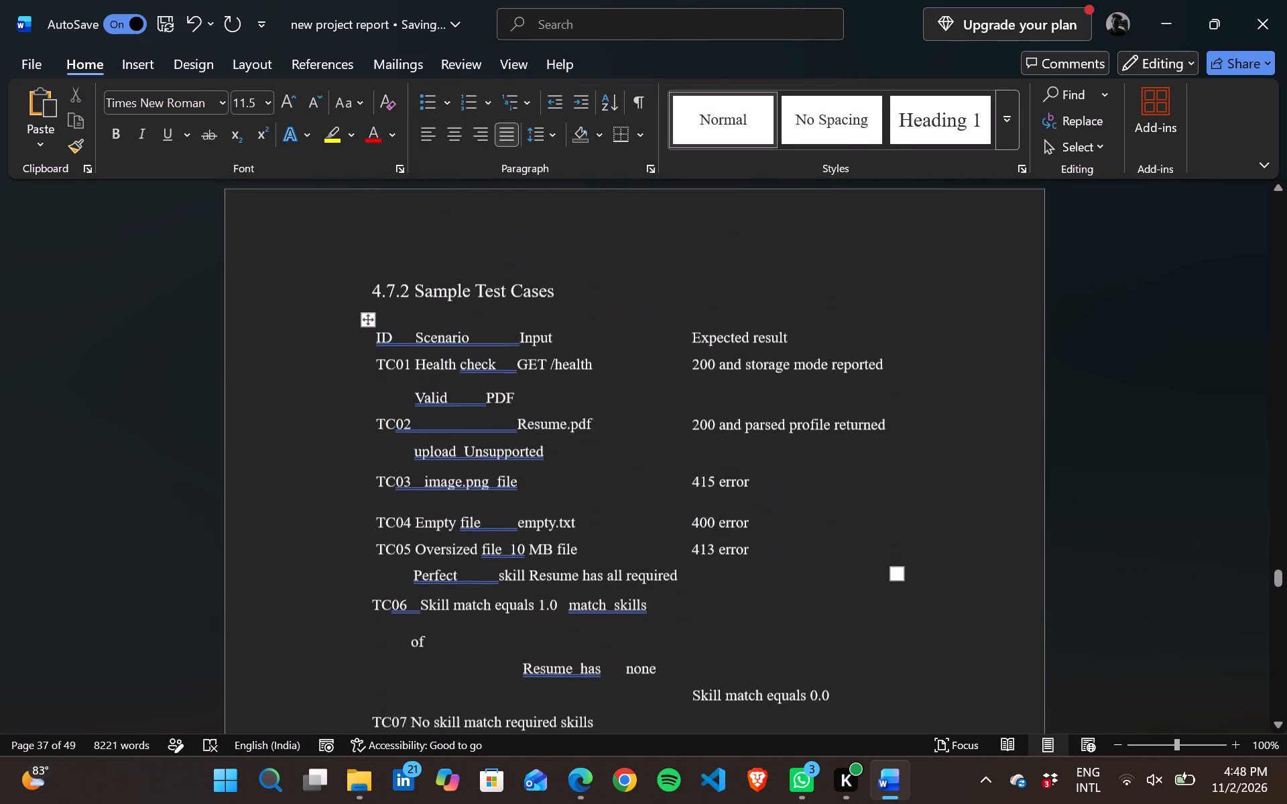
scroll(772, 474, down, 2)
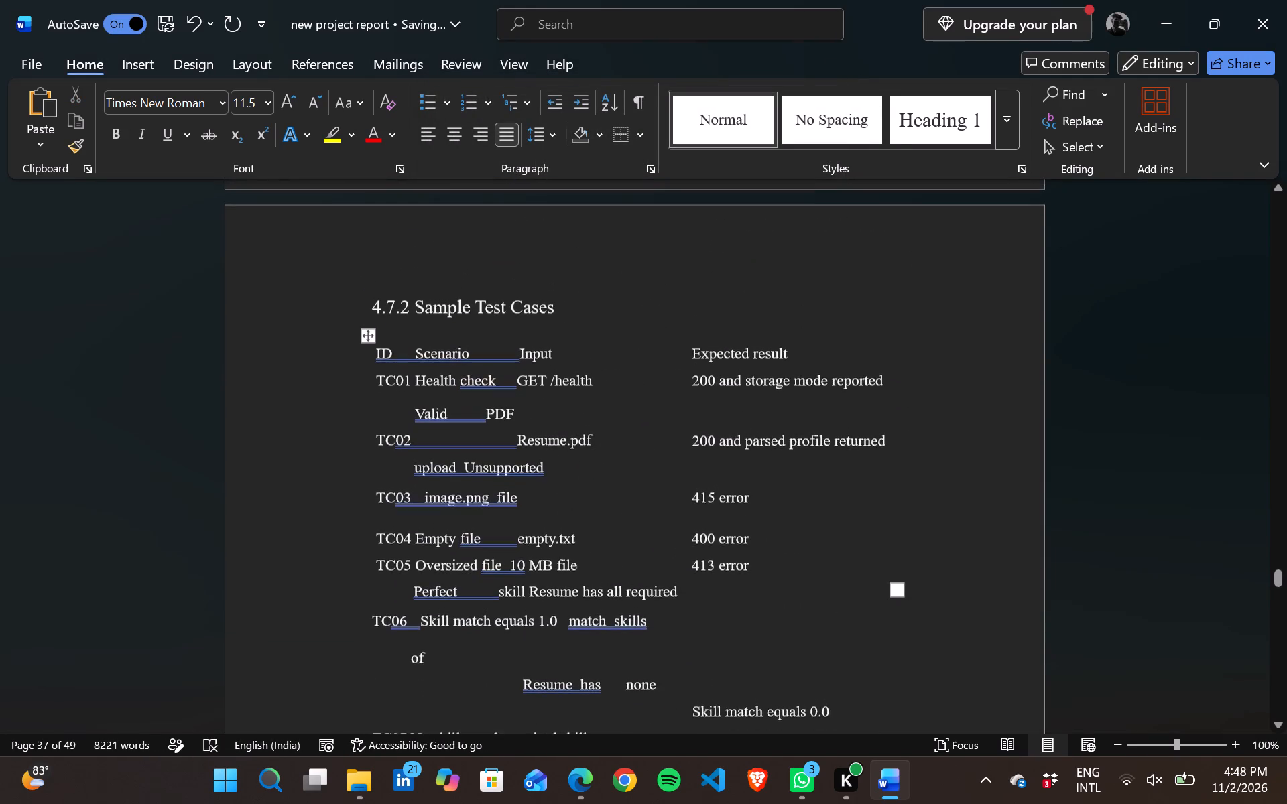
scroll(772, 474, down, 3)
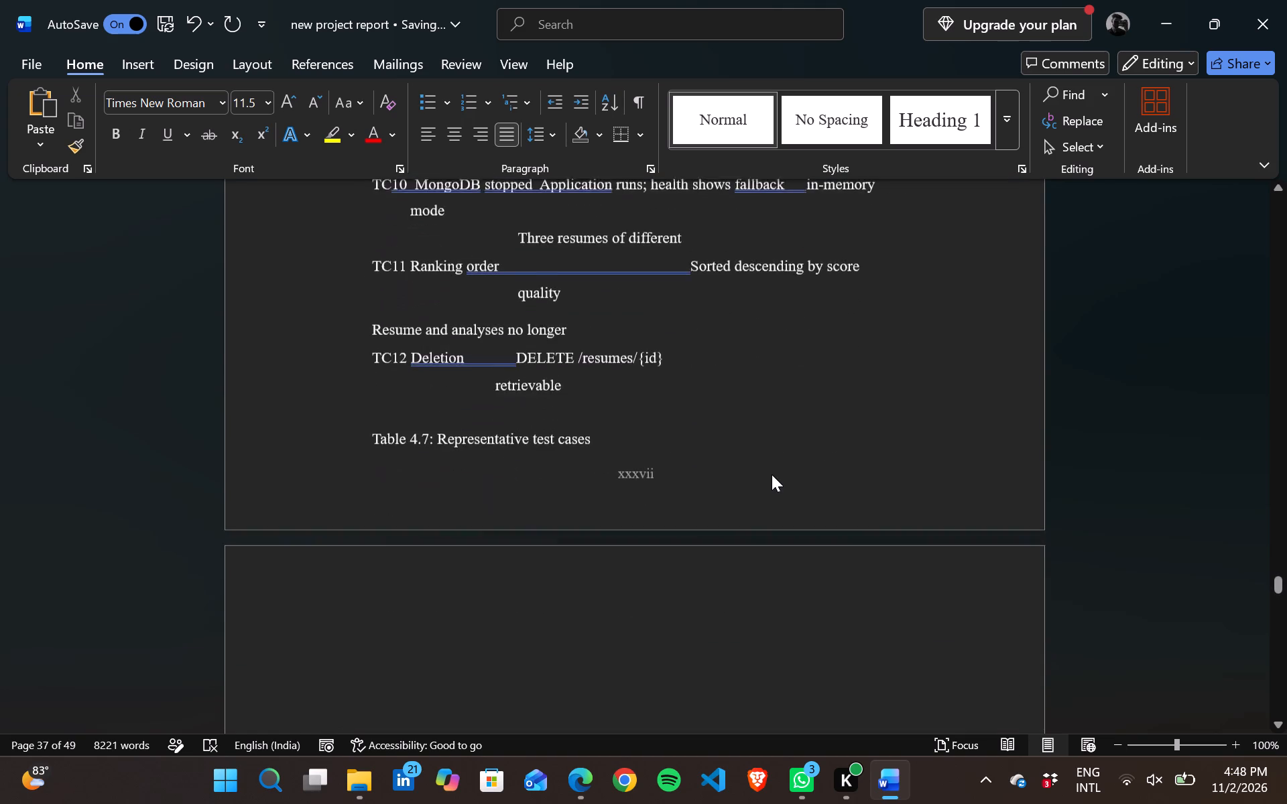
scroll(772, 474, down, 2)
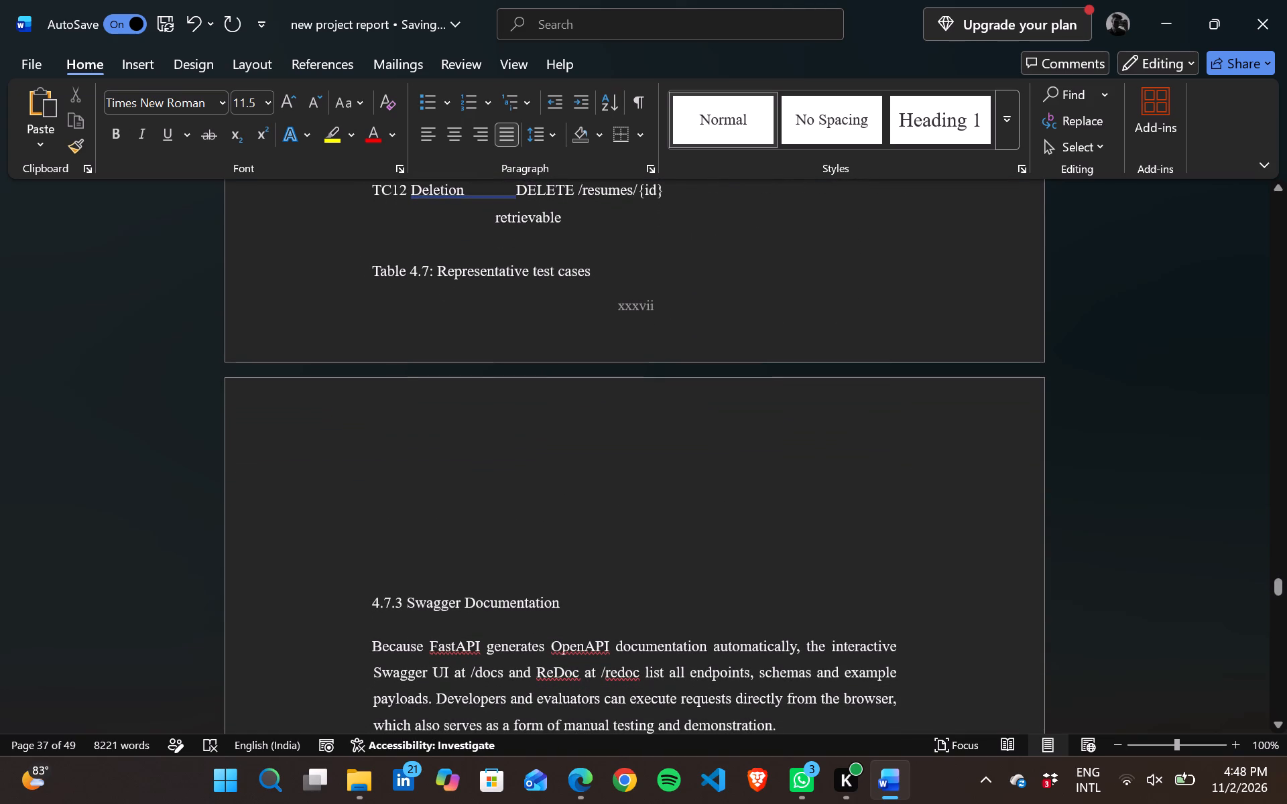
click(363, 584)
key(BackSpace)
key(BackSpace)
key(BackSpace)
key(BackSpace)
key(BackSpace)
key(BackSpace)
key(BackSpace)
key(BackSpace)
key(BackSpace)
key(BackSpace)
key(BackSpace)
key(BackSpace)
key(BackSpace)
key(BackSpace)
key(BackSpace)
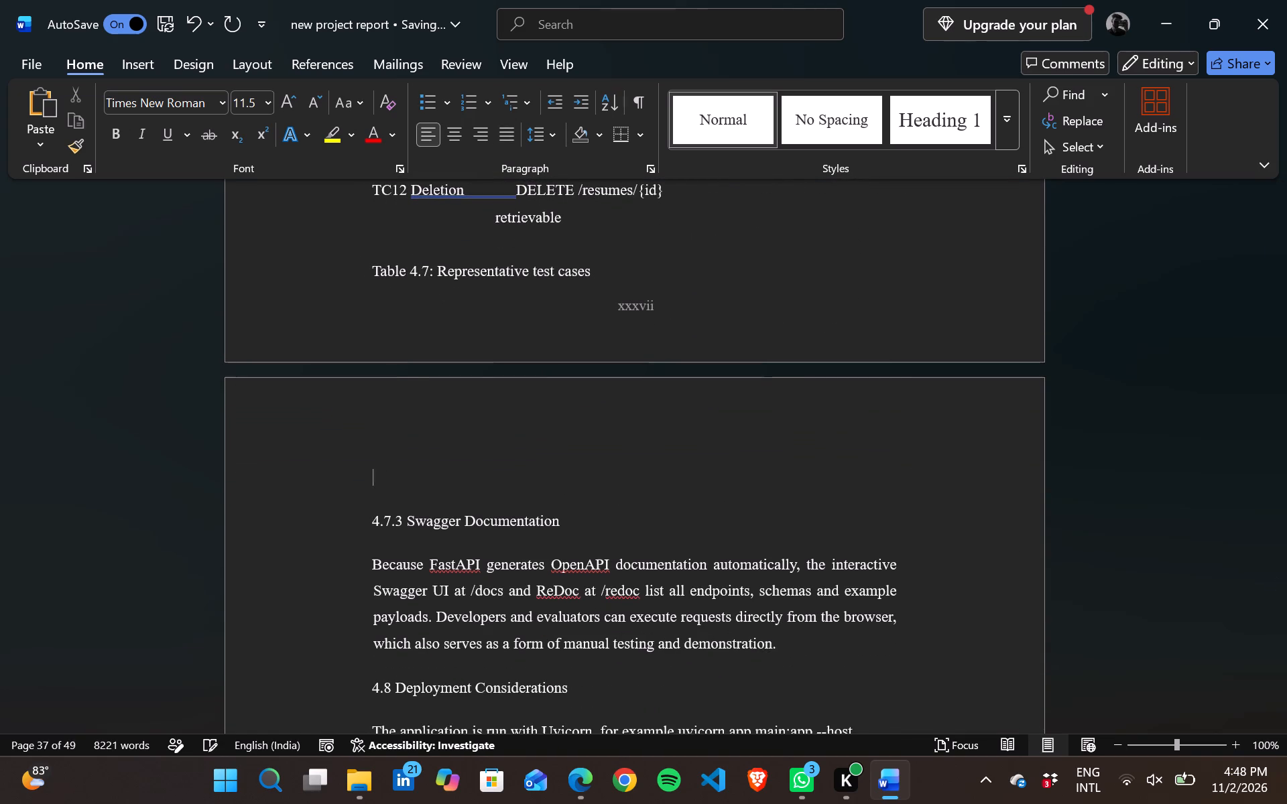
key(BackSpace)
key(BackSpace)
key(BackSpace)
key(BackSpace)
key(BackSpace)
key(BackSpace)
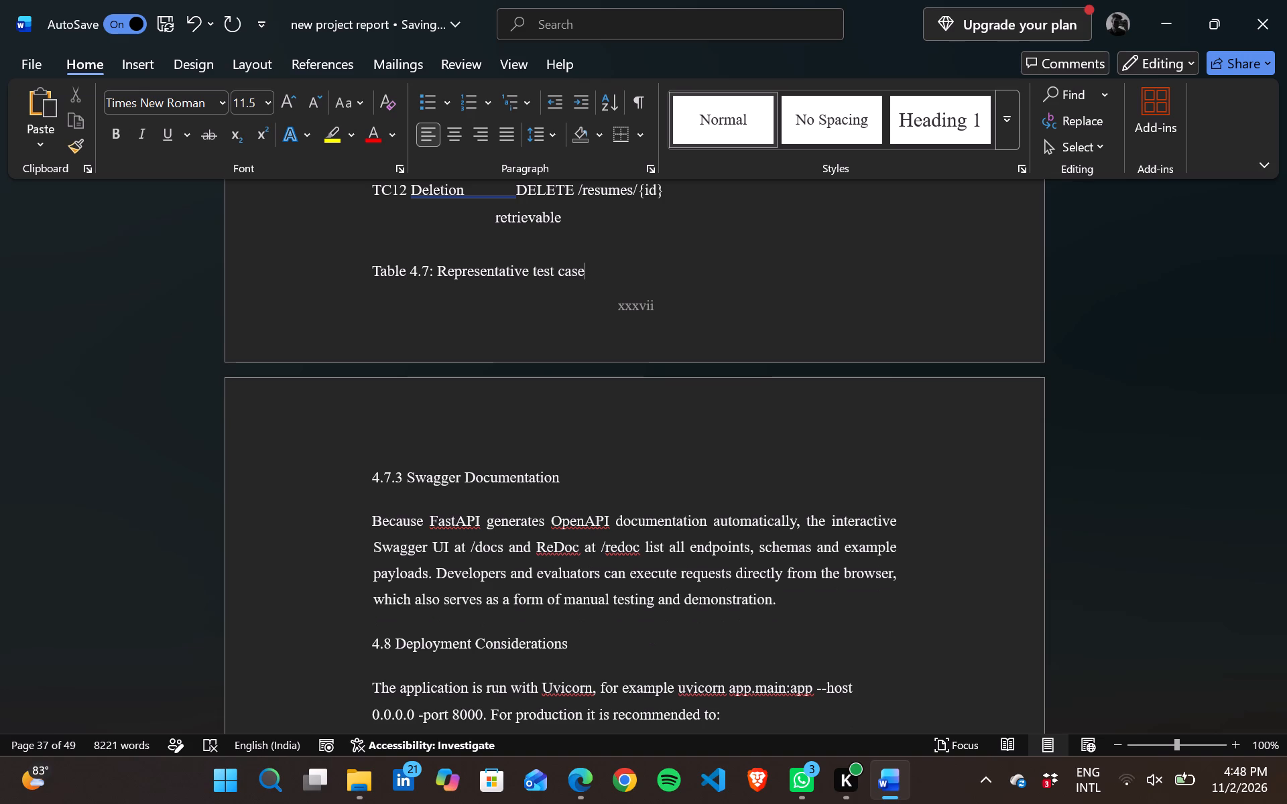
Review the layout of the sample test case rows in section 4.7.2, from the header row down to TC12.
scroll(363, 584, up, 2)
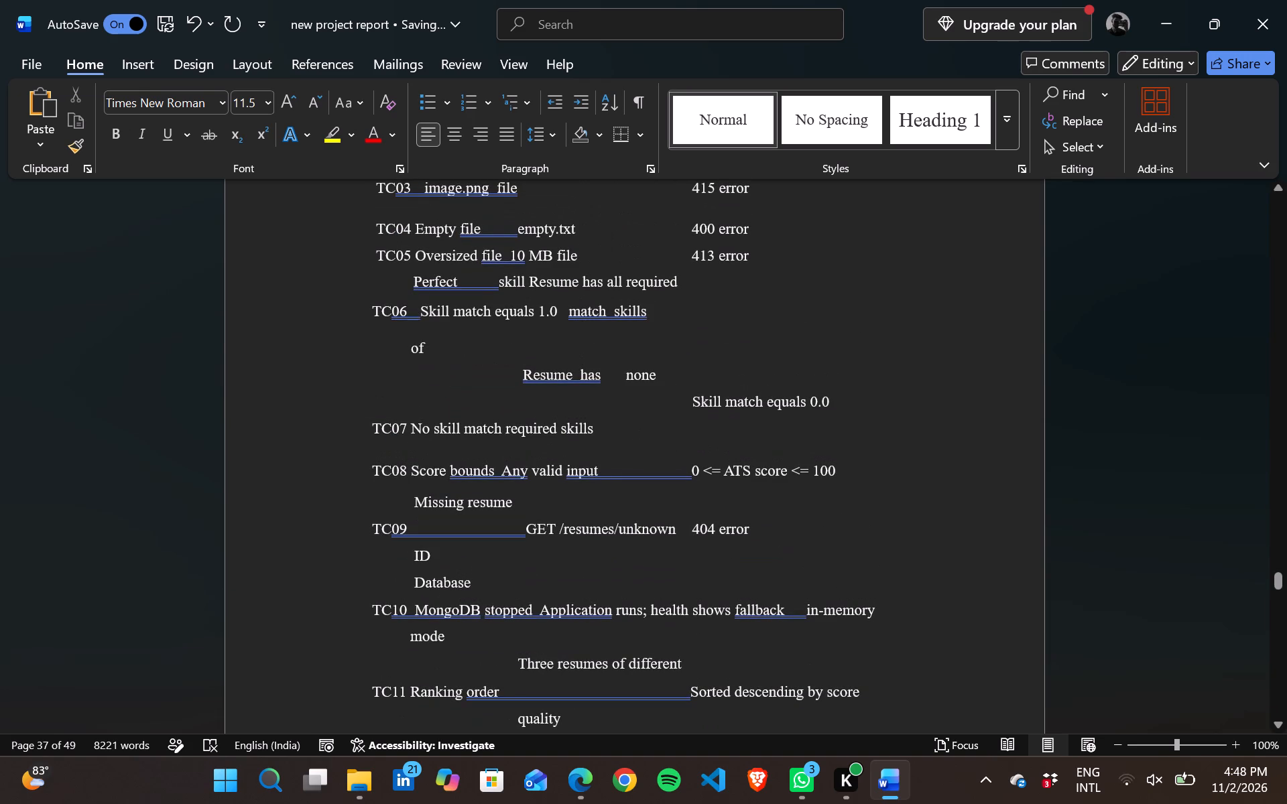
scroll(622, 490, right, 1)
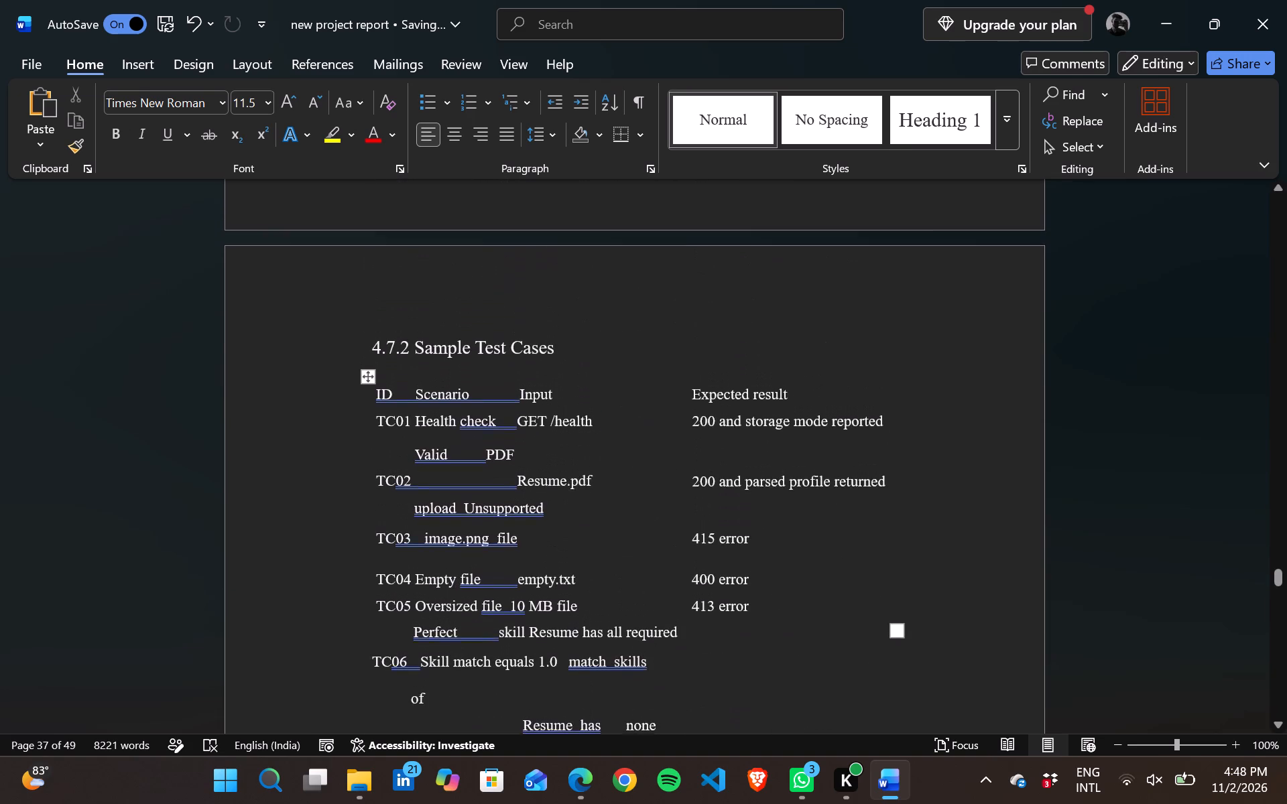
scroll(622, 490, right, 1)
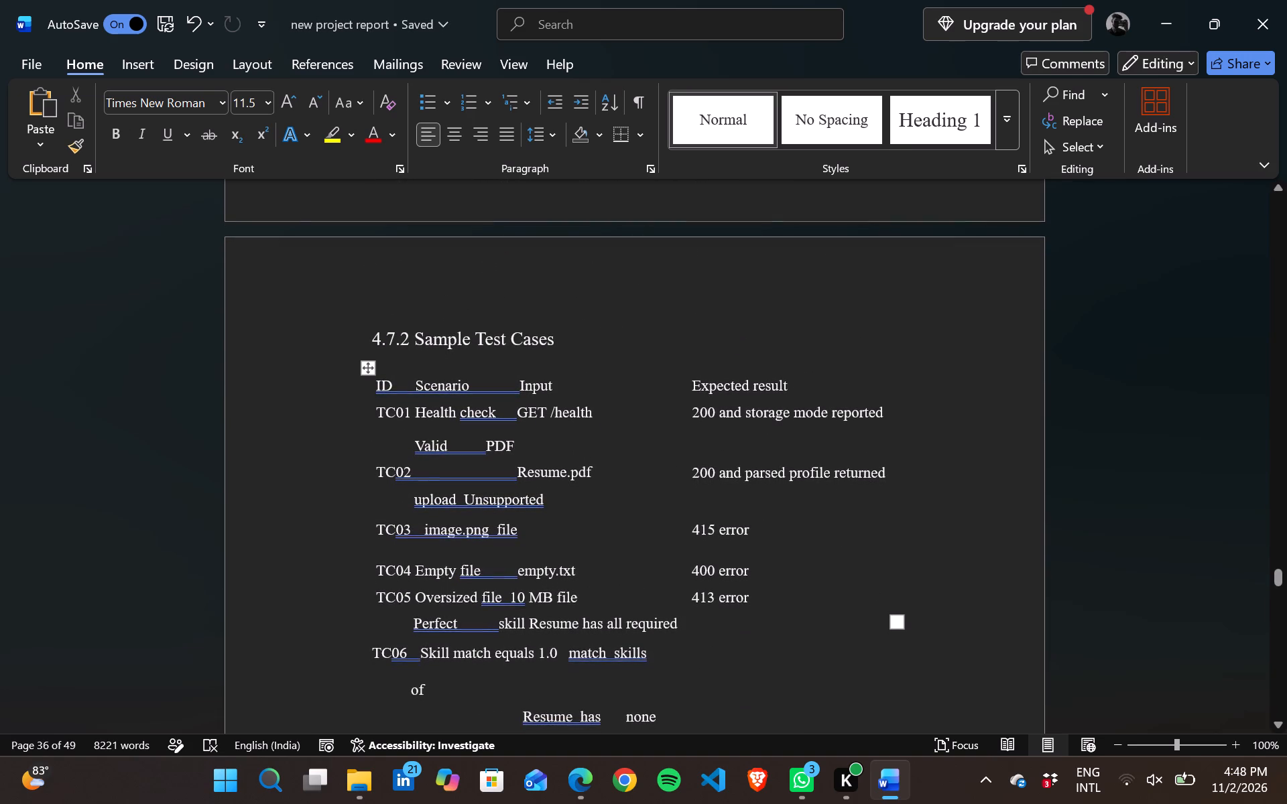
scroll(622, 490, right, 2)
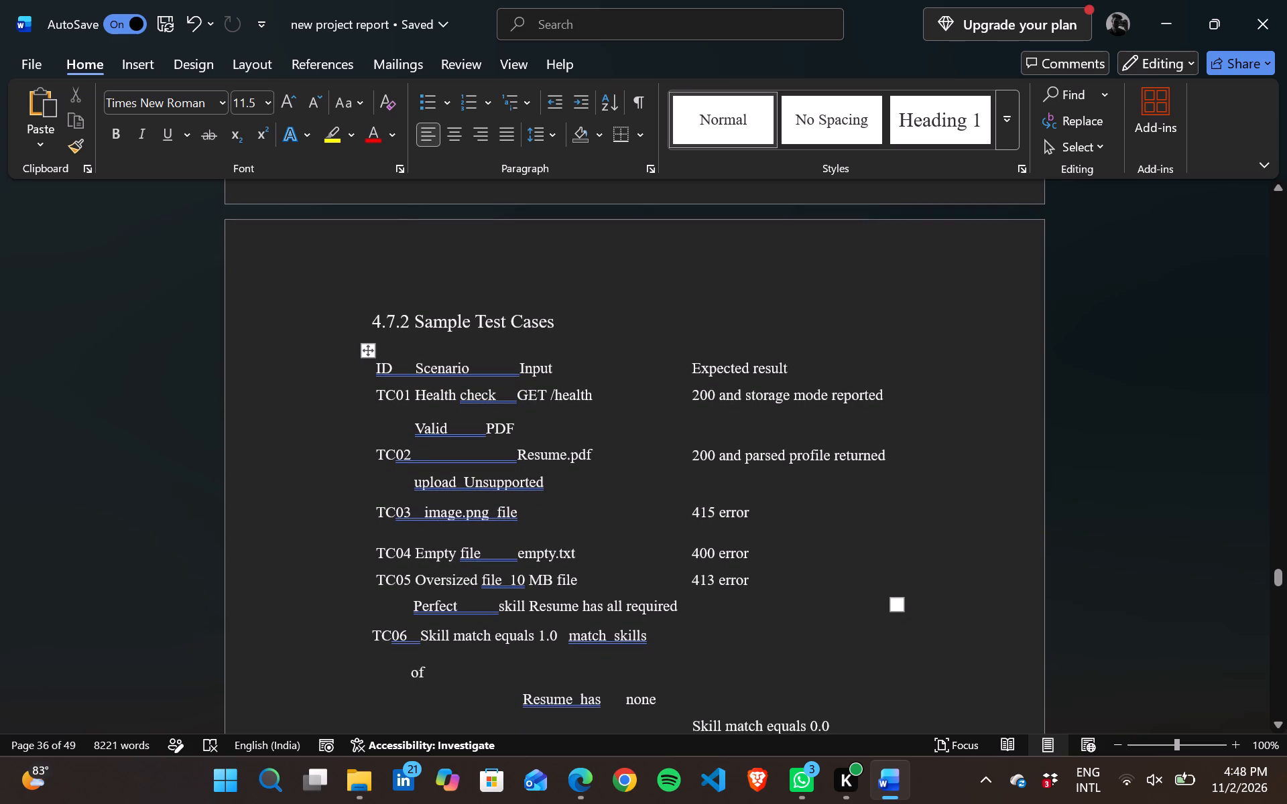
scroll(622, 490, right, 2)
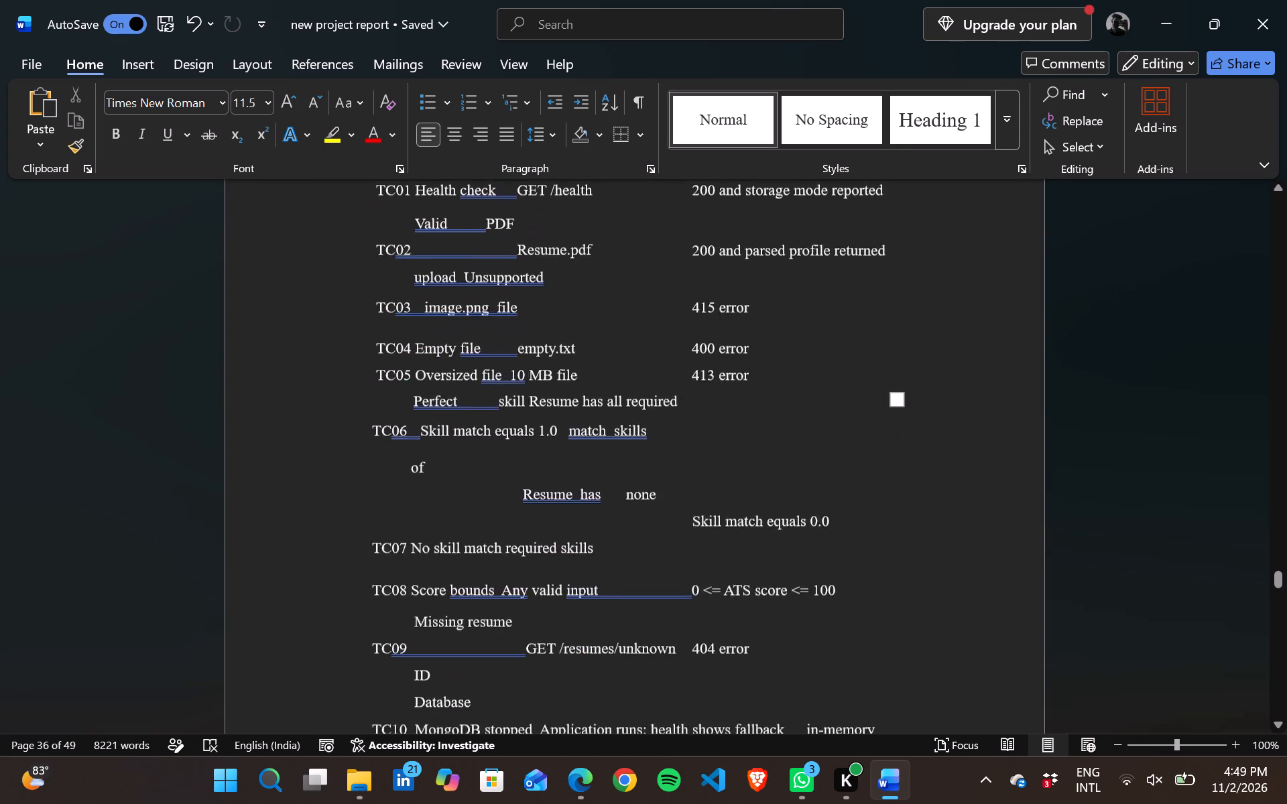
scroll(622, 490, right, 1)
scroll(622, 490, down, 1)
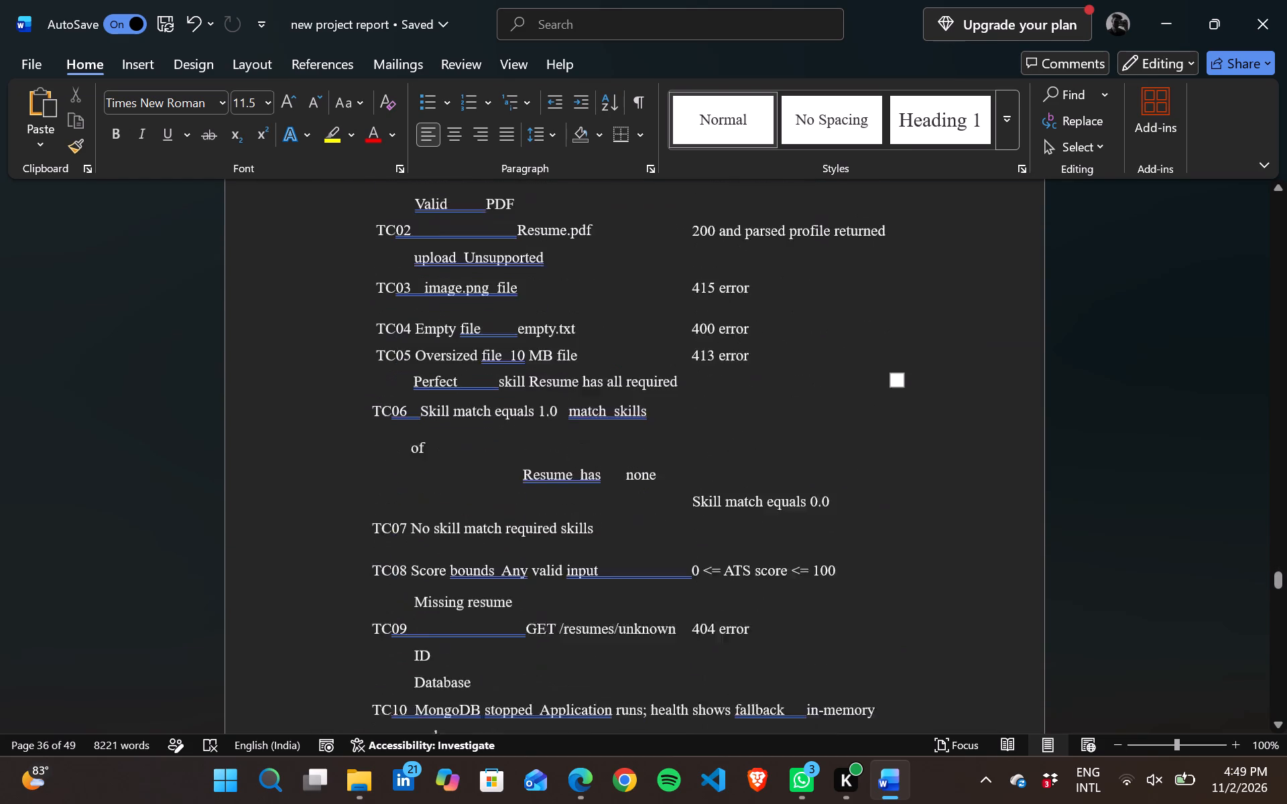
scroll(622, 490, down, 2)
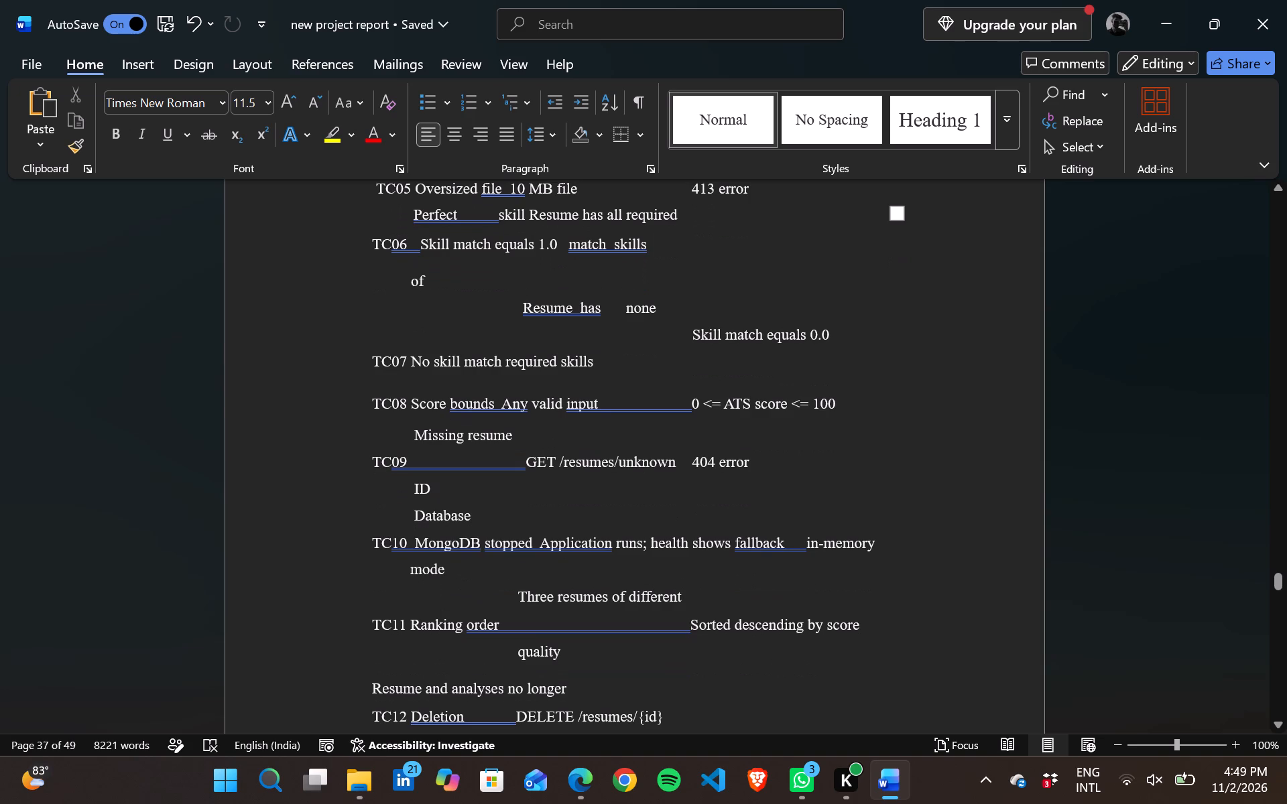
scroll(622, 490, down, 2)
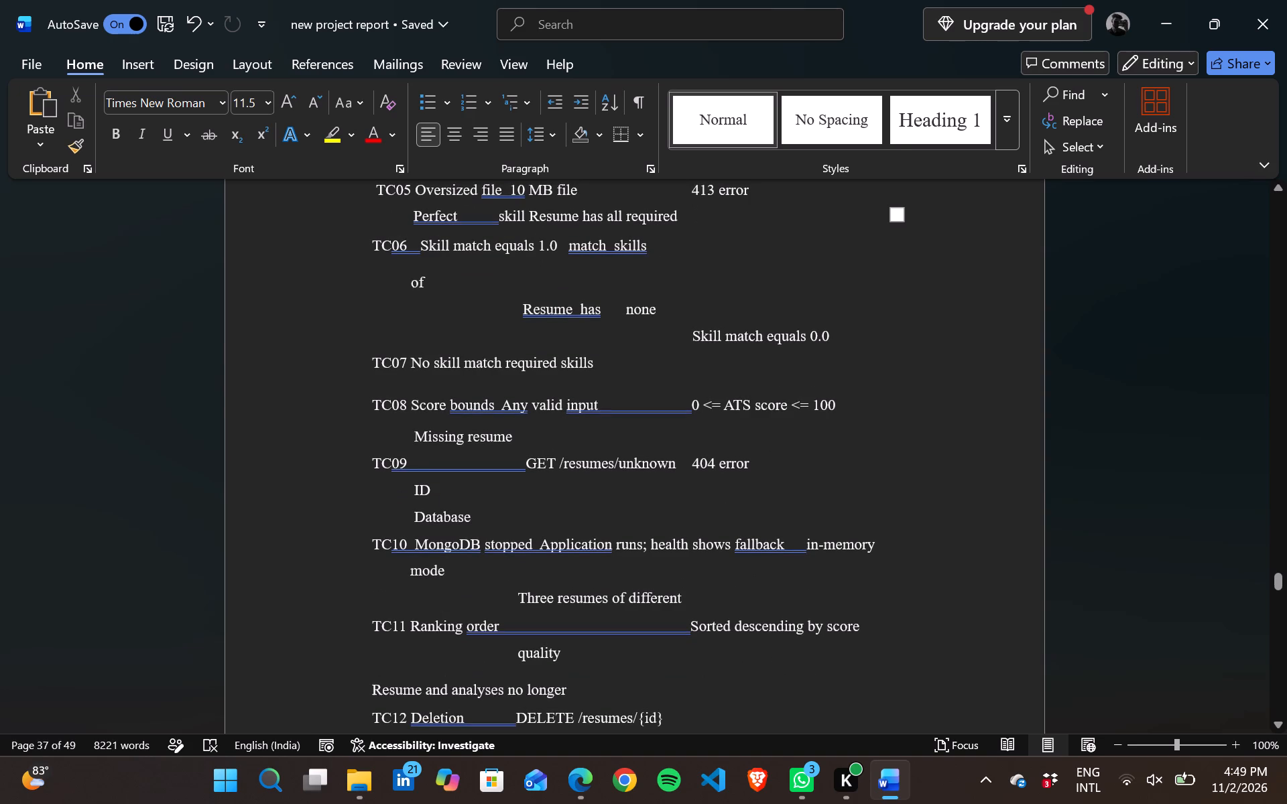
scroll(622, 490, down, 1)
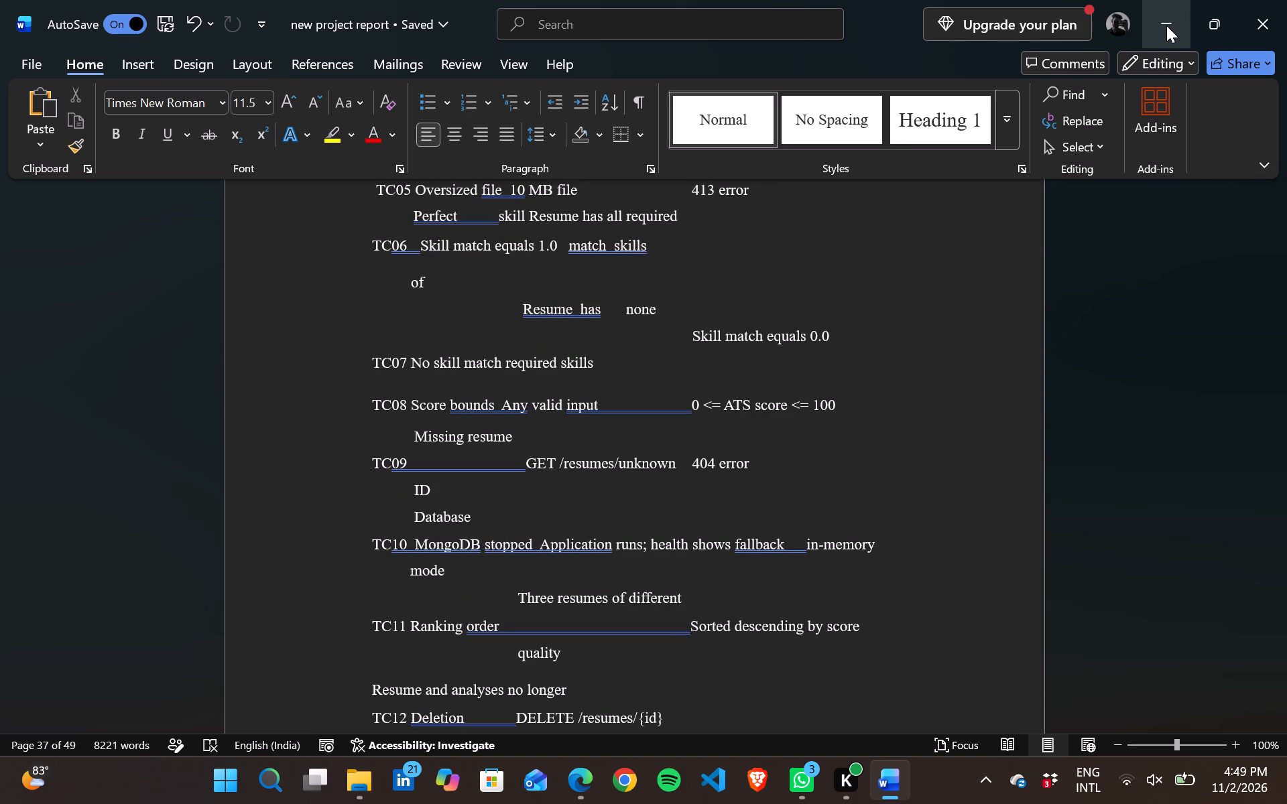